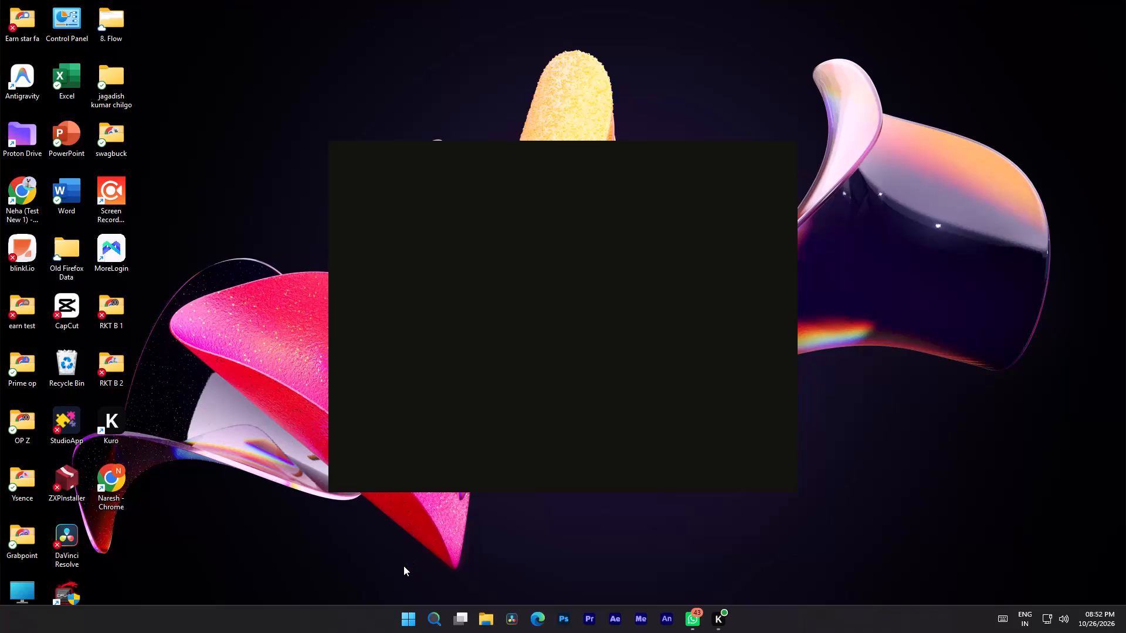
# Launch Adobe Photoshop 2026.
pyautogui.click(558, 623)
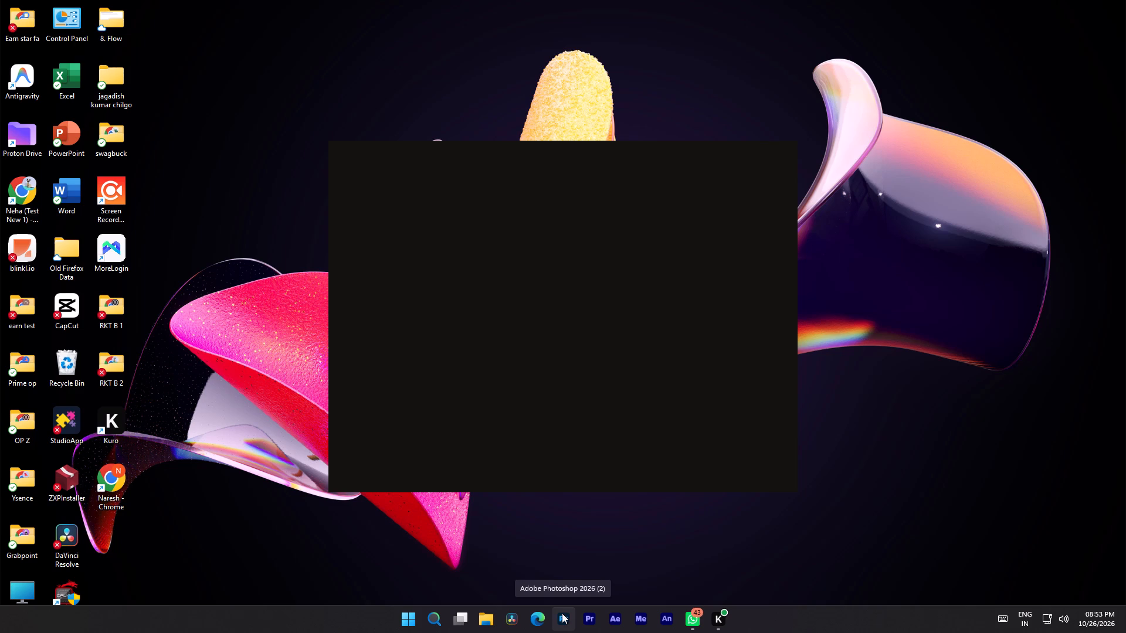
# Close the open WhatsApp window and return to Photoshop while it loads.
pyautogui.click(463, 617)
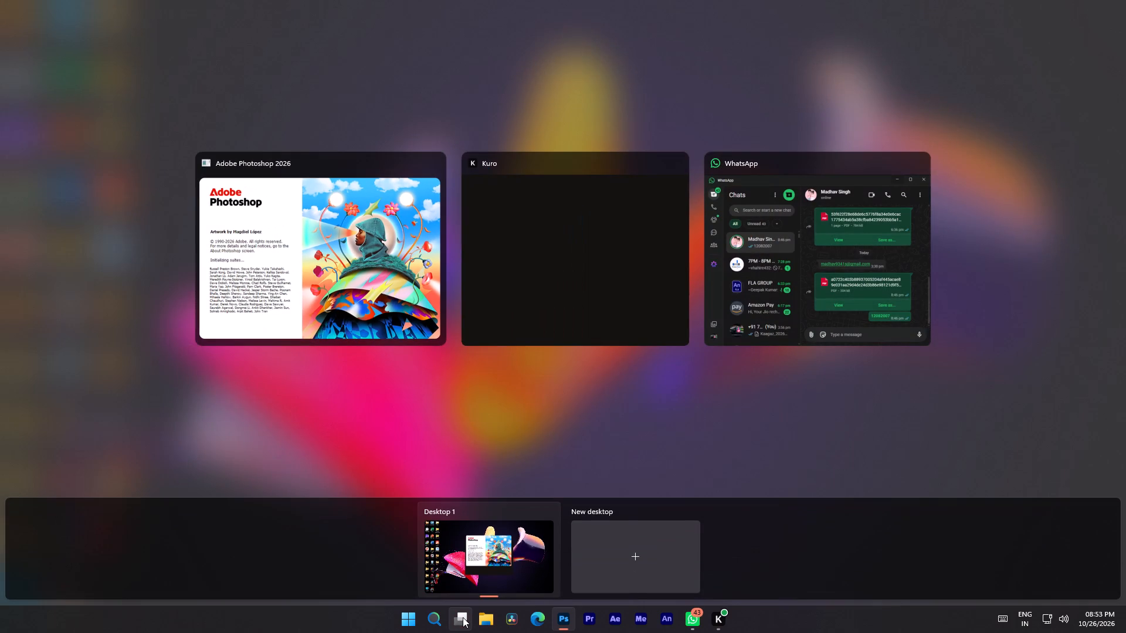
pyautogui.click(918, 161)
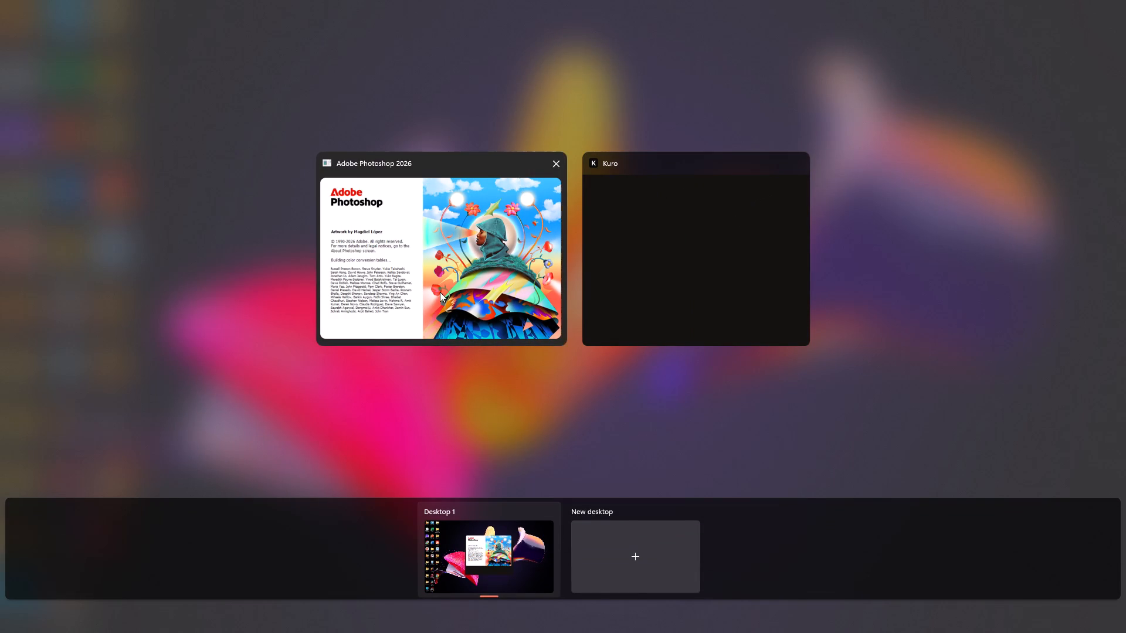
pyautogui.click(444, 275)
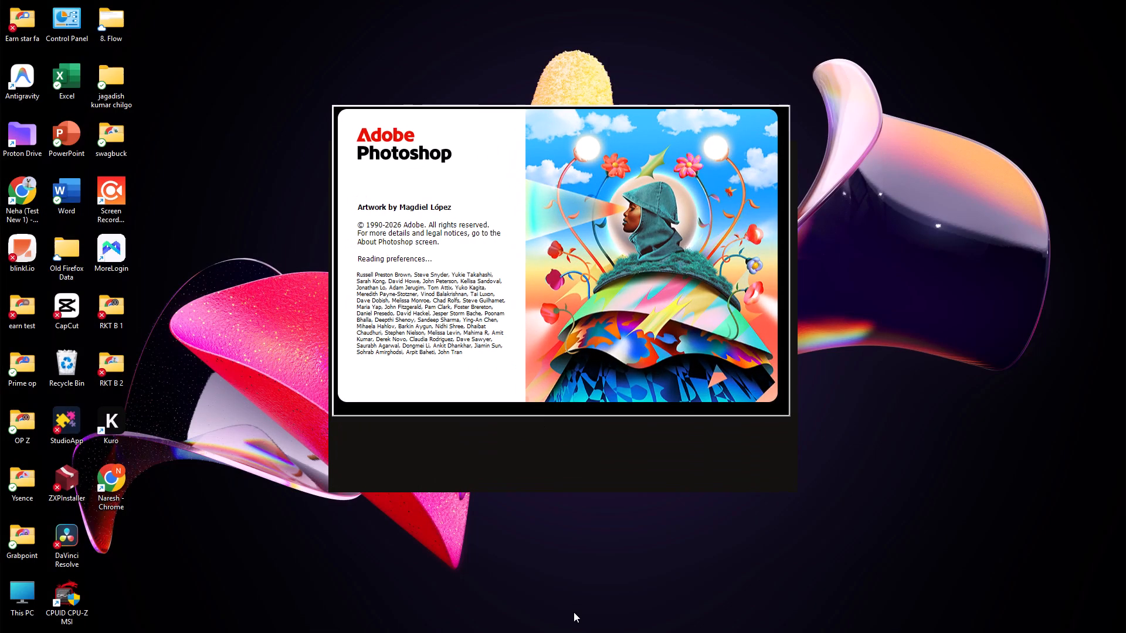
pyautogui.click(572, 576)
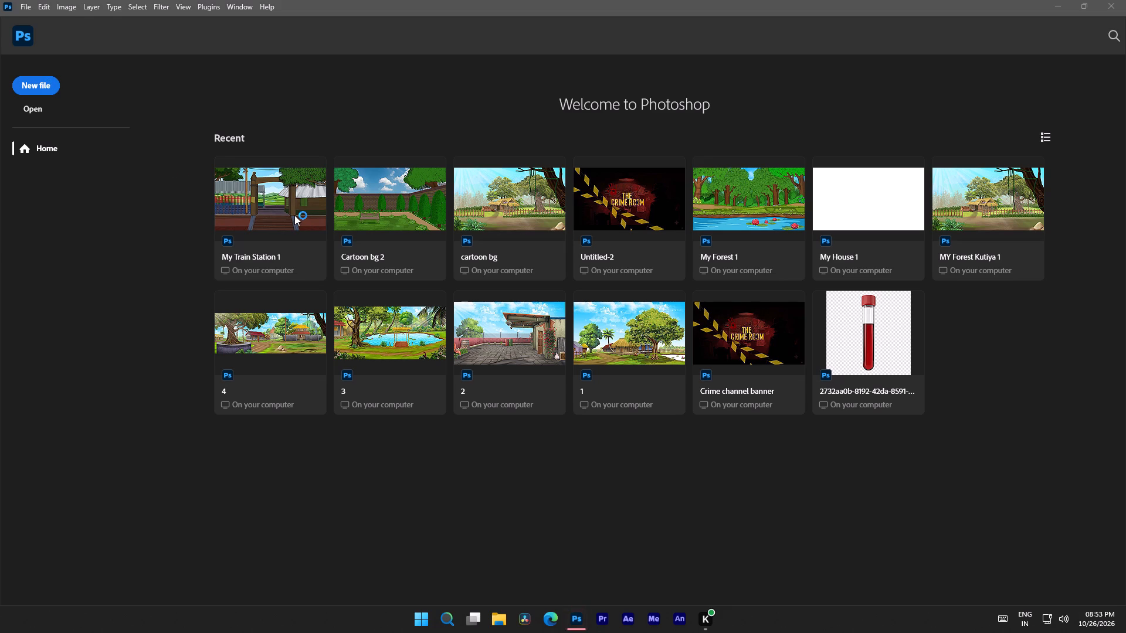
# Open the recent document My Train Station 1.
pyautogui.click(294, 210)
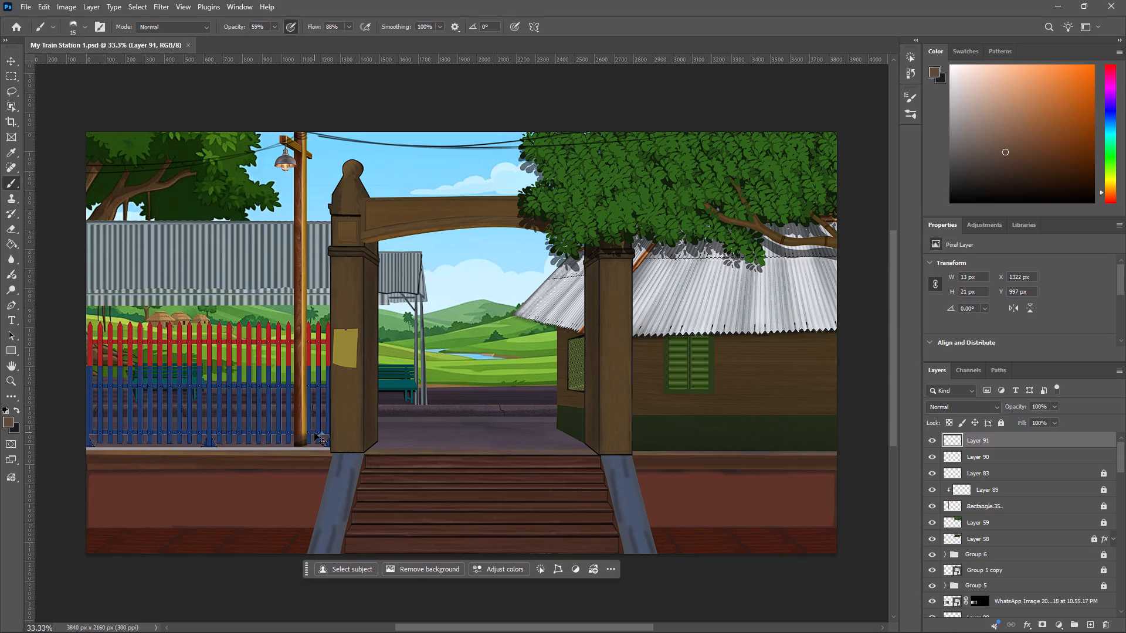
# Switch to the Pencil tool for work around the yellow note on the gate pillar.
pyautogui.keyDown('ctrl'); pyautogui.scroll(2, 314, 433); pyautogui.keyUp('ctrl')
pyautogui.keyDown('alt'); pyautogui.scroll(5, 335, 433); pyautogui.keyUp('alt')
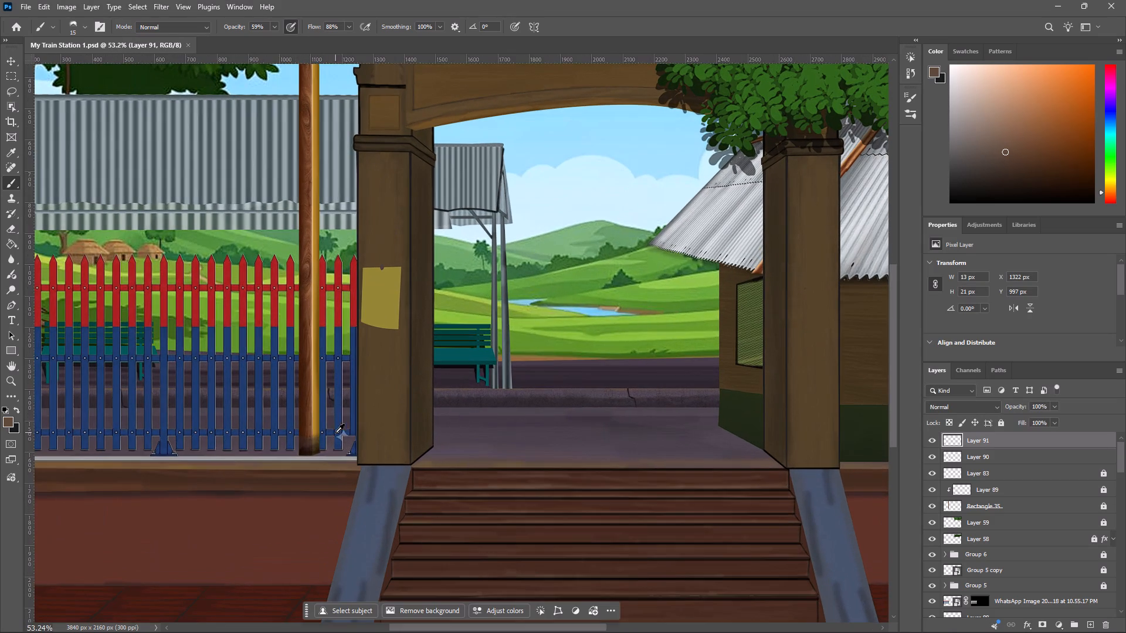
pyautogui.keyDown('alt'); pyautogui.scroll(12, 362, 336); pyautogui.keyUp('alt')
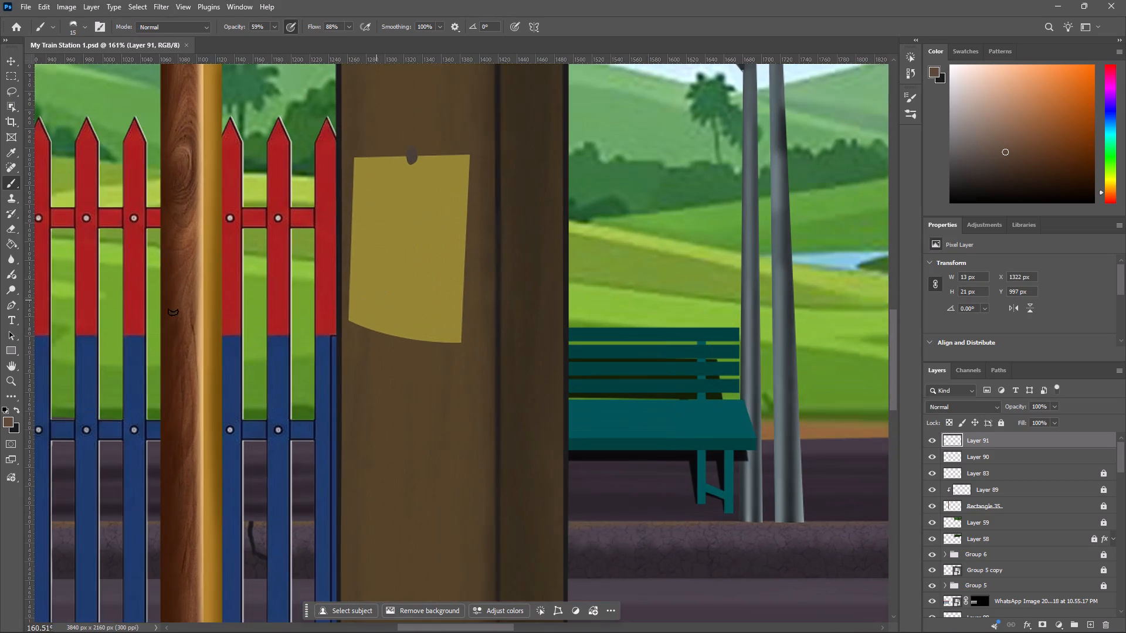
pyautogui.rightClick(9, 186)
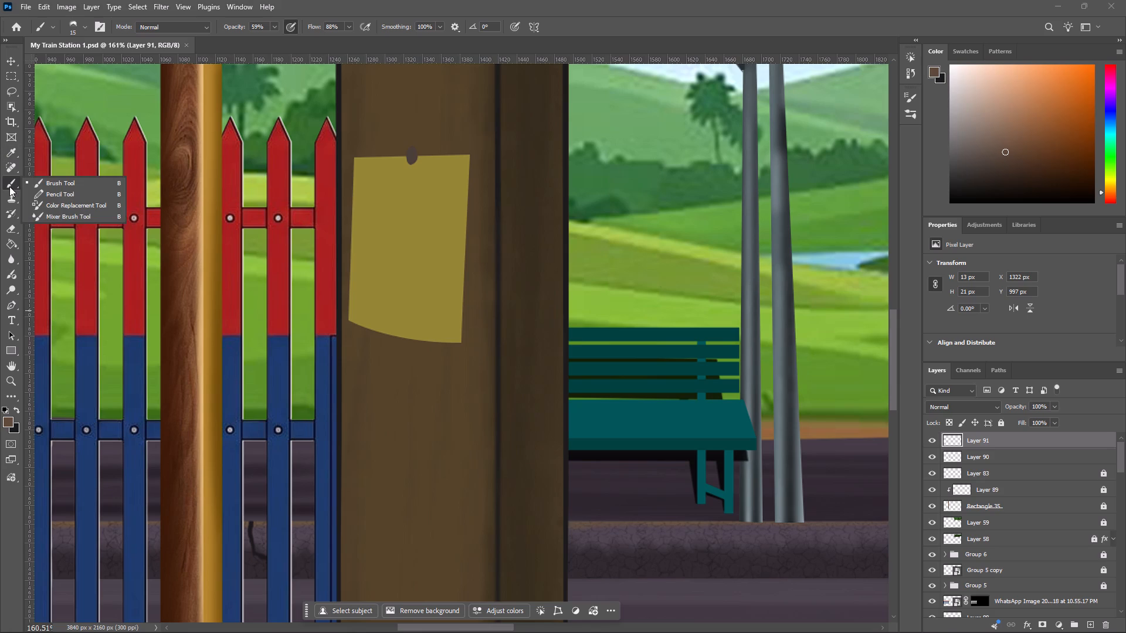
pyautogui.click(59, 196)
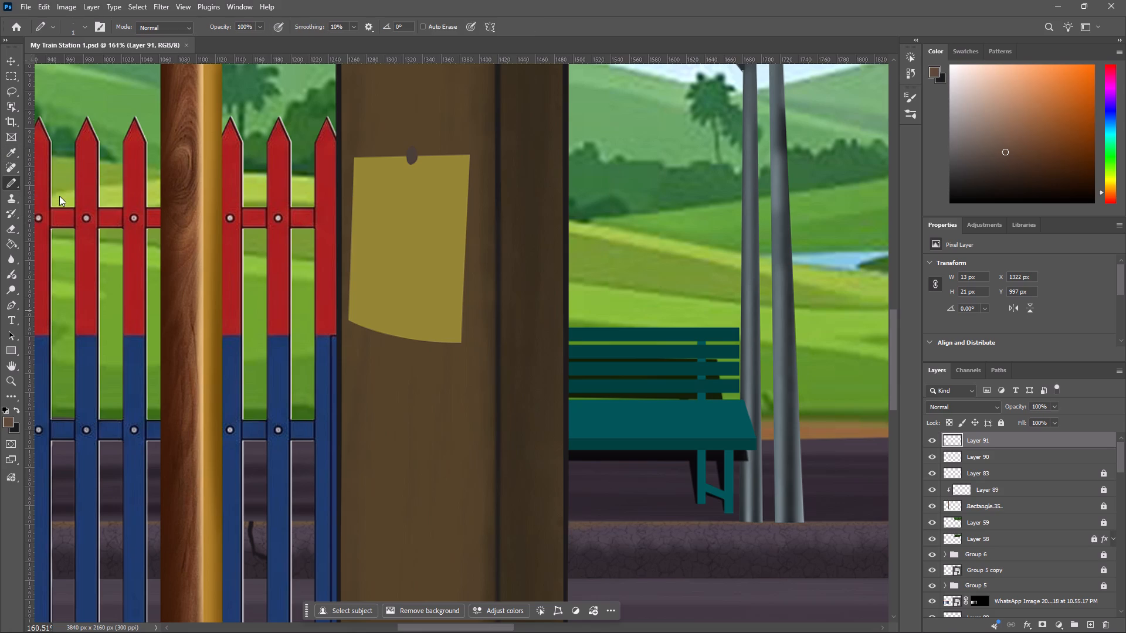
# Merge Layer 90 and Layer 91, the yellow note and its pin, into one layer.
pyautogui.click(987, 457)
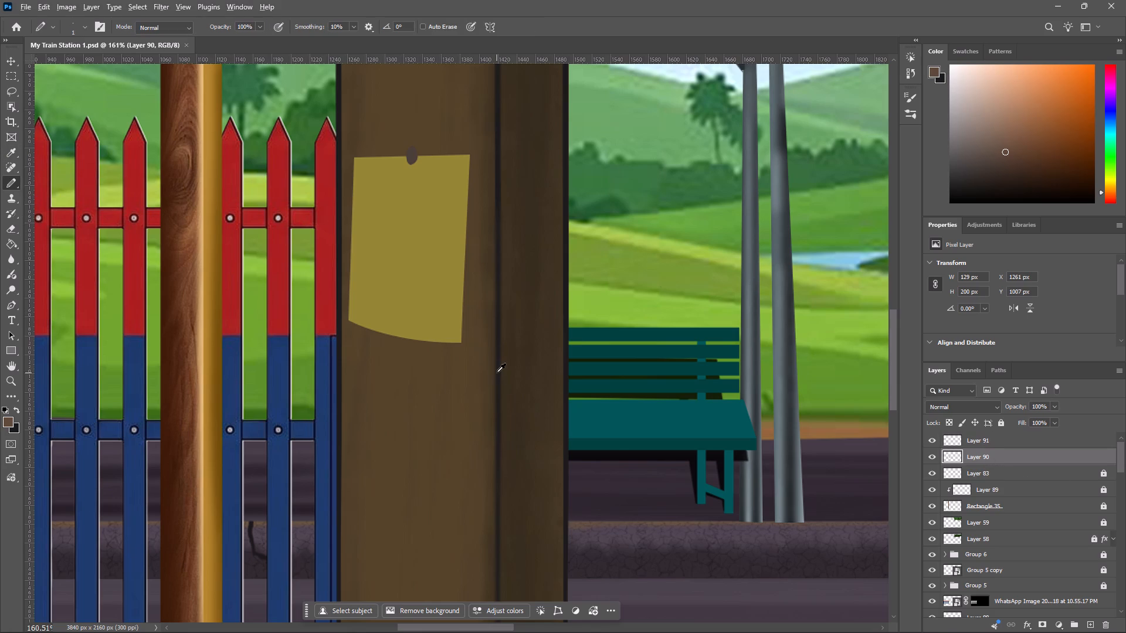
pyautogui.keyDown('alt'); pyautogui.scroll(-4, 497, 373); pyautogui.keyUp('alt')
pyautogui.scroll(-6, 490, 379)
pyautogui.keyDown('alt'); pyautogui.scroll(-4, 490, 379); pyautogui.keyUp('alt')
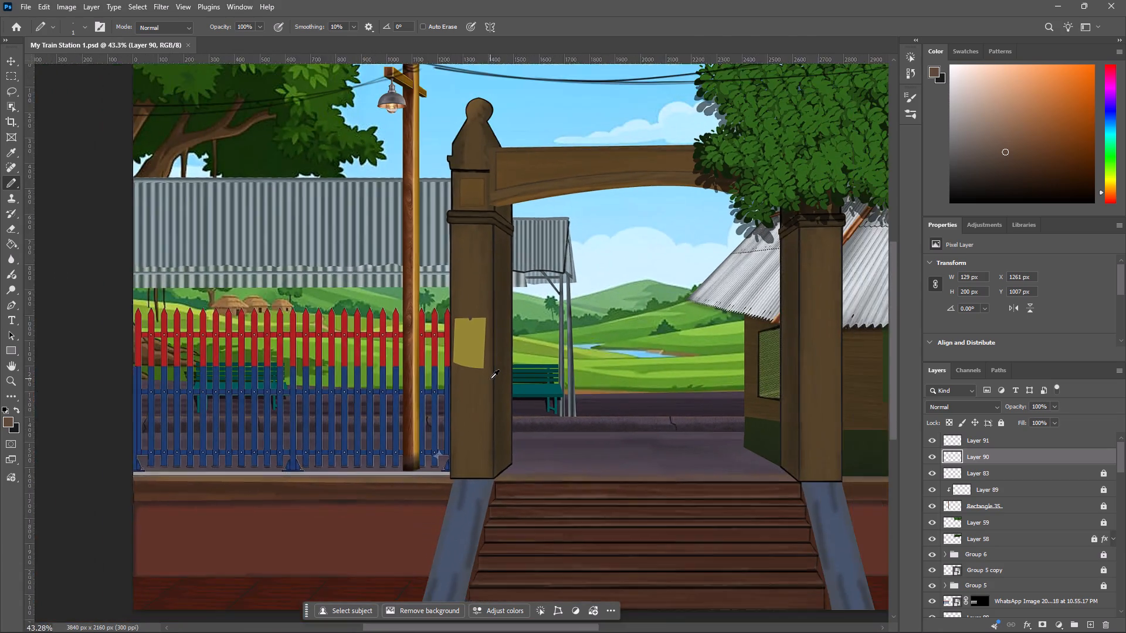
pyautogui.keyDown('alt'); pyautogui.scroll(-2, 490, 379); pyautogui.keyUp('alt')
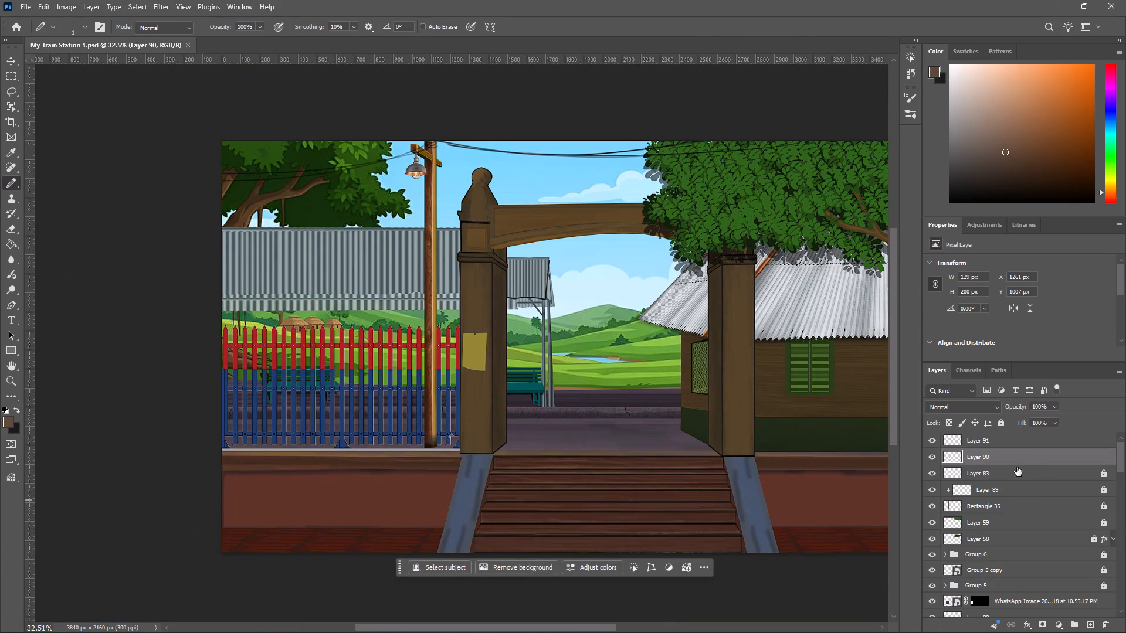
pyautogui.keyDown('shift'); pyautogui.click(1006, 445); pyautogui.keyUp('shift')
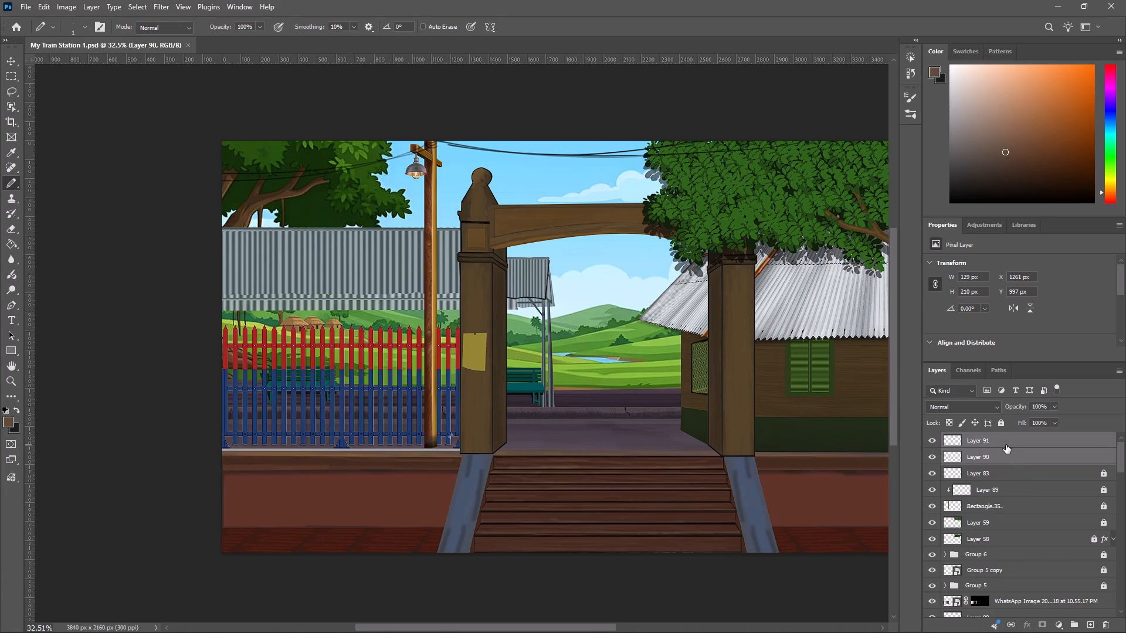
pyautogui.hotkey('ctrl', 'e')
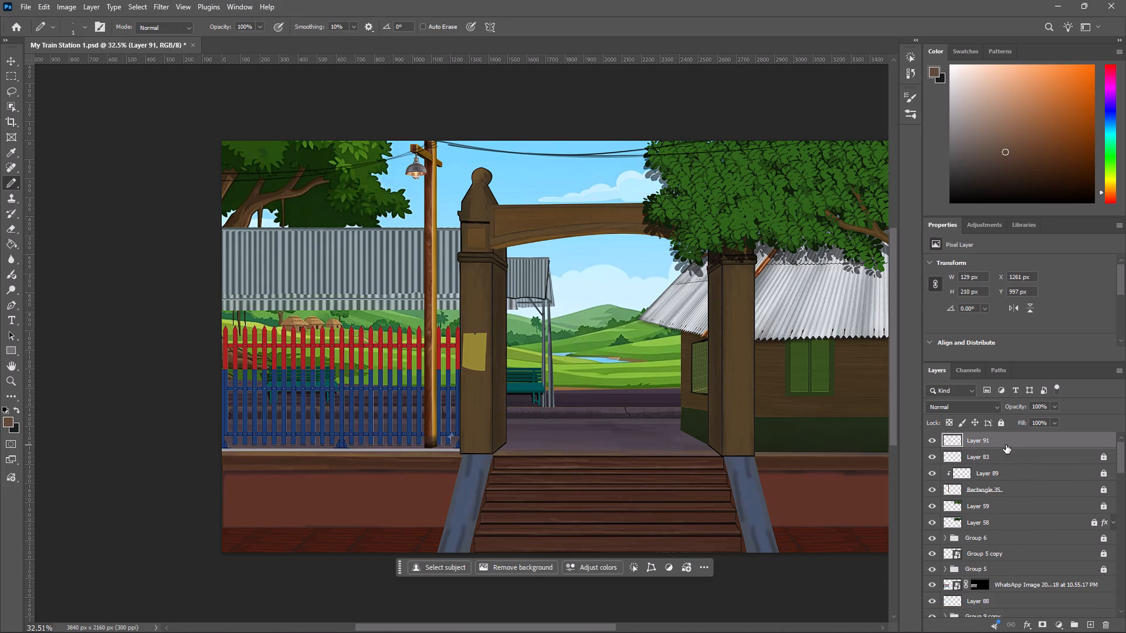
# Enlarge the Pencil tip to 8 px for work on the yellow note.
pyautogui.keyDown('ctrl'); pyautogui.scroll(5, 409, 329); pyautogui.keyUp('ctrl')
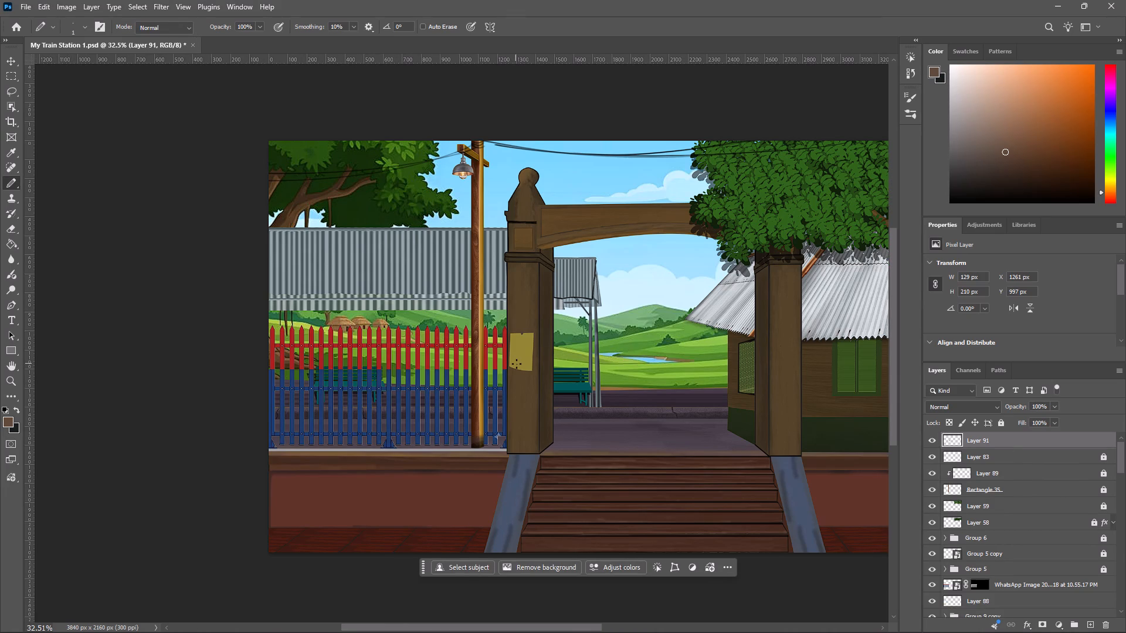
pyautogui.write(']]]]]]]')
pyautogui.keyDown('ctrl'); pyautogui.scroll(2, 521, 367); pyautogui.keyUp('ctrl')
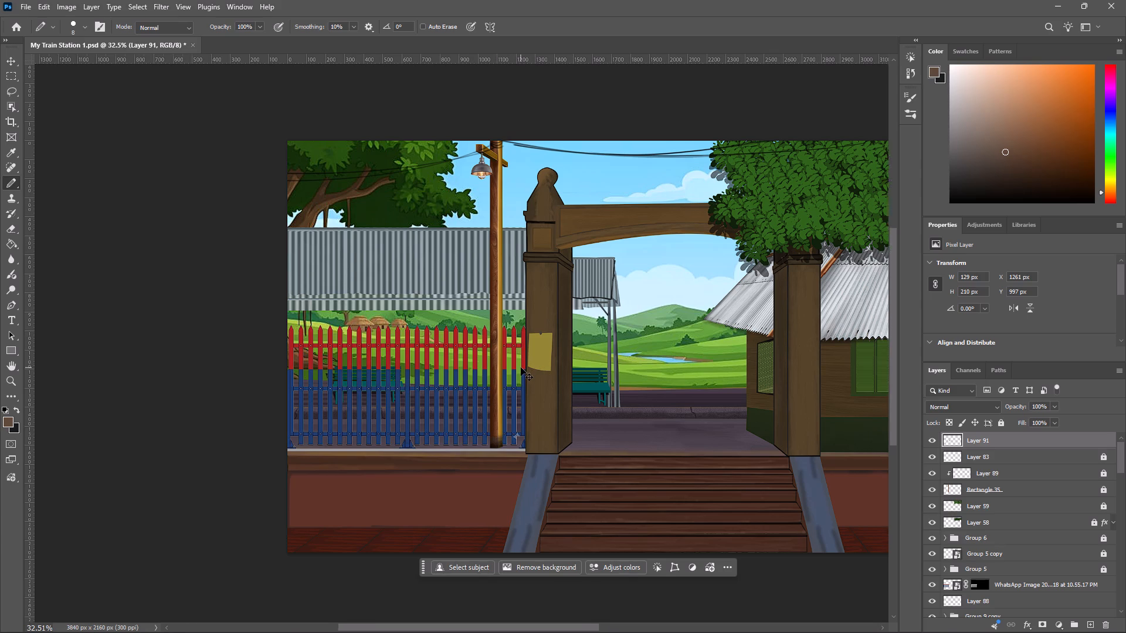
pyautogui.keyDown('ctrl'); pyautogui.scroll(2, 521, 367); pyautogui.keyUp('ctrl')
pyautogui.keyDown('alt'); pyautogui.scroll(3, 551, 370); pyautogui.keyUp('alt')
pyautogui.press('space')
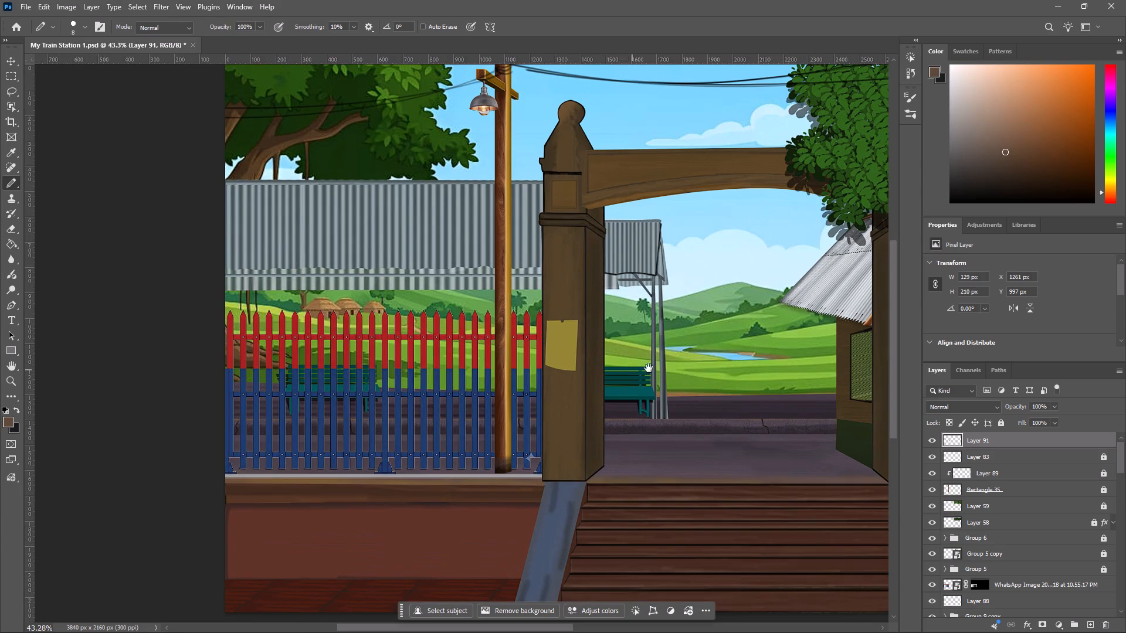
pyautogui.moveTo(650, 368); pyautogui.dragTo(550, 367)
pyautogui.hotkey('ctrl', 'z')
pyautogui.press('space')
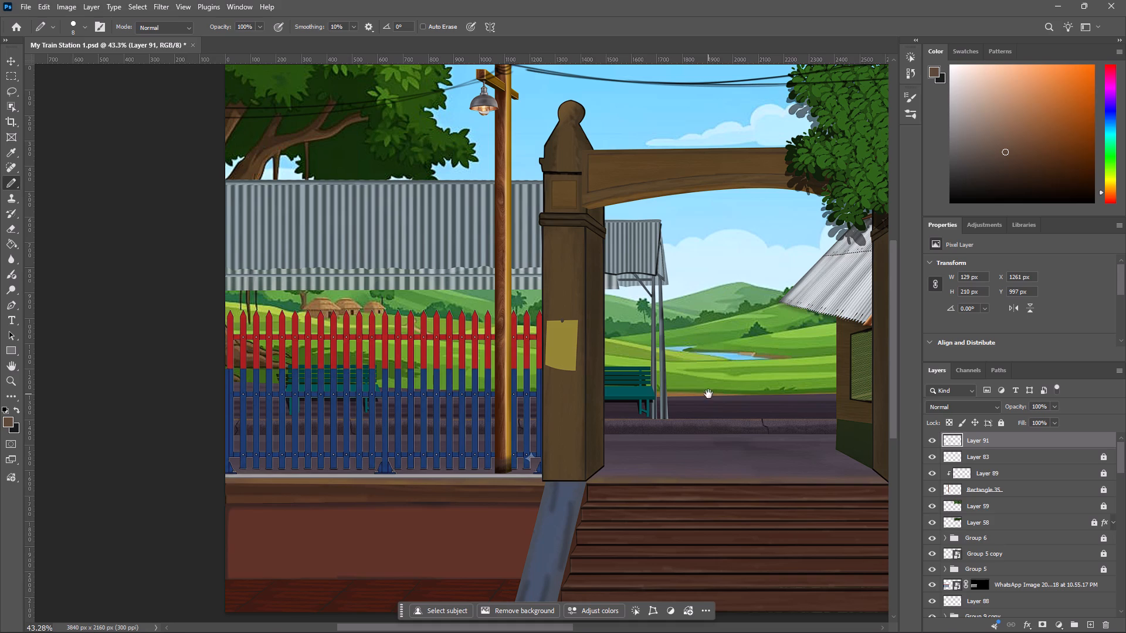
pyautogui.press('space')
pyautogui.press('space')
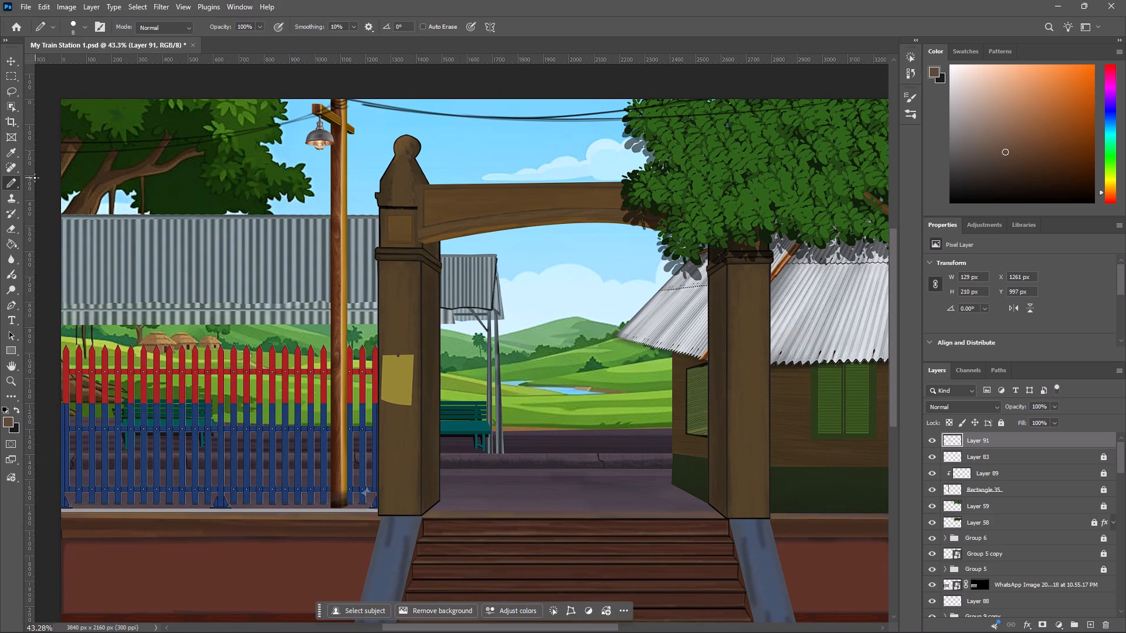
# Switch to the Brush tool and choose the Hard Round tip from General Brushes.
pyautogui.rightClick(4, 211)
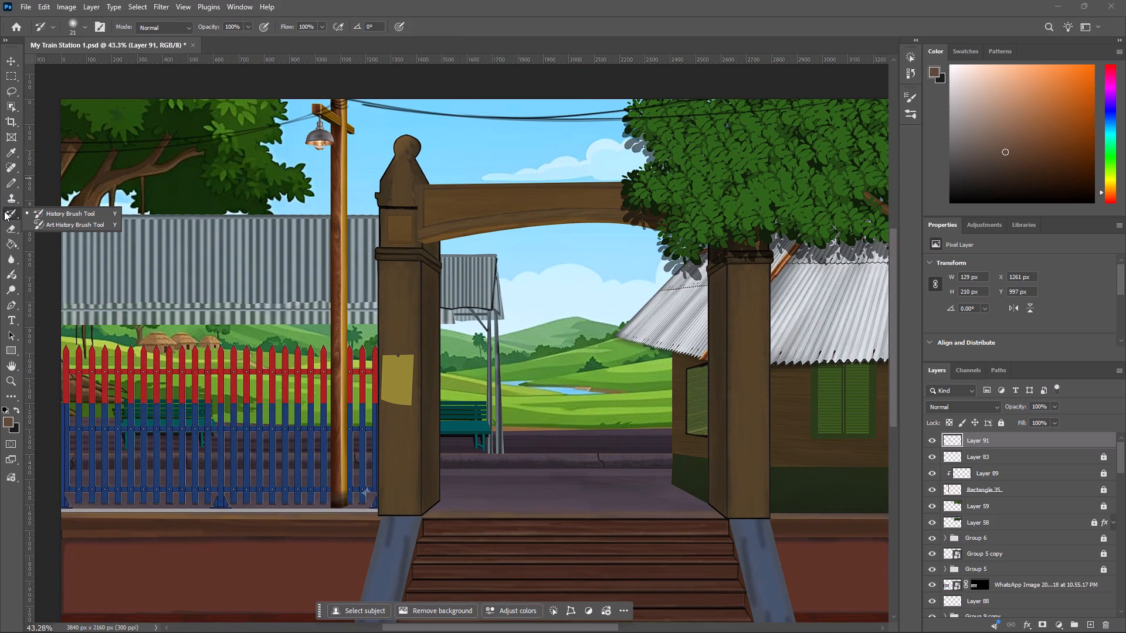
pyautogui.rightClick(4, 211)
pyautogui.press('b')
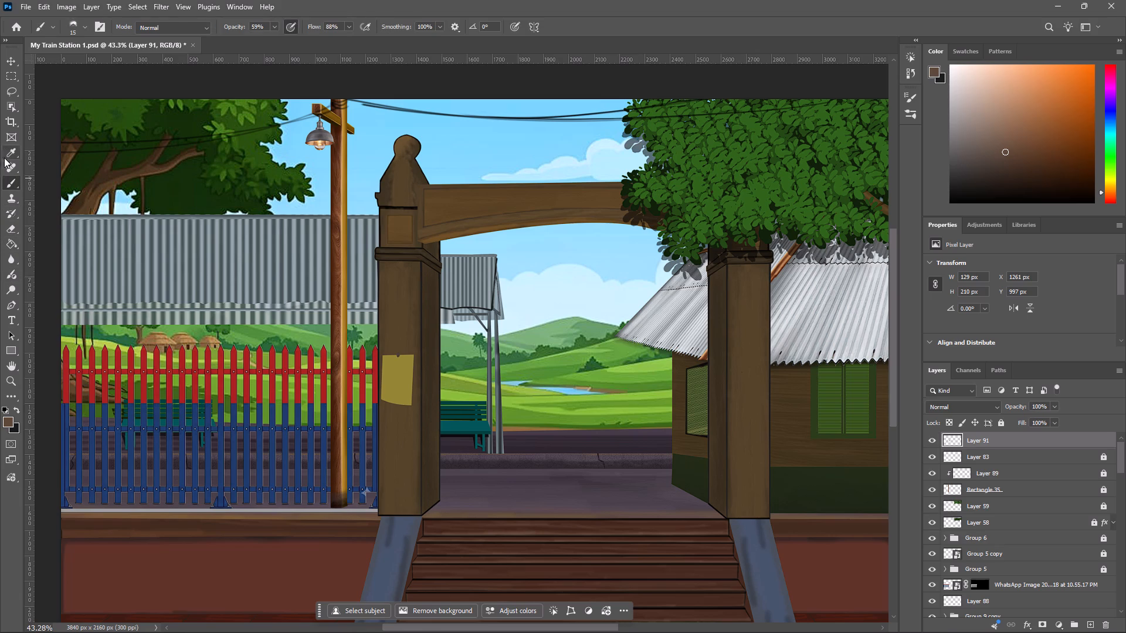
pyautogui.rightClick(7, 181)
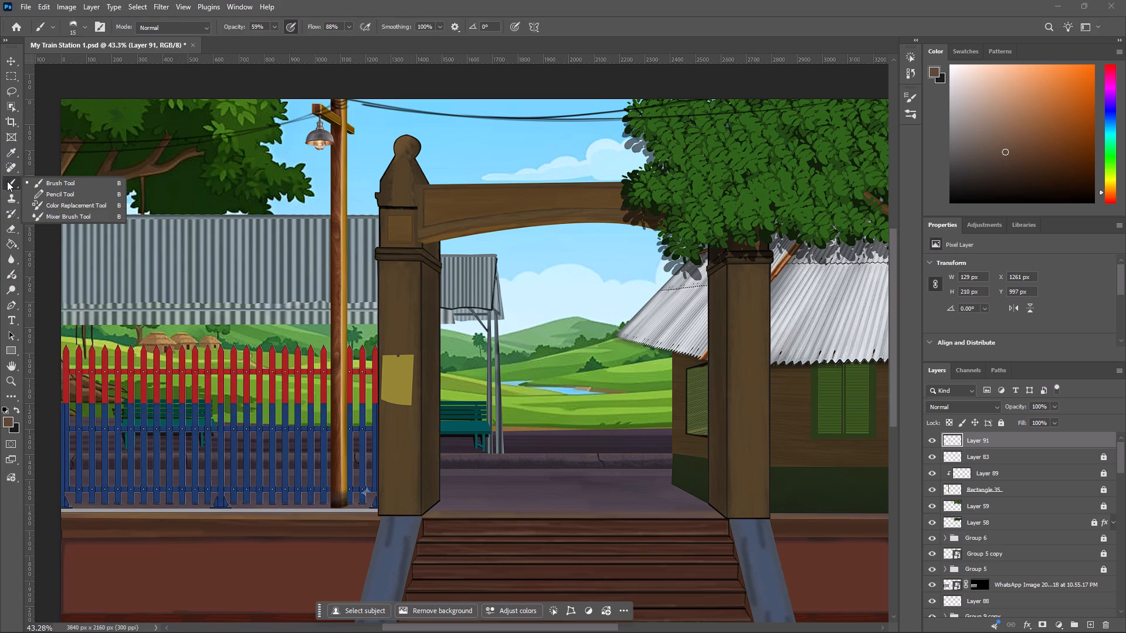
pyautogui.rightClick(7, 181)
pyautogui.click(86, 28)
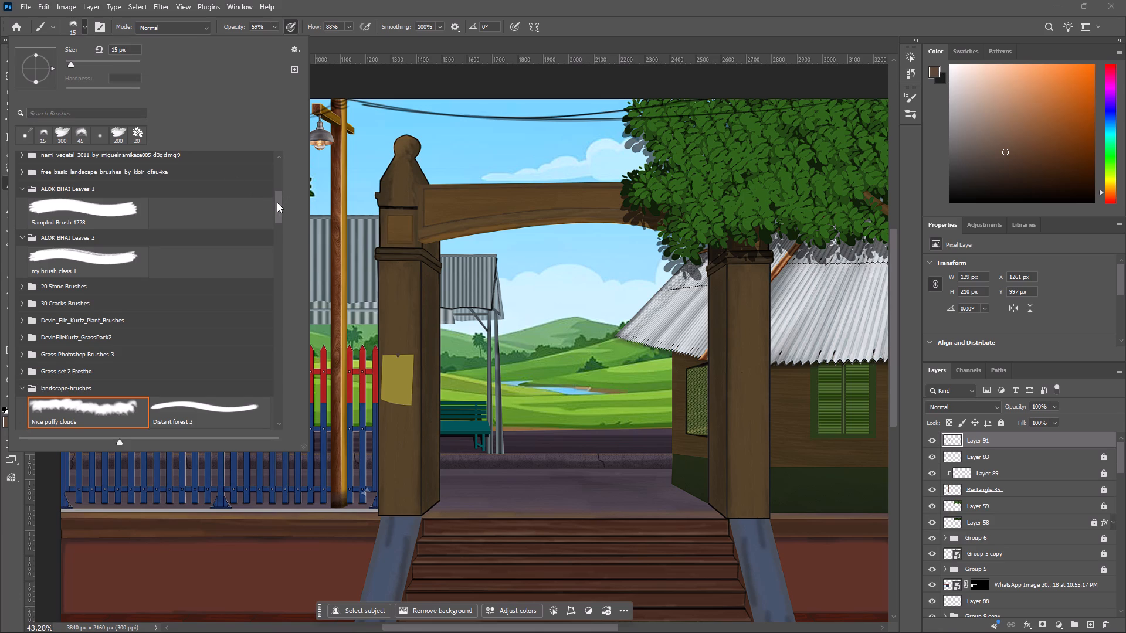
pyautogui.moveTo(277, 202); pyautogui.dragTo(282, 141)
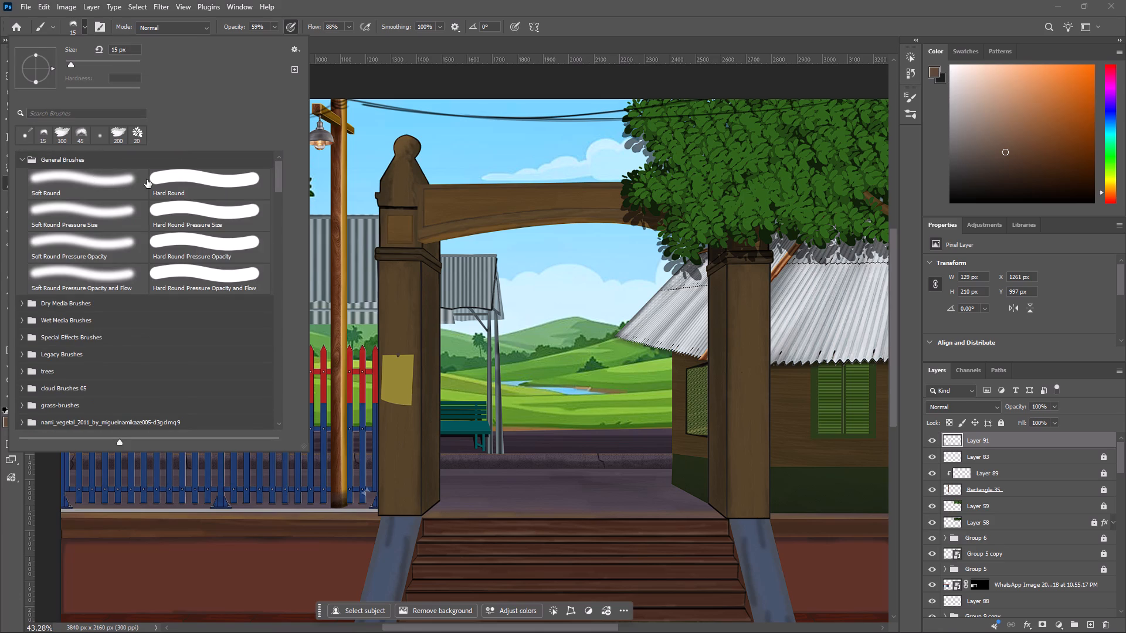
pyautogui.click(177, 176)
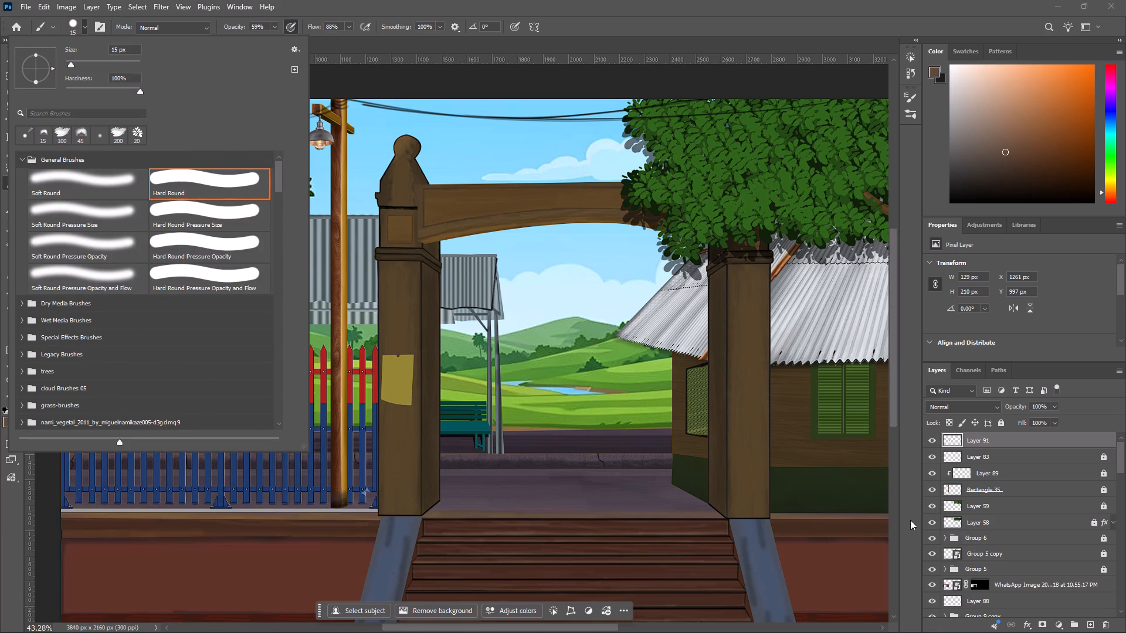
pyautogui.click(910, 521)
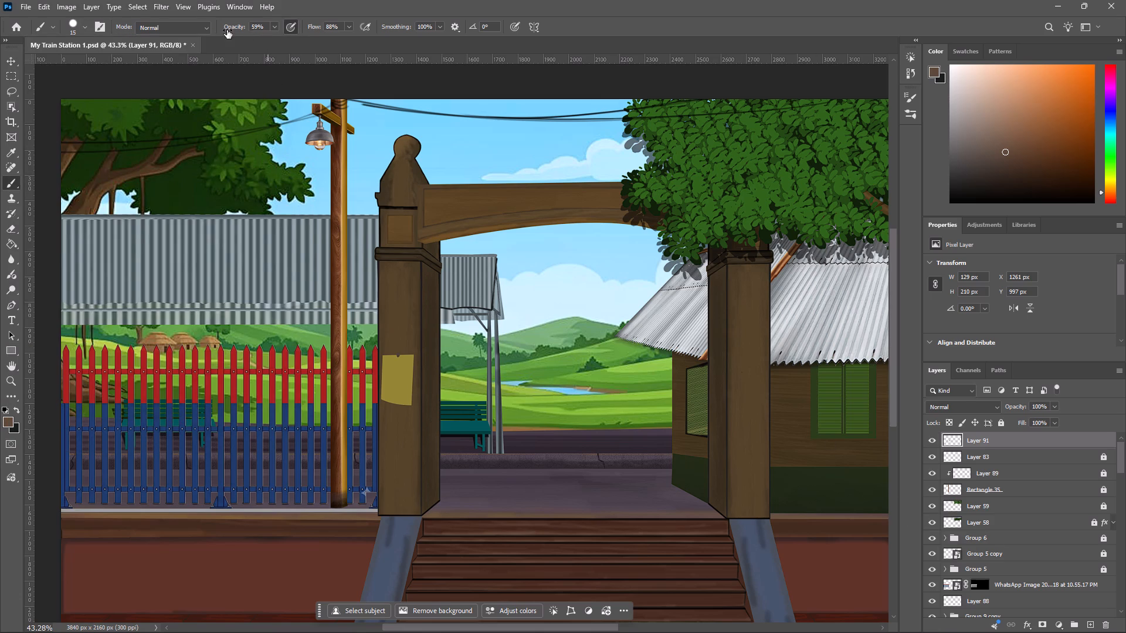
# Set the brush opacity and flow to 100% and enable airbrush-style build-up.
pyautogui.moveTo(237, 30); pyautogui.dragTo(391, 39)
pyautogui.moveTo(311, 29); pyautogui.dragTo(448, 48)
pyautogui.click(371, 26)
# Set the foreground colour to near-black and shrink the brush to 1 px for fine writing on the yellow note.
pyautogui.moveTo(1000, 161); pyautogui.dragTo(962, 196)
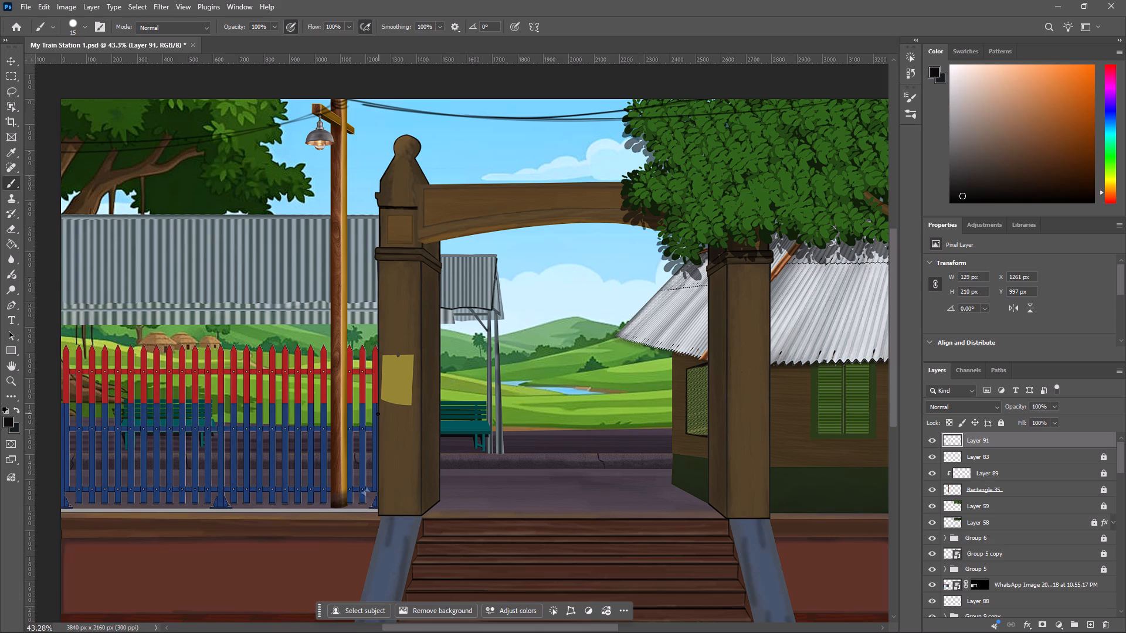
pyautogui.keyDown('ctrl'); pyautogui.scroll(1, 391, 370); pyautogui.keyUp('ctrl')
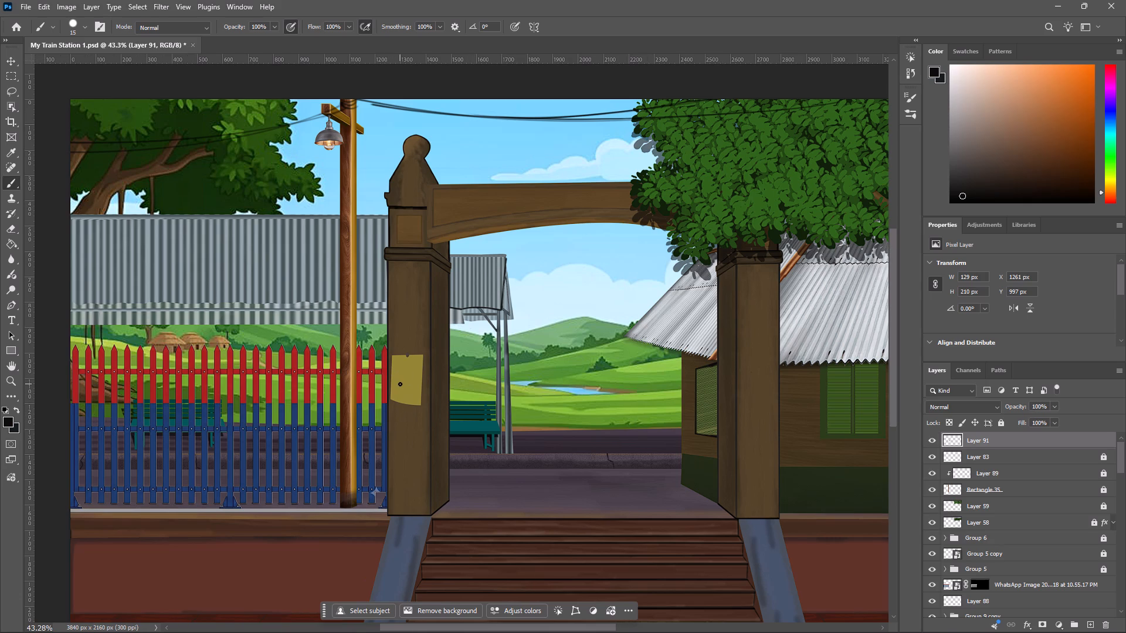
pyautogui.keyDown('alt'); pyautogui.scroll(18, 400, 384); pyautogui.keyUp('alt')
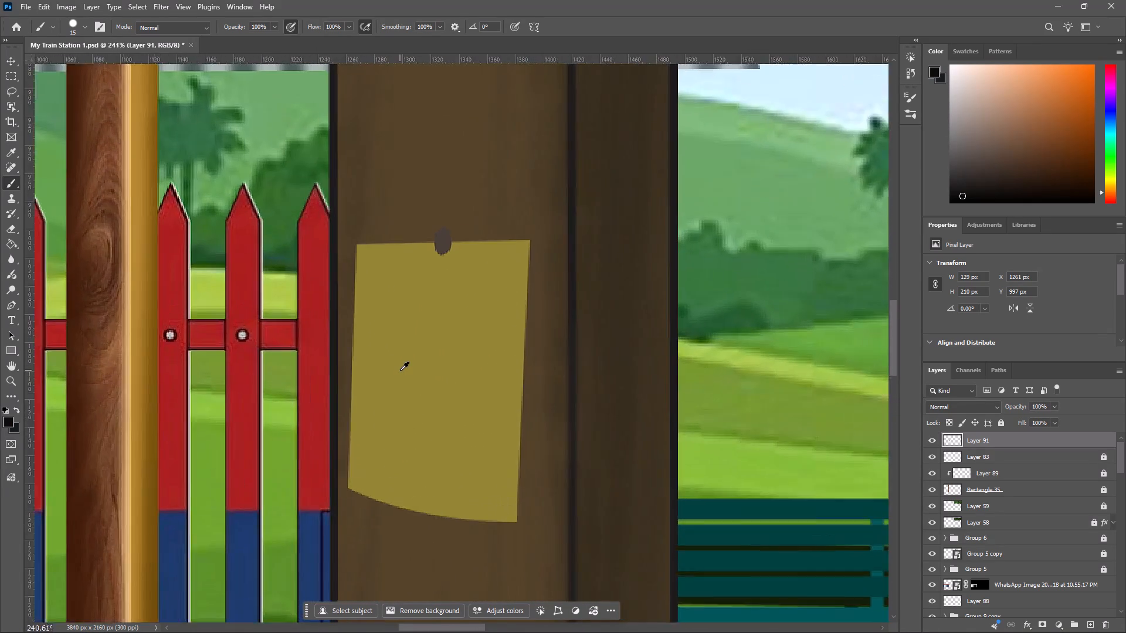
pyautogui.keyDown('alt'); pyautogui.scroll(5, 400, 370); pyautogui.keyUp('alt')
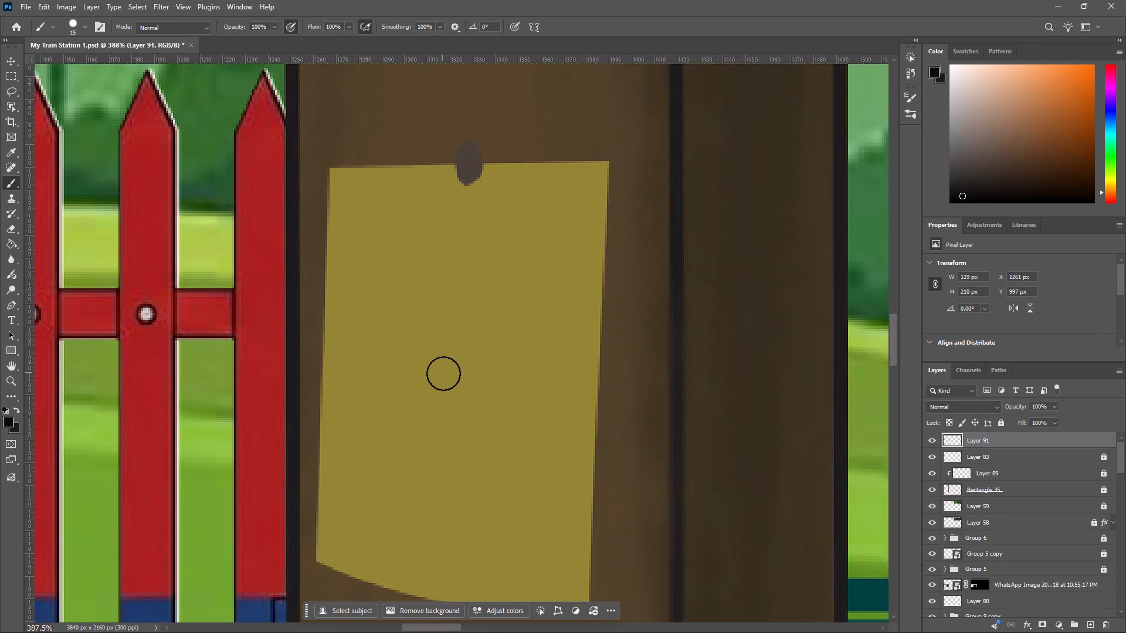
pyautogui.press('[')
pyautogui.press('[')
pyautogui.press('[')
pyautogui.press('[')
pyautogui.press('[')
pyautogui.press('[')
pyautogui.press('[')
pyautogui.press('[')
pyautogui.press('[')
pyautogui.press('[')
pyautogui.press('[')
pyautogui.press('[')
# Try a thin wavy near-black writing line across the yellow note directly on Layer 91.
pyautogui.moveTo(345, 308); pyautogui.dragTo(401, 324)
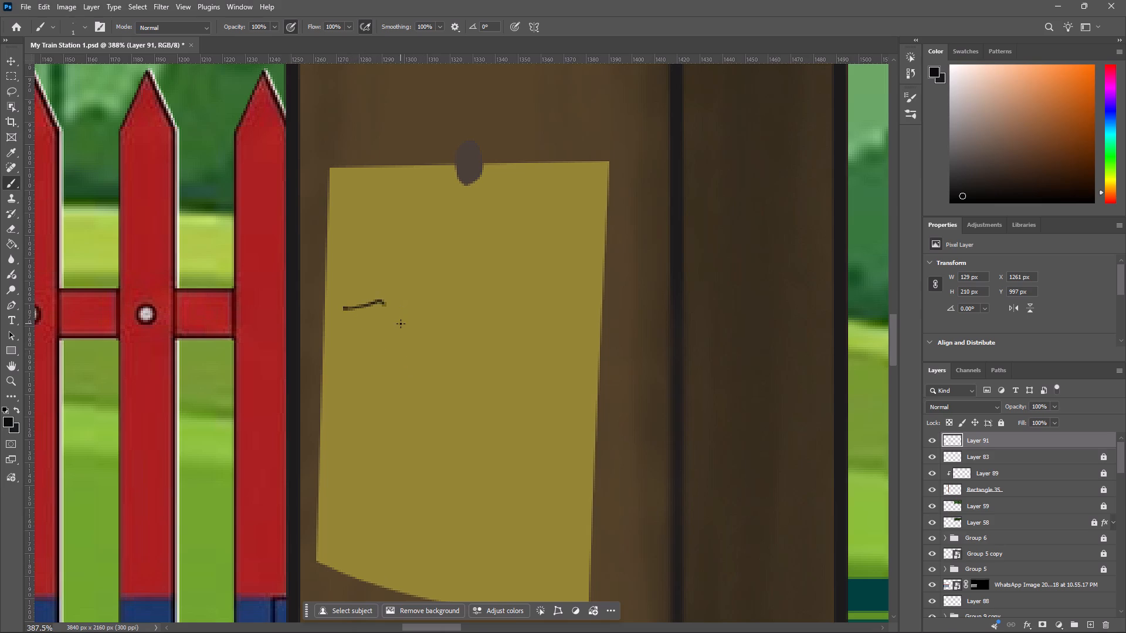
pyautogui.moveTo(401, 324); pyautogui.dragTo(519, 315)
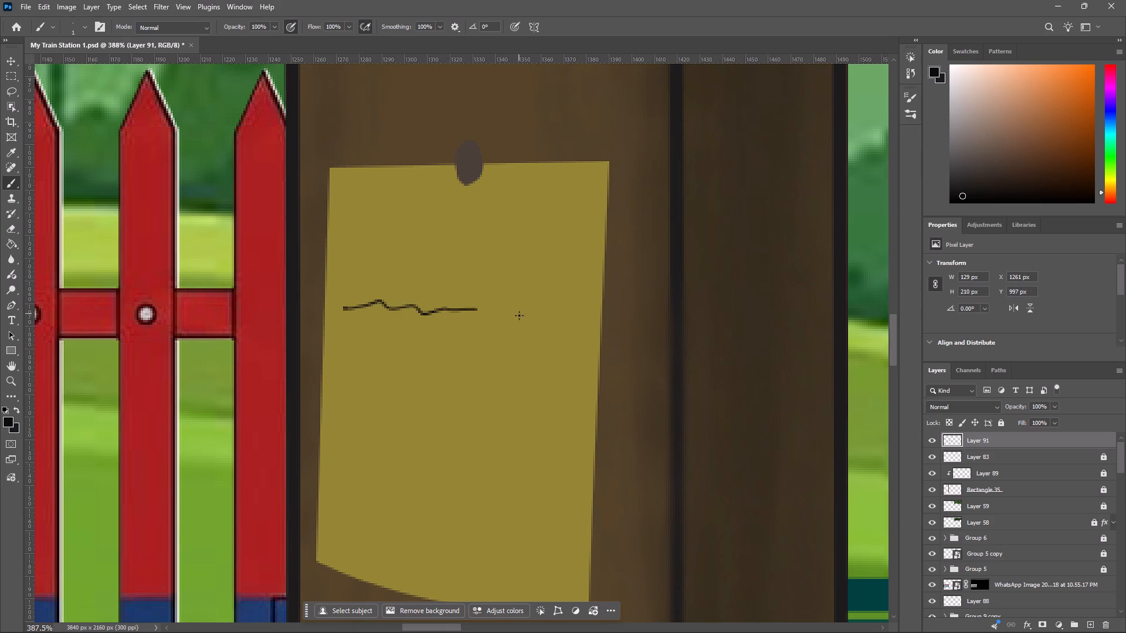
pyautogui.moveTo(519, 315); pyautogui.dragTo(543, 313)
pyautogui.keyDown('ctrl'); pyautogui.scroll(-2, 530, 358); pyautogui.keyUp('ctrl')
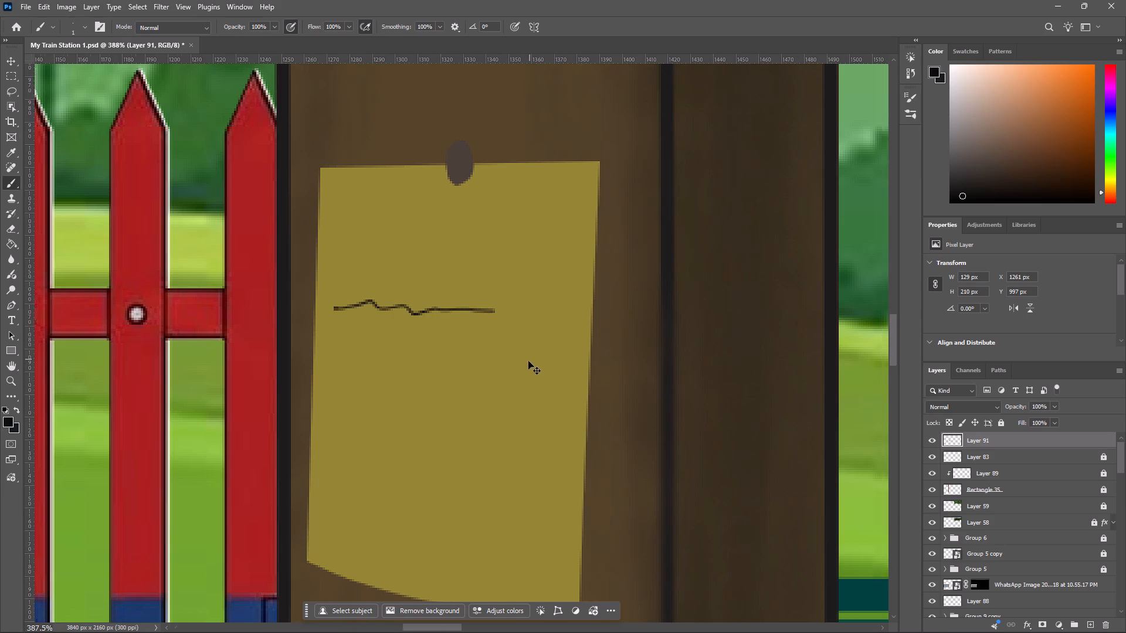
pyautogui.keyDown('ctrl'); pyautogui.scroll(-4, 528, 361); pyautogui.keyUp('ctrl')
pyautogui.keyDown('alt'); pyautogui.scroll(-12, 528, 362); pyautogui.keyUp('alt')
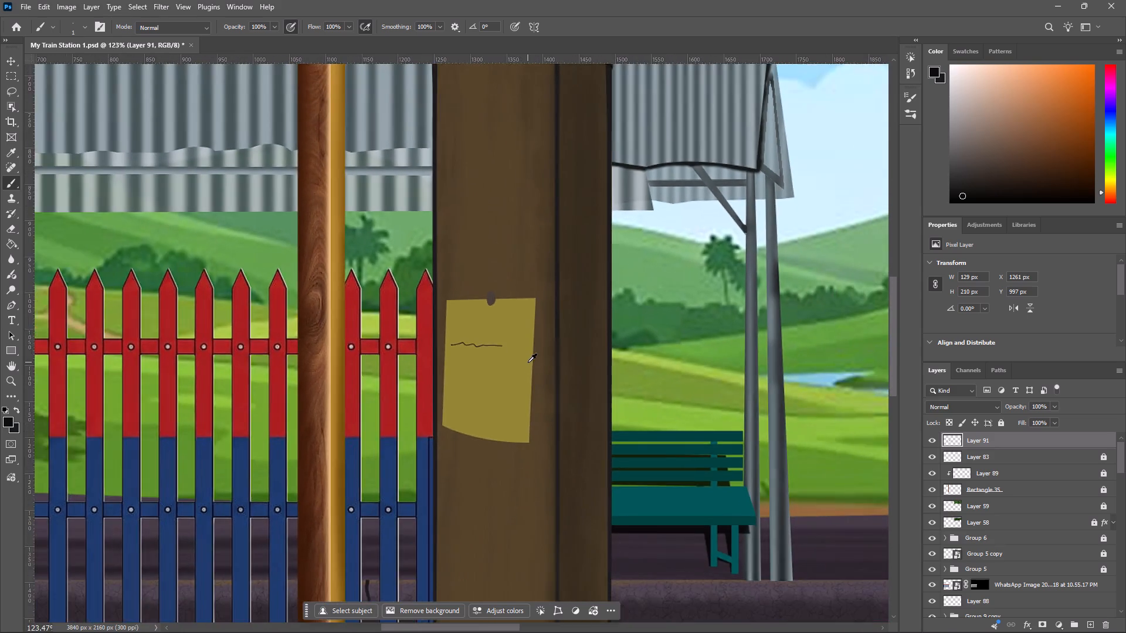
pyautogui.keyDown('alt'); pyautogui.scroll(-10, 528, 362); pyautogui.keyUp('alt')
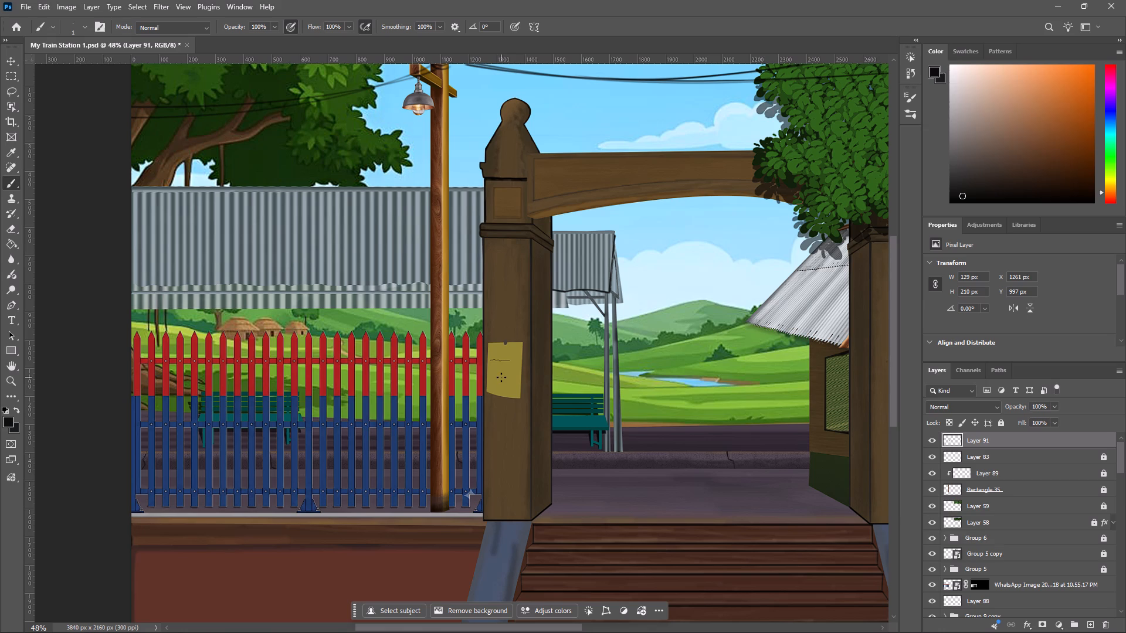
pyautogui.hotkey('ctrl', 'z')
# Add a new layer above Layer 91 and clip it to the yellow note.
pyautogui.keyDown('ctrl'); pyautogui.scroll(2, 501, 377); pyautogui.keyUp('ctrl')
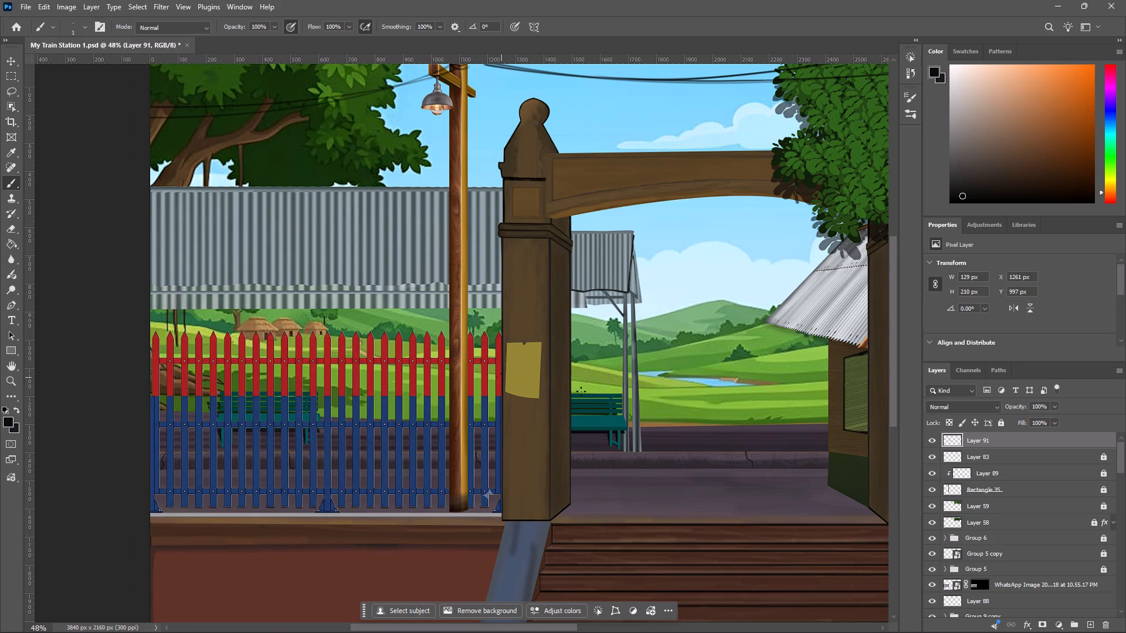
pyautogui.click(934, 440)
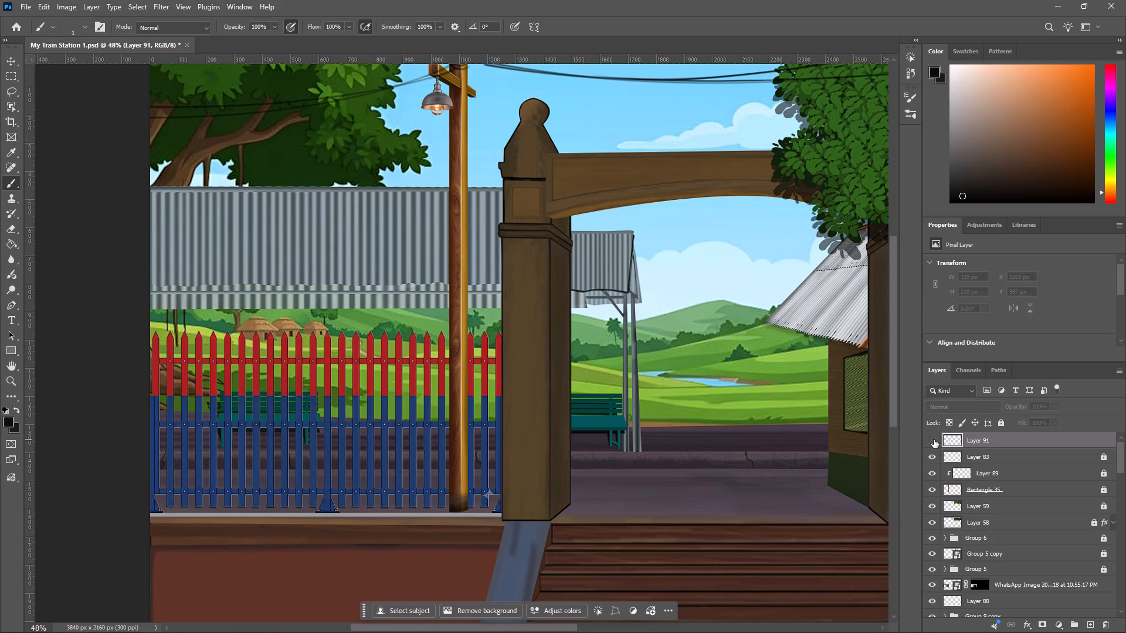
pyautogui.click(934, 440)
pyautogui.click(1084, 620)
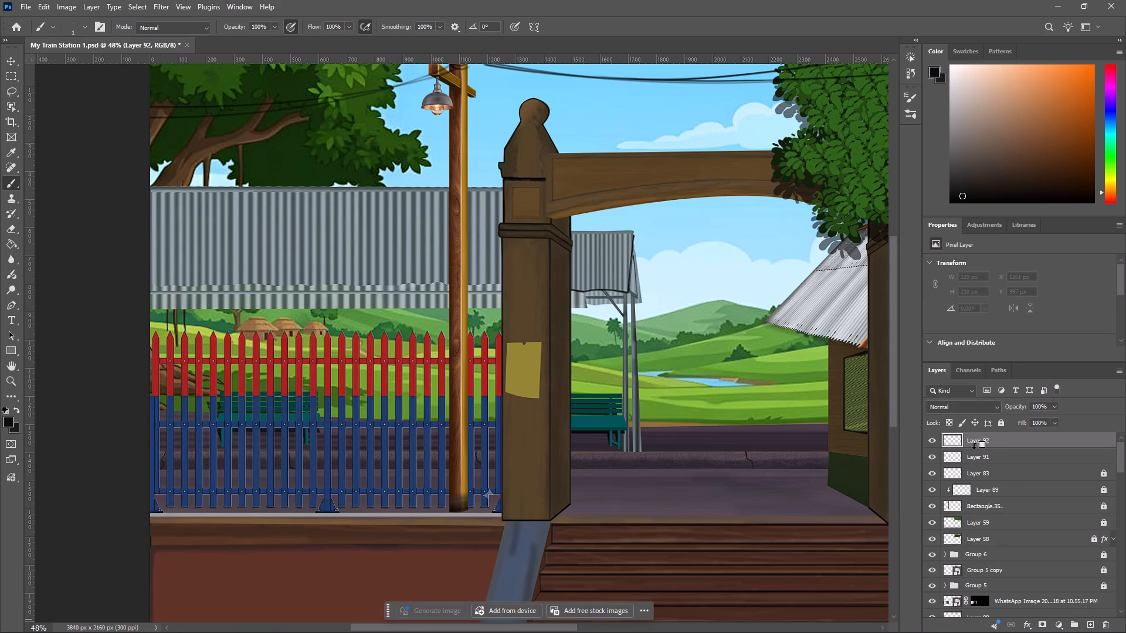
pyautogui.keyDown('alt'); pyautogui.click(974, 448); pyautogui.keyUp('alt')
# Lighten the foreground colour from near-black to a dark neutral grey for the note's markings.
pyautogui.keyDown('ctrl'); pyautogui.scroll(5, 557, 377); pyautogui.keyUp('ctrl')
pyautogui.keyDown('alt'); pyautogui.scroll(10, 564, 377); pyautogui.keyUp('alt')
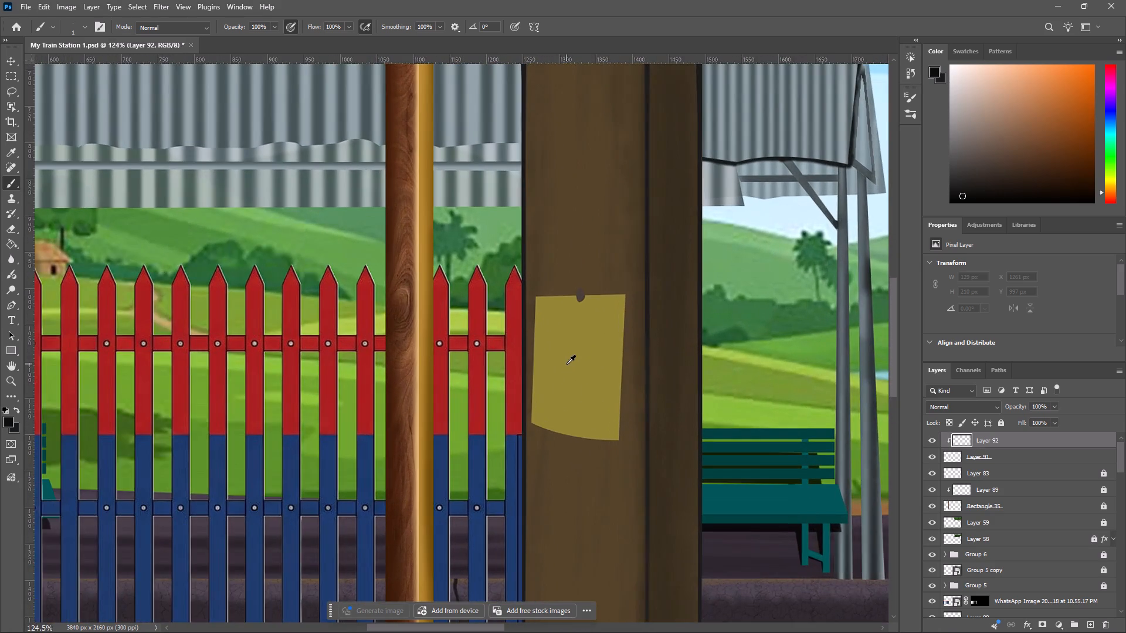
pyautogui.keyDown('alt'); pyautogui.scroll(5, 562, 350); pyautogui.keyUp('alt')
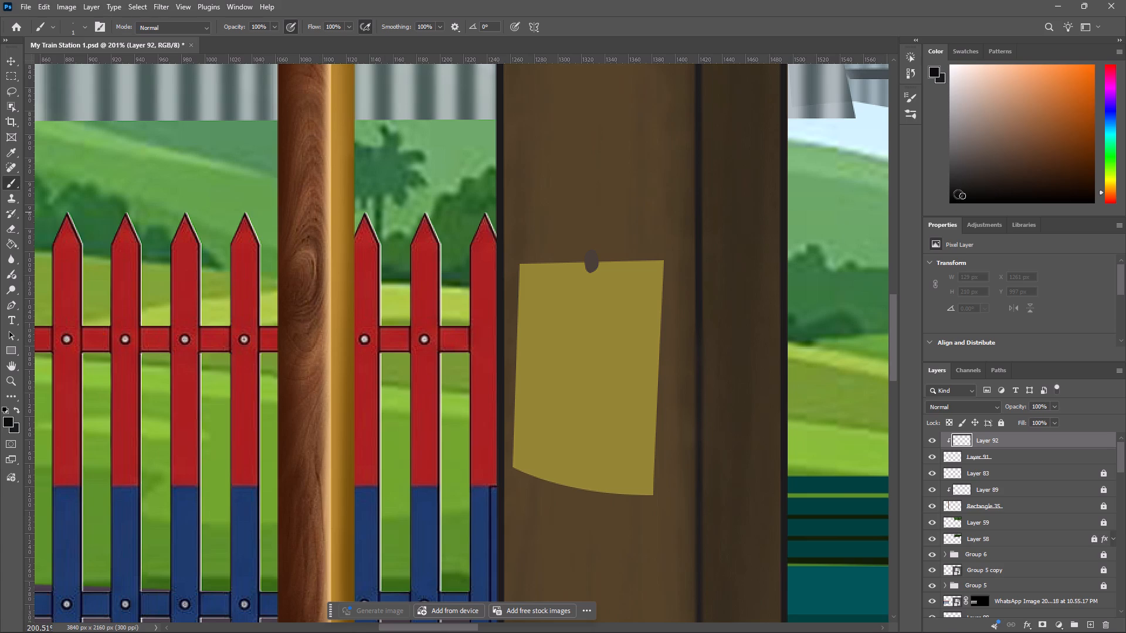
pyautogui.moveTo(958, 194); pyautogui.dragTo(937, 189)
pyautogui.moveTo(937, 189); pyautogui.dragTo(937, 169)
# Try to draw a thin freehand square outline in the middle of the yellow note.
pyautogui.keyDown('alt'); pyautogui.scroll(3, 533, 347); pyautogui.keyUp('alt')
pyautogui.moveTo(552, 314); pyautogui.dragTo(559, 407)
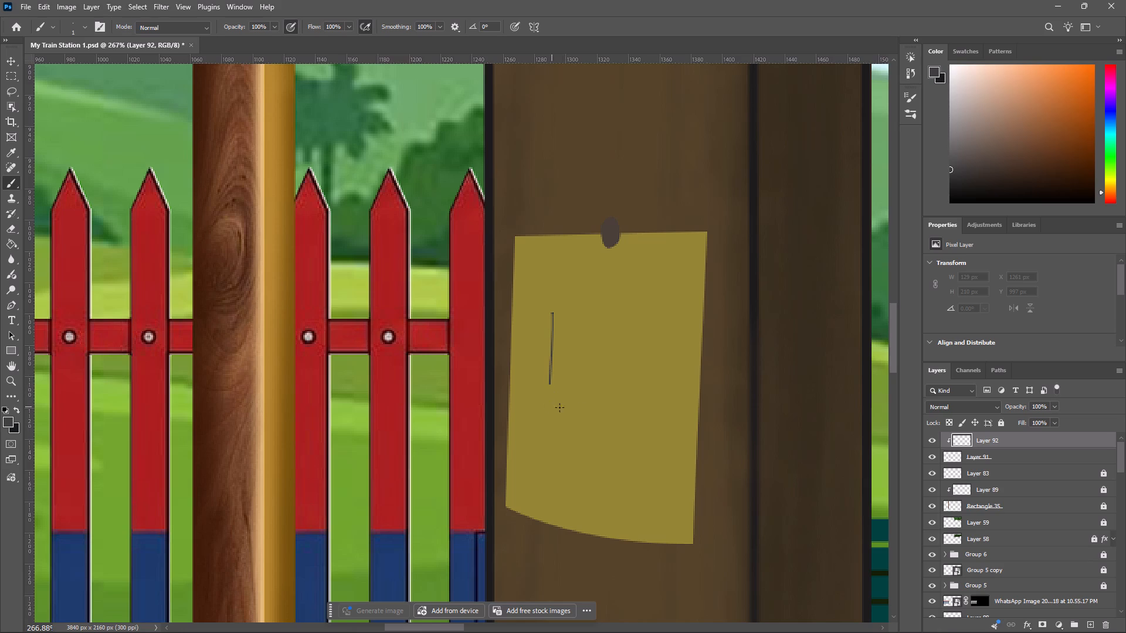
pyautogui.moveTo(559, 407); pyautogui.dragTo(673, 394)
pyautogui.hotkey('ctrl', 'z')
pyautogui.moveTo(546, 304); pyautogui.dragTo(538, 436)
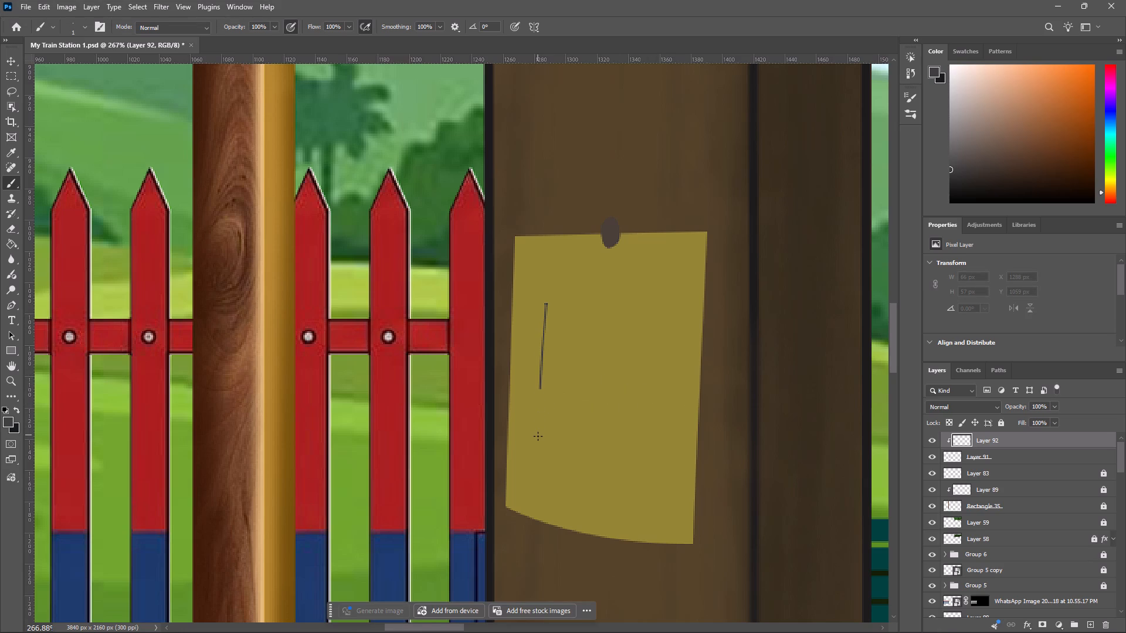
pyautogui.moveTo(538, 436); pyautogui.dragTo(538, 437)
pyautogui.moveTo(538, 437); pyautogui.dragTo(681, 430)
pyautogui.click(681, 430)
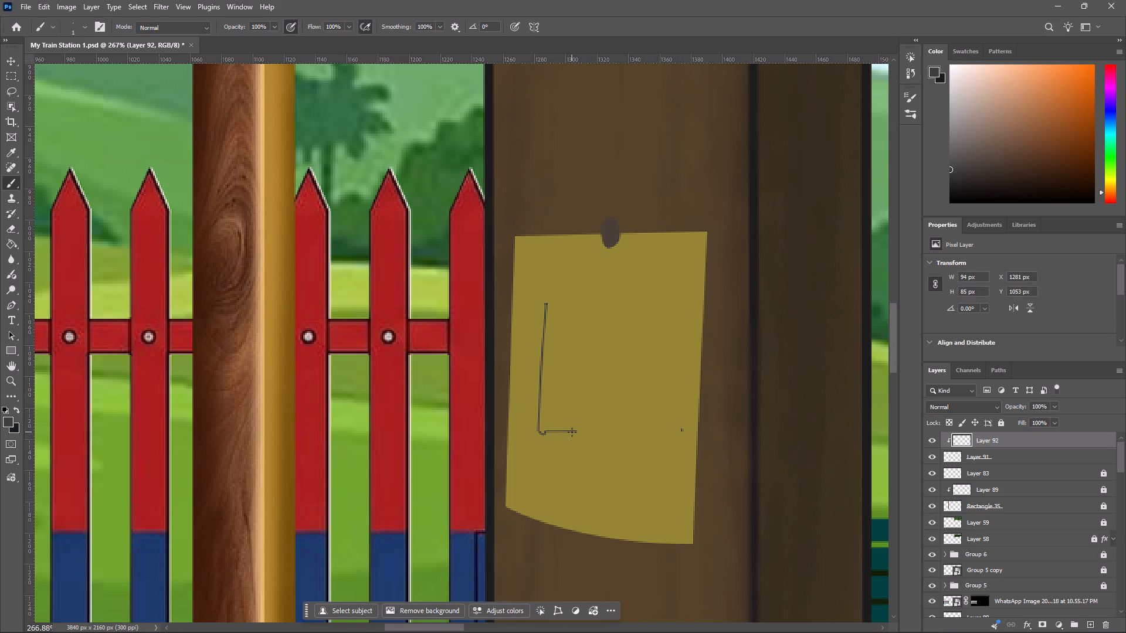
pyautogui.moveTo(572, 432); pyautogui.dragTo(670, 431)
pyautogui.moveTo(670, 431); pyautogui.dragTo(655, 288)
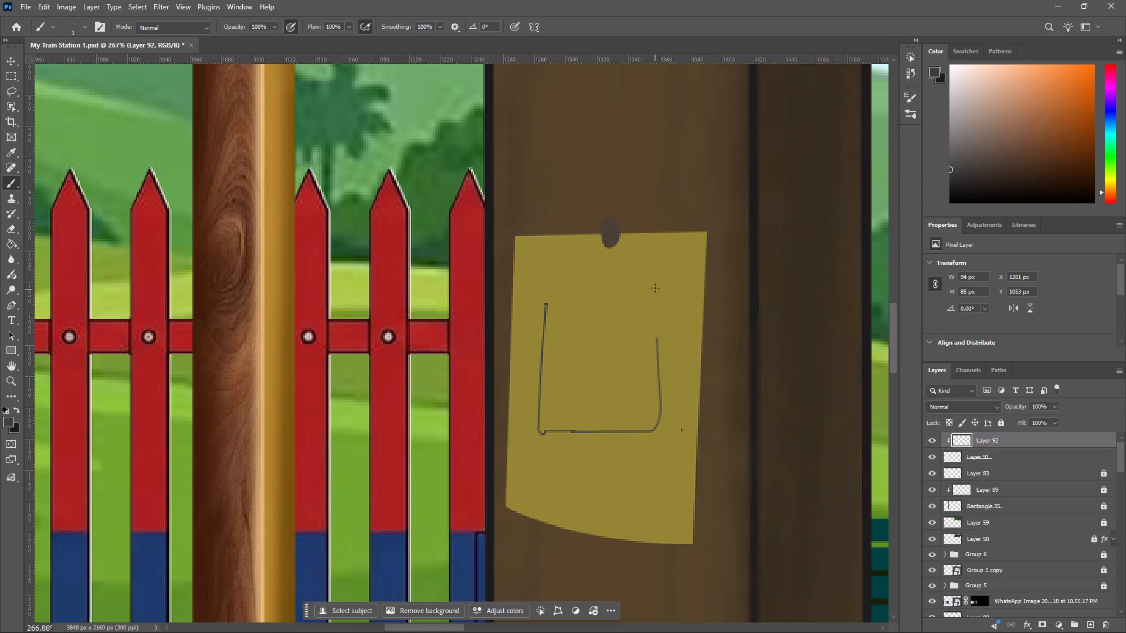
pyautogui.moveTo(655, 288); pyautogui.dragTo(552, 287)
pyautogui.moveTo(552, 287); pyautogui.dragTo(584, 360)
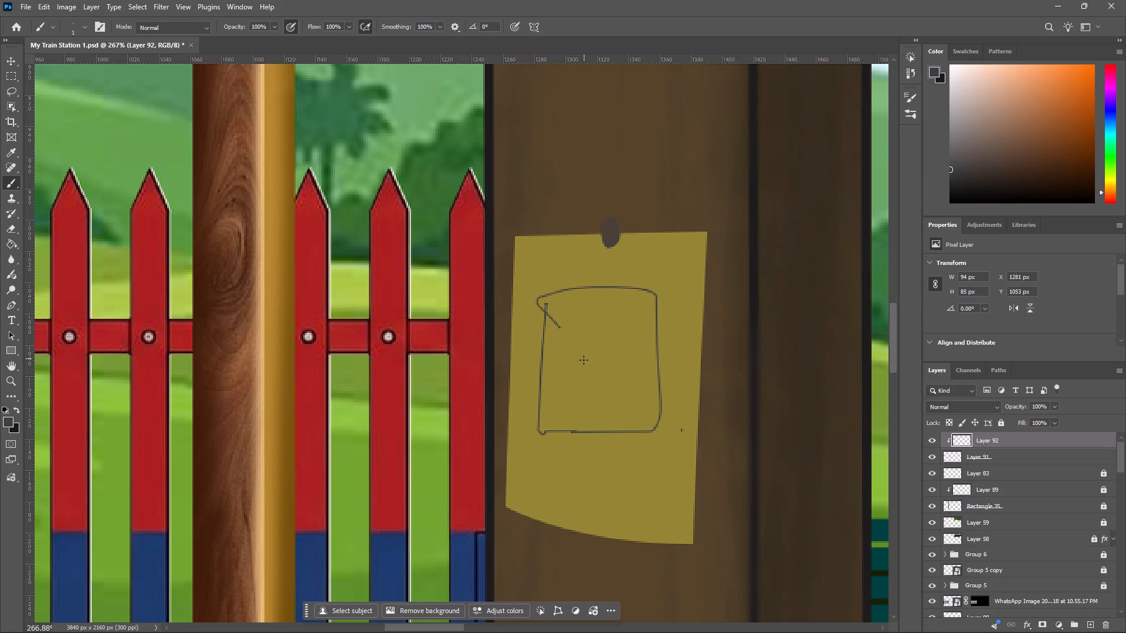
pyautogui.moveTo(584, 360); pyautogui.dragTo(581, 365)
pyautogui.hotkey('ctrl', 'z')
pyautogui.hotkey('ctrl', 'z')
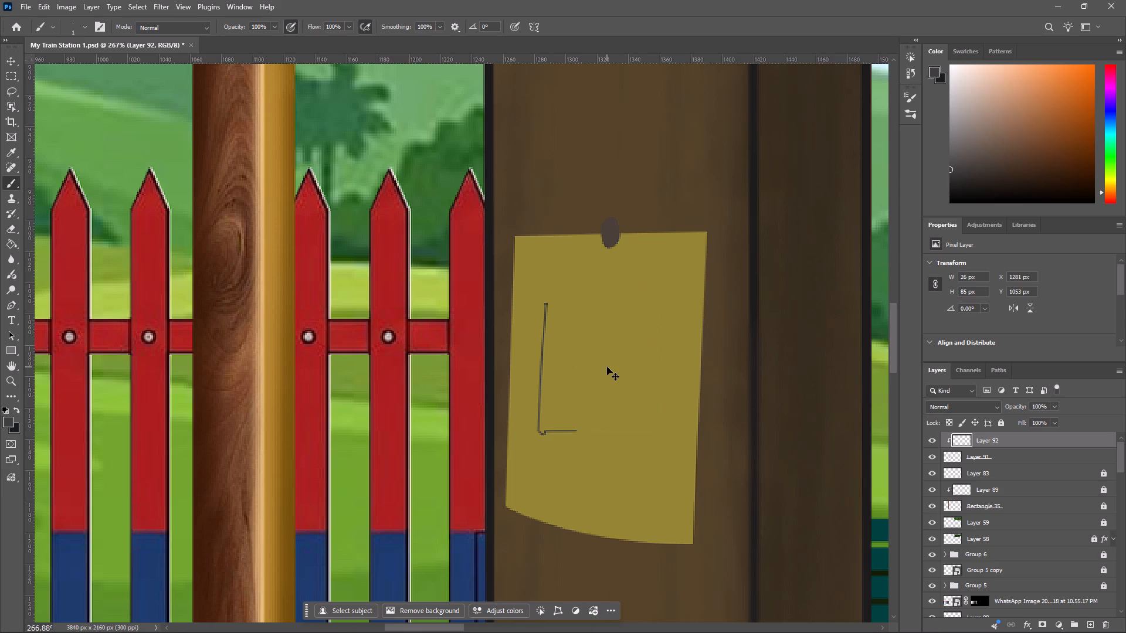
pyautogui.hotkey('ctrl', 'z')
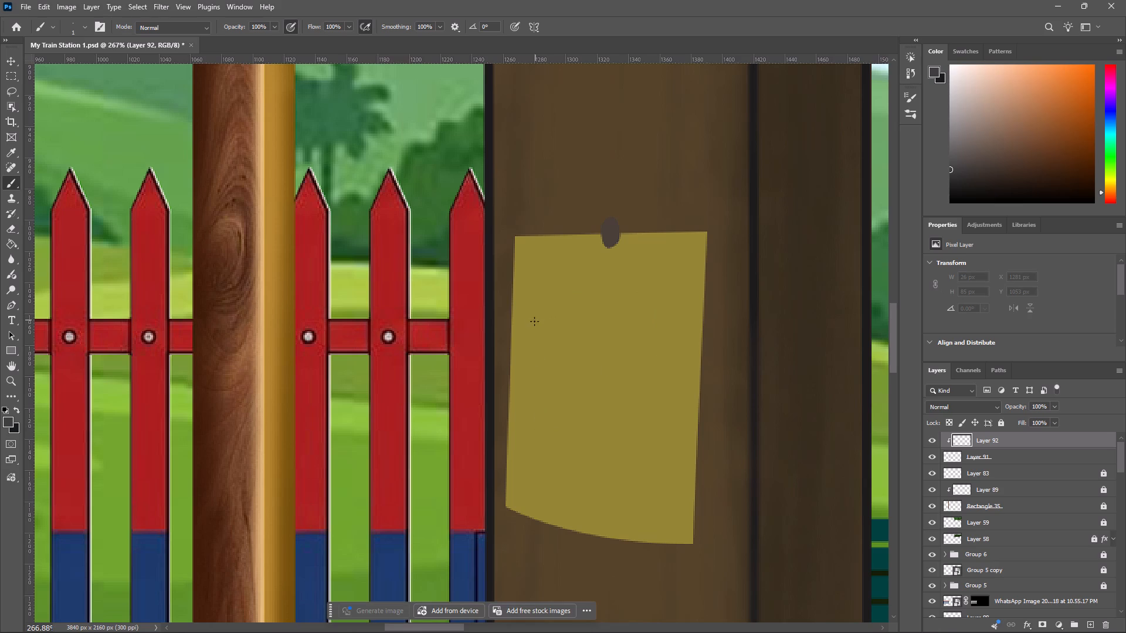
# Draw two thin wavy dark grey lines, like handwriting, across the upper half of the yellow note on the clipped layer.
pyautogui.moveTo(532, 316); pyautogui.dragTo(569, 292)
pyautogui.moveTo(569, 292); pyautogui.dragTo(586, 303)
pyautogui.moveTo(586, 303); pyautogui.dragTo(633, 303)
pyautogui.moveTo(633, 303); pyautogui.dragTo(715, 295)
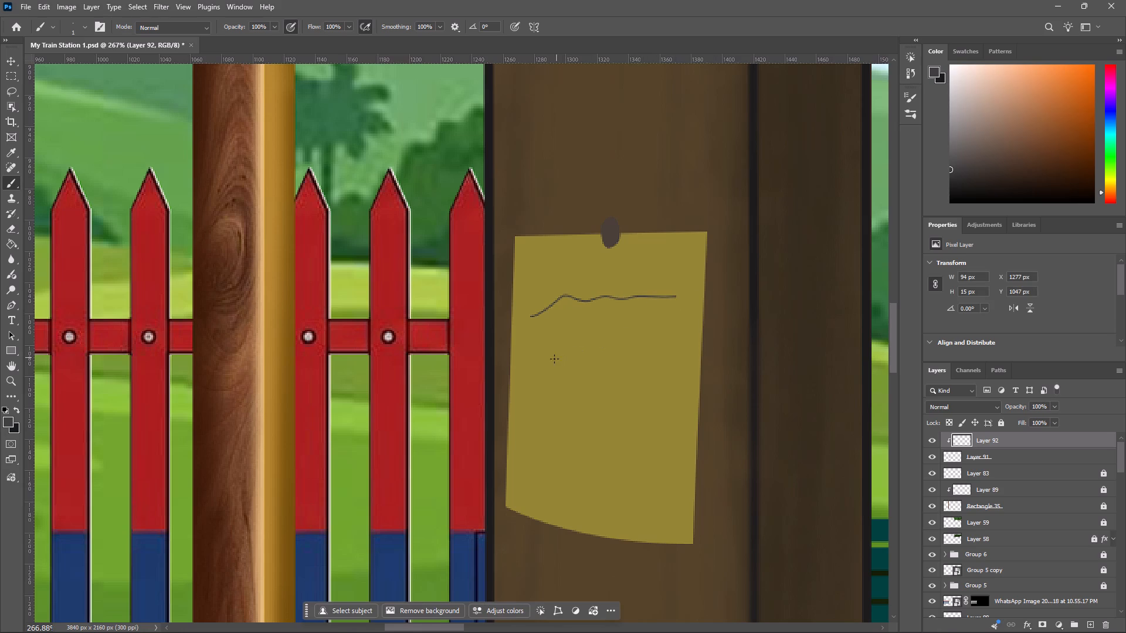
pyautogui.moveTo(555, 346); pyautogui.dragTo(663, 336)
pyautogui.moveTo(663, 336); pyautogui.dragTo(718, 342)
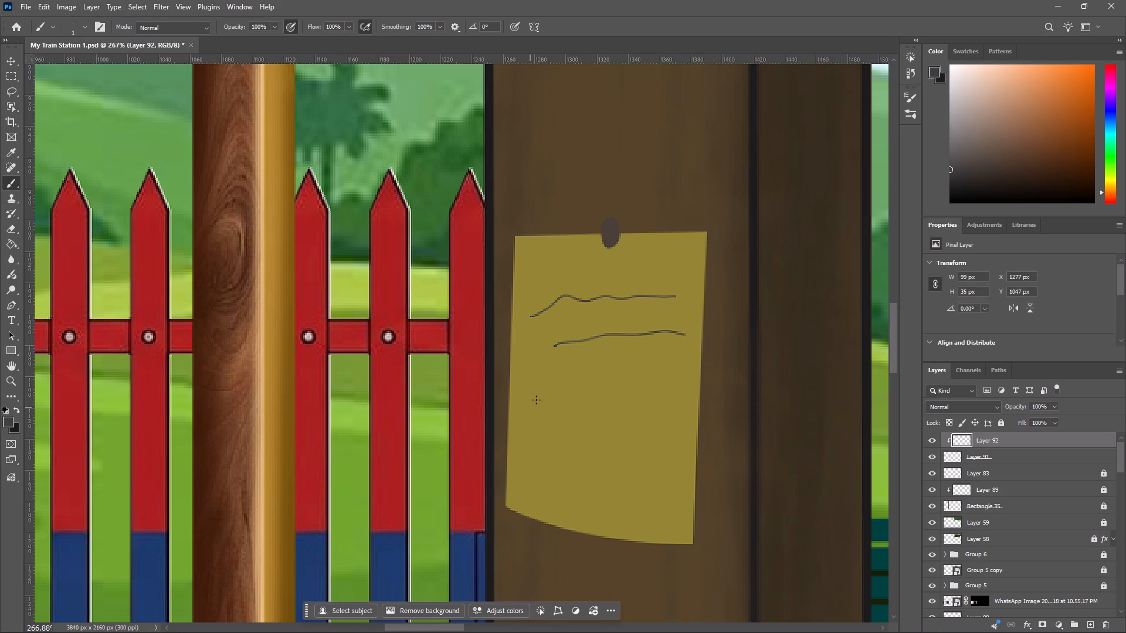
# Draw two more thin wavy dark grey handwriting lines across the lower half of the yellow note.
pyautogui.moveTo(537, 393); pyautogui.dragTo(663, 376)
pyautogui.moveTo(663, 376); pyautogui.dragTo(713, 377)
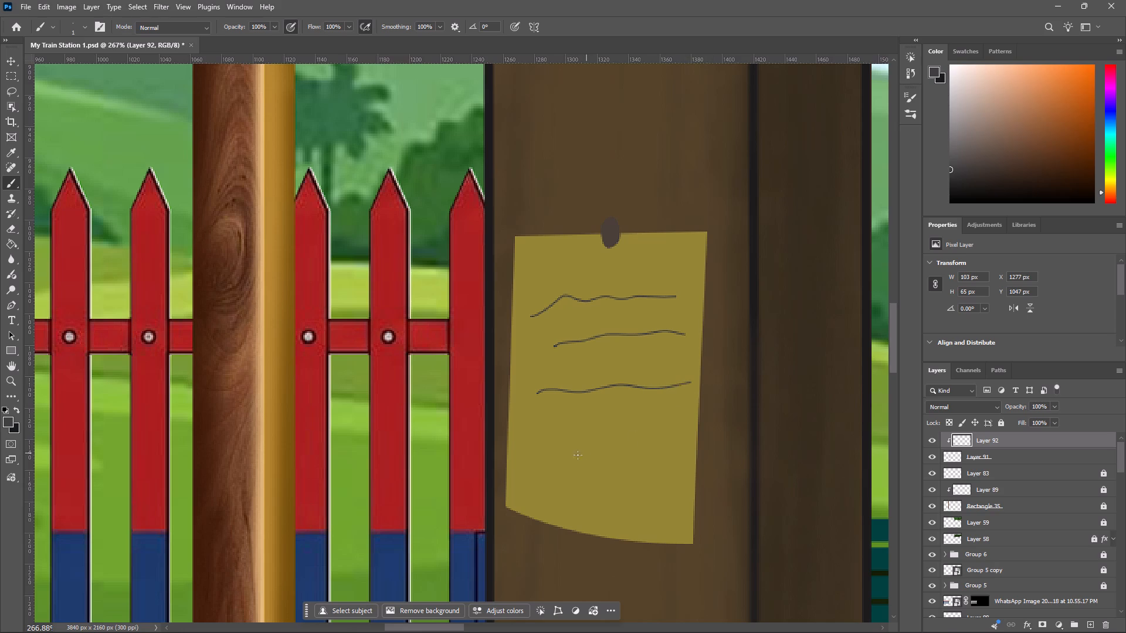
pyautogui.moveTo(531, 445); pyautogui.dragTo(680, 427)
pyautogui.moveTo(680, 427); pyautogui.dragTo(734, 441)
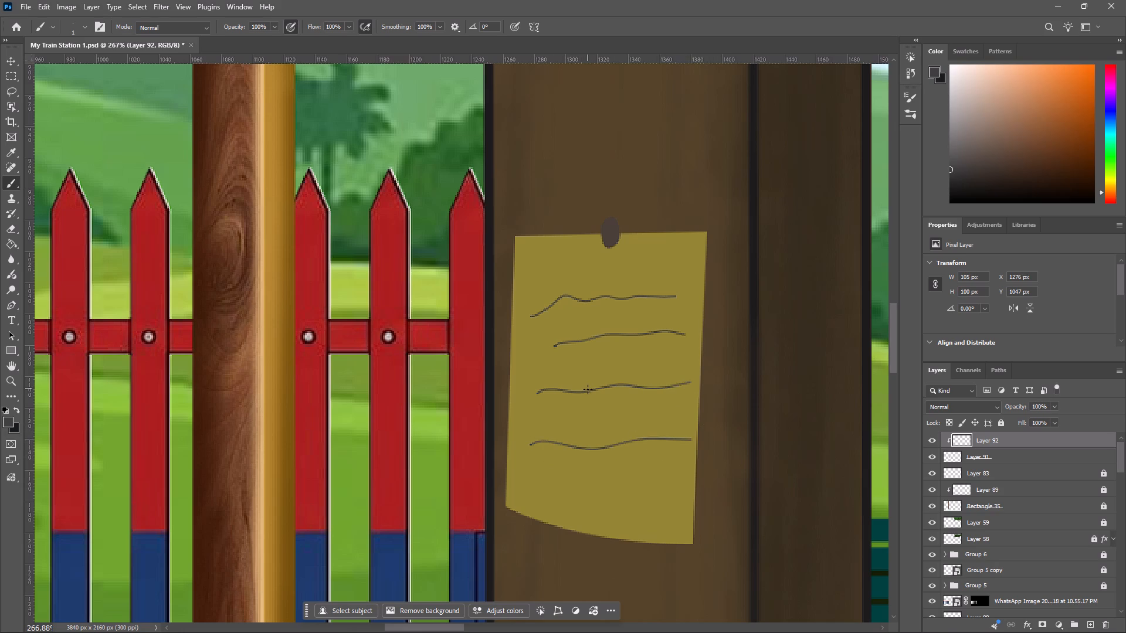
# Examine how the note on the gate pillar looks within the whole train station scene.
pyautogui.keyDown('ctrl'); pyautogui.scroll(-7, 585, 408); pyautogui.keyUp('ctrl')
pyautogui.keyDown('alt'); pyautogui.scroll(-4, 584, 414); pyautogui.keyUp('alt')
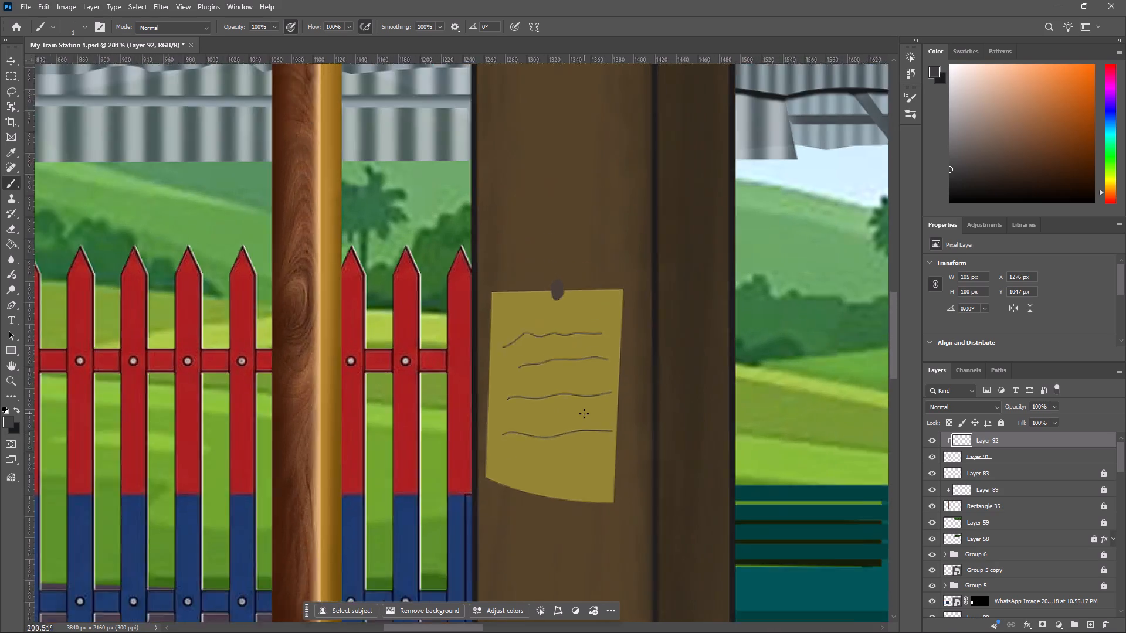
pyautogui.keyDown('alt'); pyautogui.scroll(-9, 584, 414); pyautogui.keyUp('alt')
pyautogui.keyDown('alt'); pyautogui.scroll(-6, 640, 423); pyautogui.keyUp('alt')
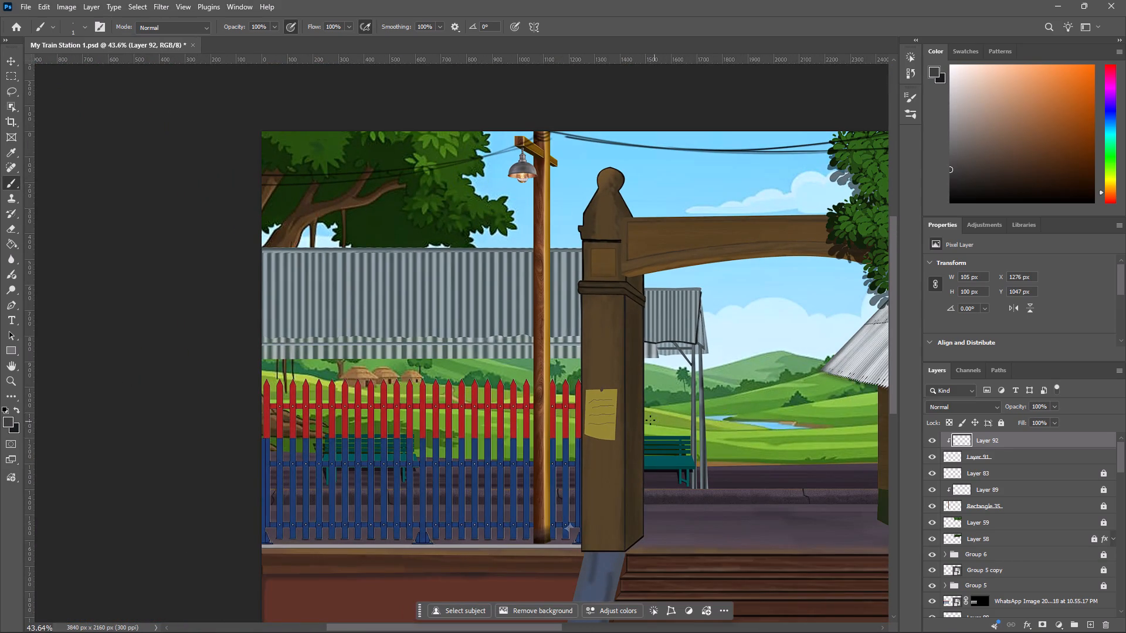
pyautogui.keyDown('alt'); pyautogui.scroll(-3, 626, 416); pyautogui.keyUp('alt')
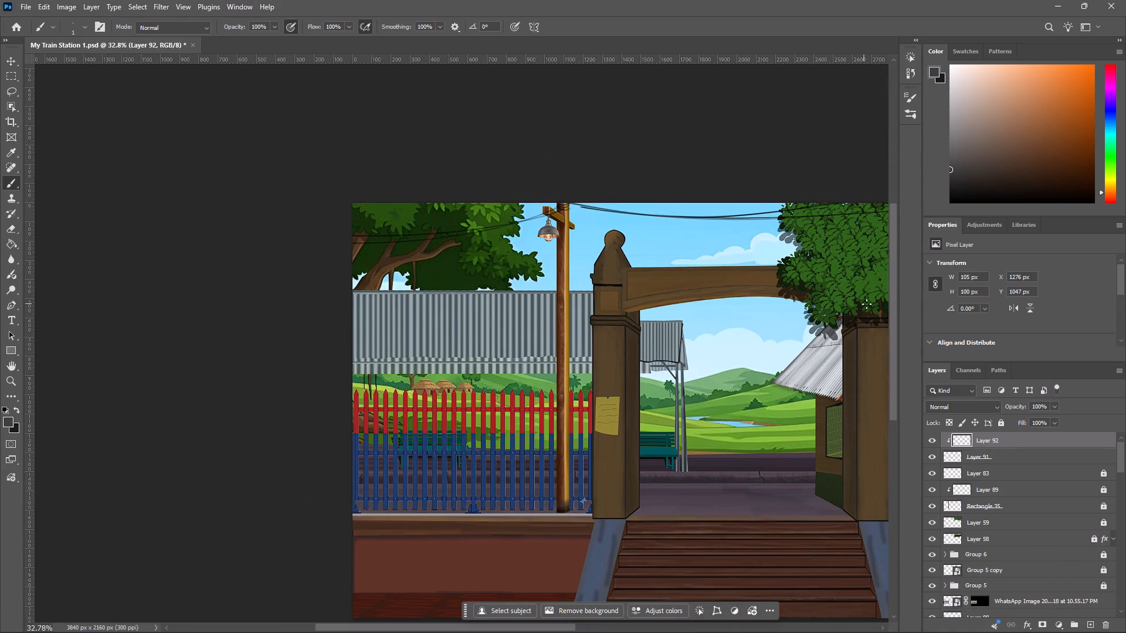
pyautogui.press('space')
pyautogui.press('space')
pyautogui.press('space')
pyautogui.press('space')
pyautogui.press('space')
pyautogui.press('space')
pyautogui.press('space')
pyautogui.press('space')
pyautogui.press('space')
pyautogui.press('space')
pyautogui.press('space')
pyautogui.press('space')
pyautogui.press('space')
pyautogui.press('space')
pyautogui.press('space')
pyautogui.press('space')
pyautogui.press('space')
pyautogui.press('space')
pyautogui.press('space')
pyautogui.press('space')
pyautogui.moveTo(805, 299); pyautogui.dragTo(497, 302)
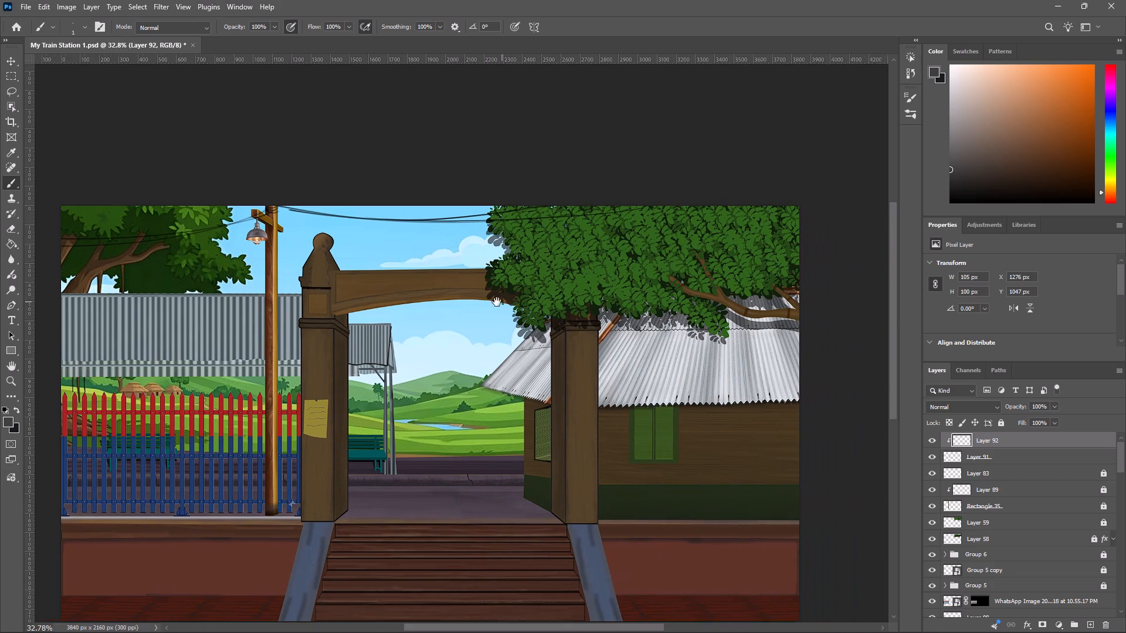
pyautogui.moveTo(497, 302); pyautogui.dragTo(569, 300)
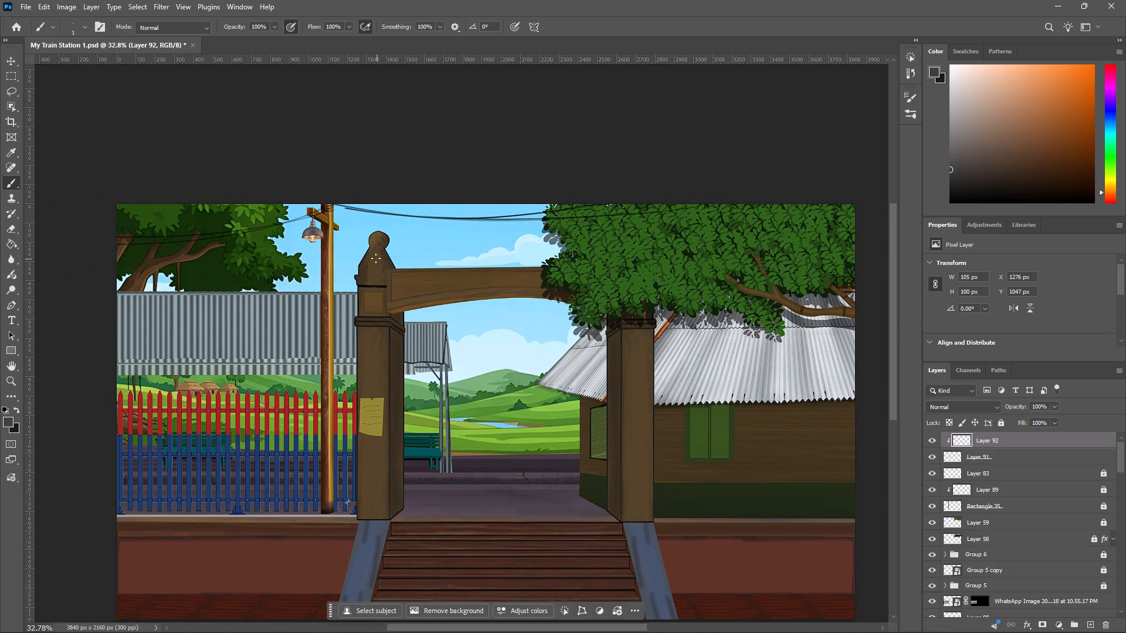
pyautogui.press('space')
pyautogui.press('space')
pyautogui.press('space')
pyautogui.press('space')
pyautogui.press('space')
pyautogui.press('space')
pyautogui.press('space')
pyautogui.press('space')
pyautogui.press('space')
pyautogui.press('space')
pyautogui.press('space')
pyautogui.press('space')
pyautogui.press('space')
pyautogui.press('space')
pyautogui.press('space')
pyautogui.press('space')
pyautogui.press('space')
pyautogui.press('space')
pyautogui.press('space')
pyautogui.press('space')
pyautogui.moveTo(542, 307); pyautogui.dragTo(530, 275)
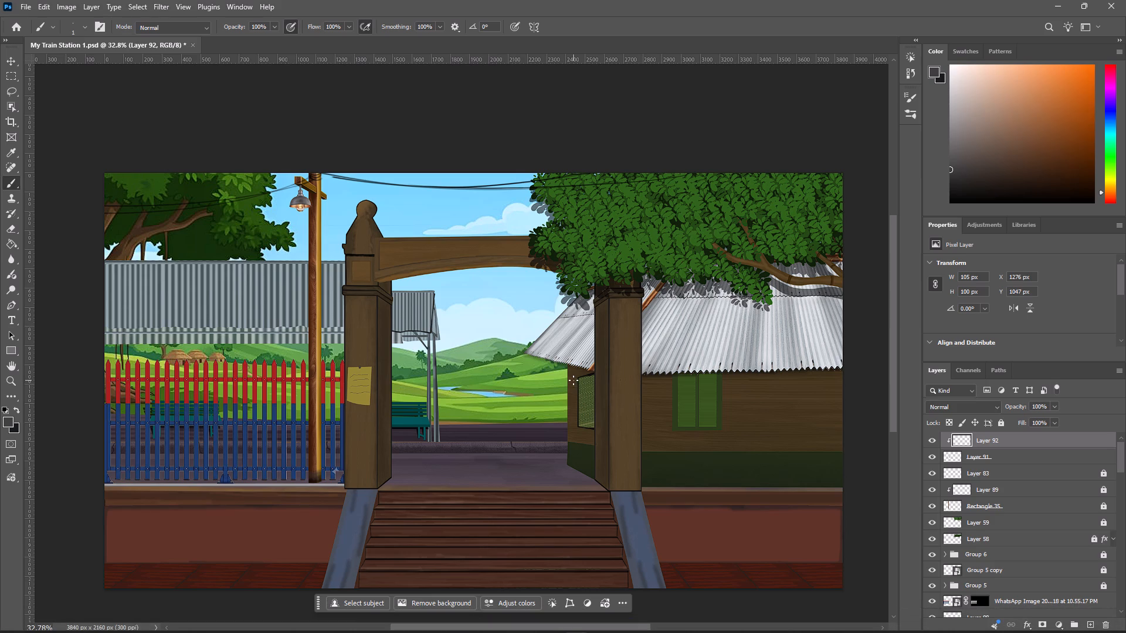
# Group the note layers Layer 91 and Layer 92 together.
pyautogui.click(1019, 456)
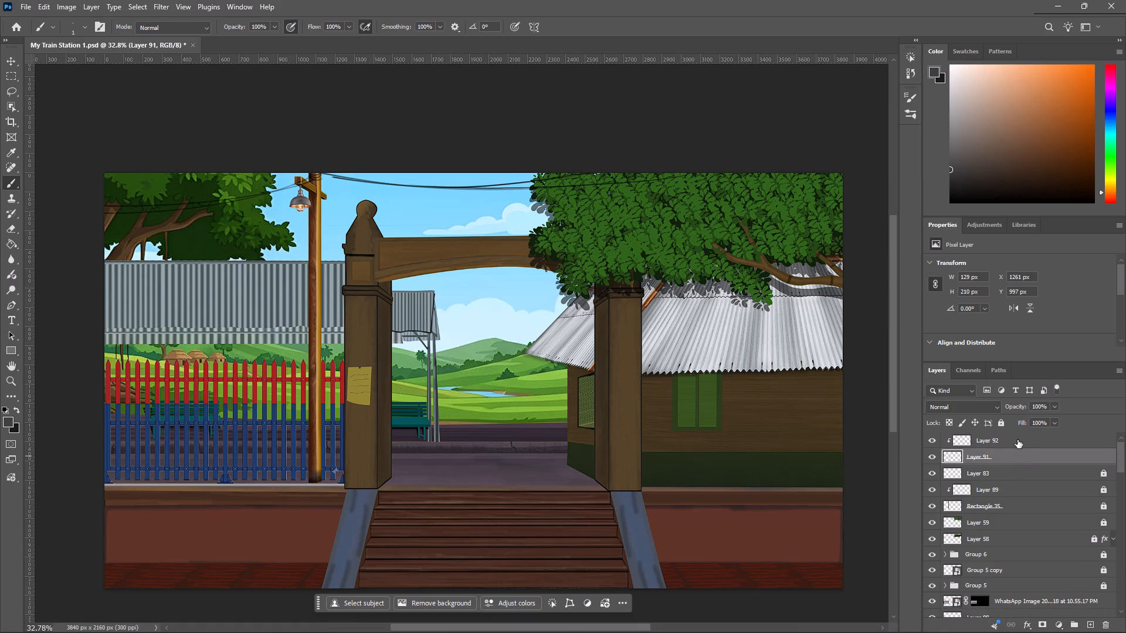
pyautogui.keyDown('shift'); pyautogui.click(1018, 436); pyautogui.keyUp('shift')
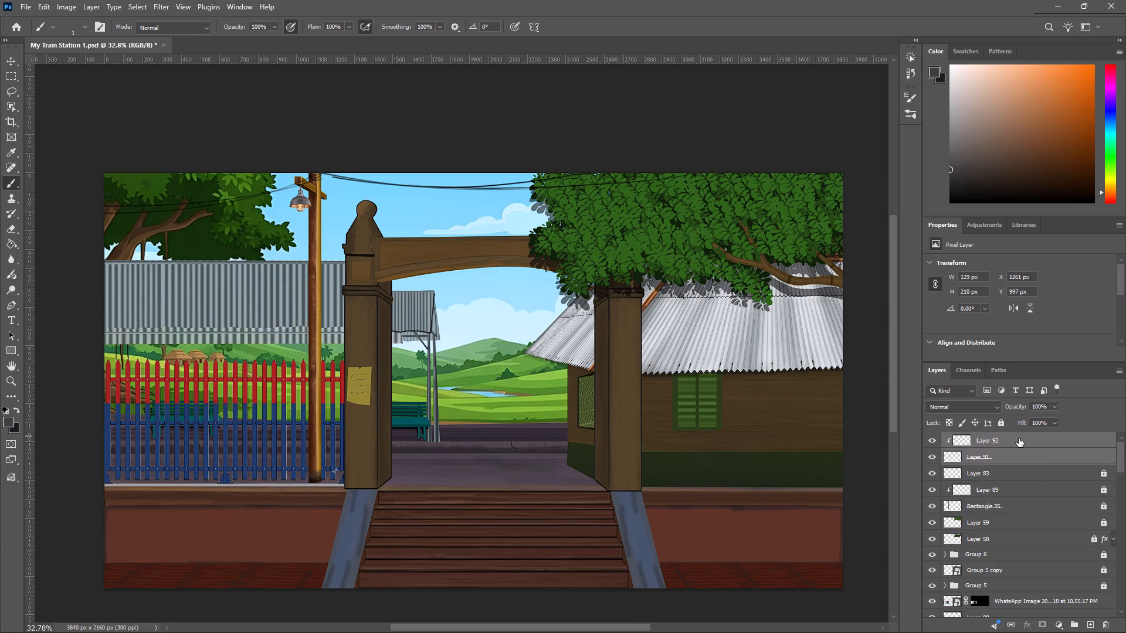
pyautogui.hotkey('ctrl', 'g')
# Add a new empty layer above the note's group.
pyautogui.click(1086, 619)
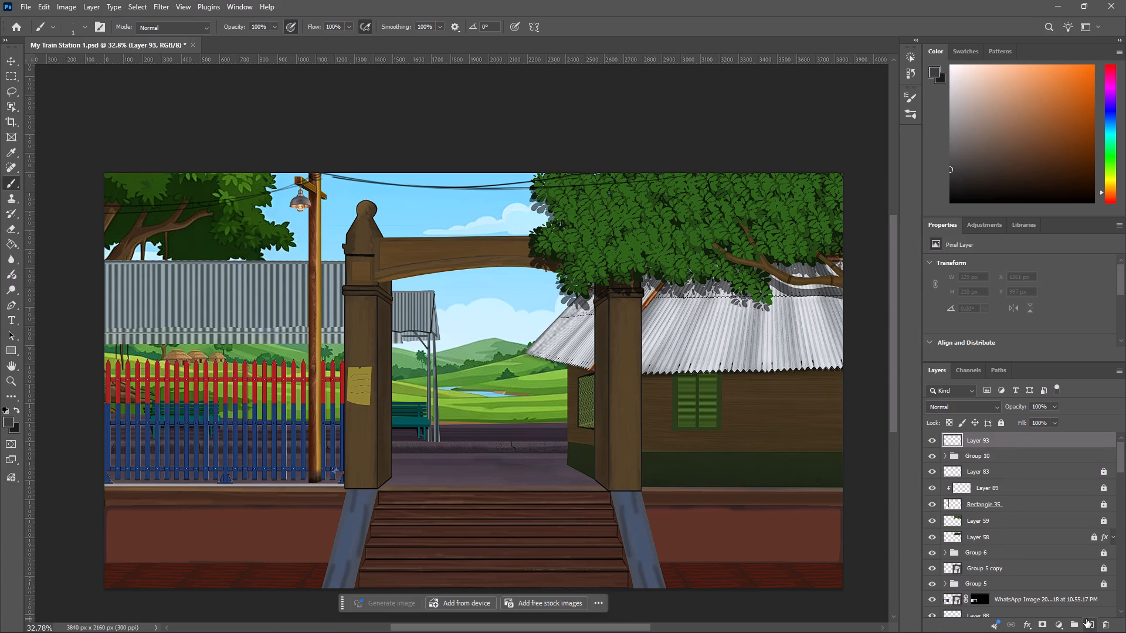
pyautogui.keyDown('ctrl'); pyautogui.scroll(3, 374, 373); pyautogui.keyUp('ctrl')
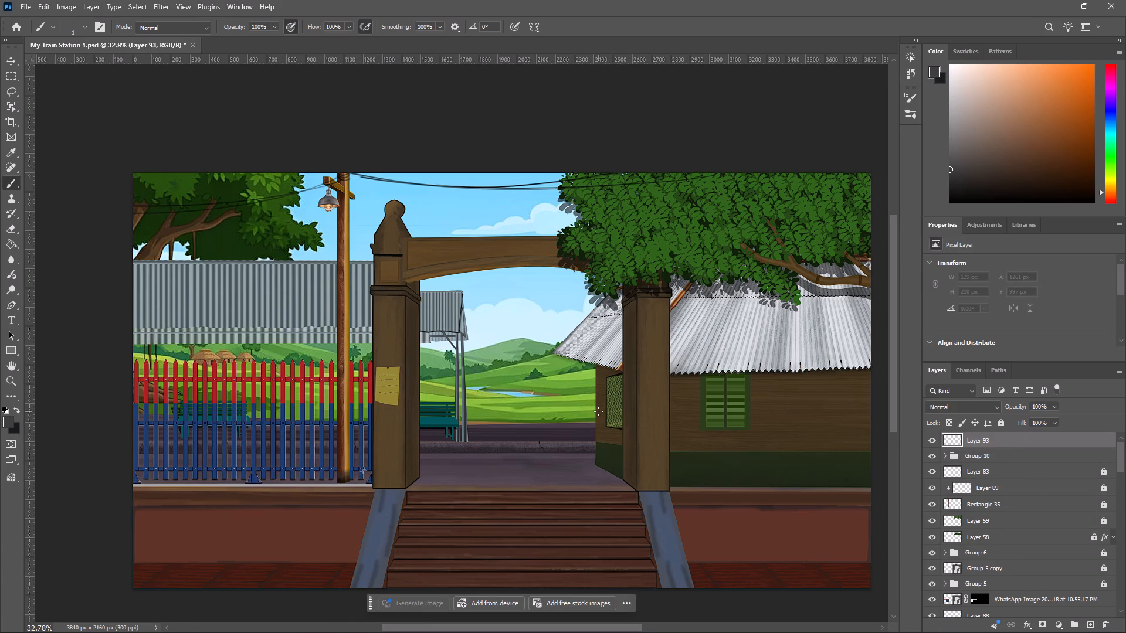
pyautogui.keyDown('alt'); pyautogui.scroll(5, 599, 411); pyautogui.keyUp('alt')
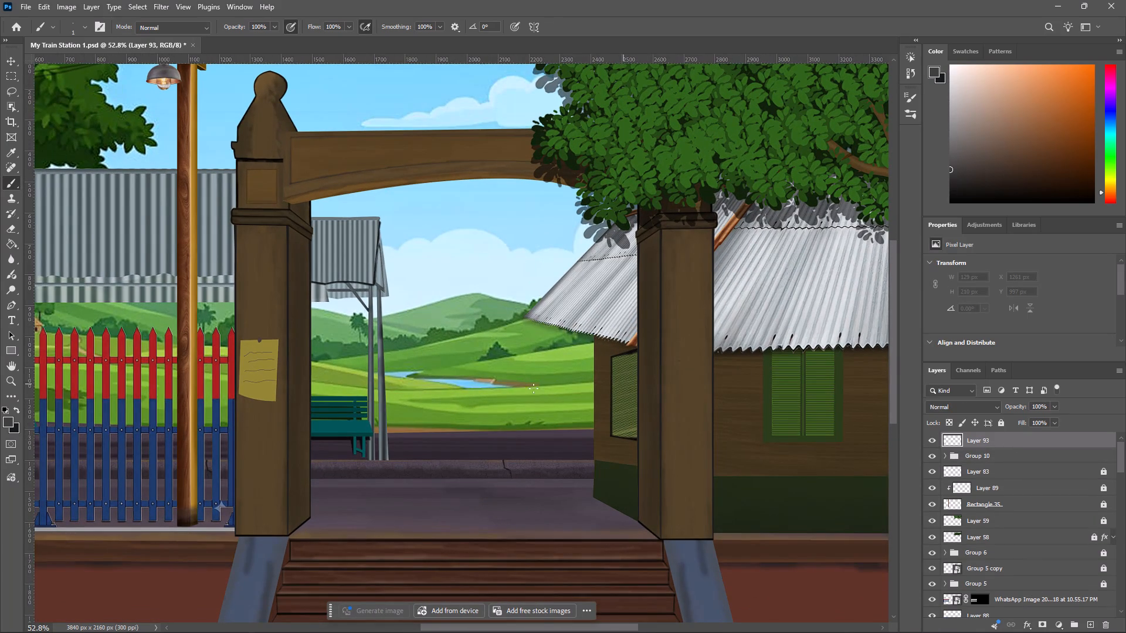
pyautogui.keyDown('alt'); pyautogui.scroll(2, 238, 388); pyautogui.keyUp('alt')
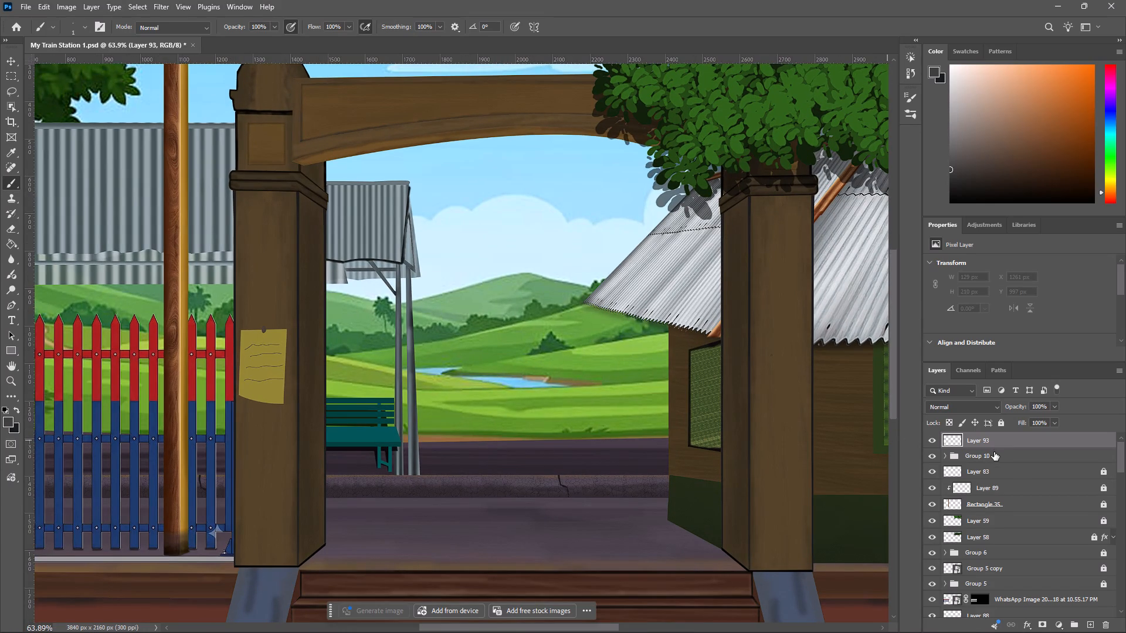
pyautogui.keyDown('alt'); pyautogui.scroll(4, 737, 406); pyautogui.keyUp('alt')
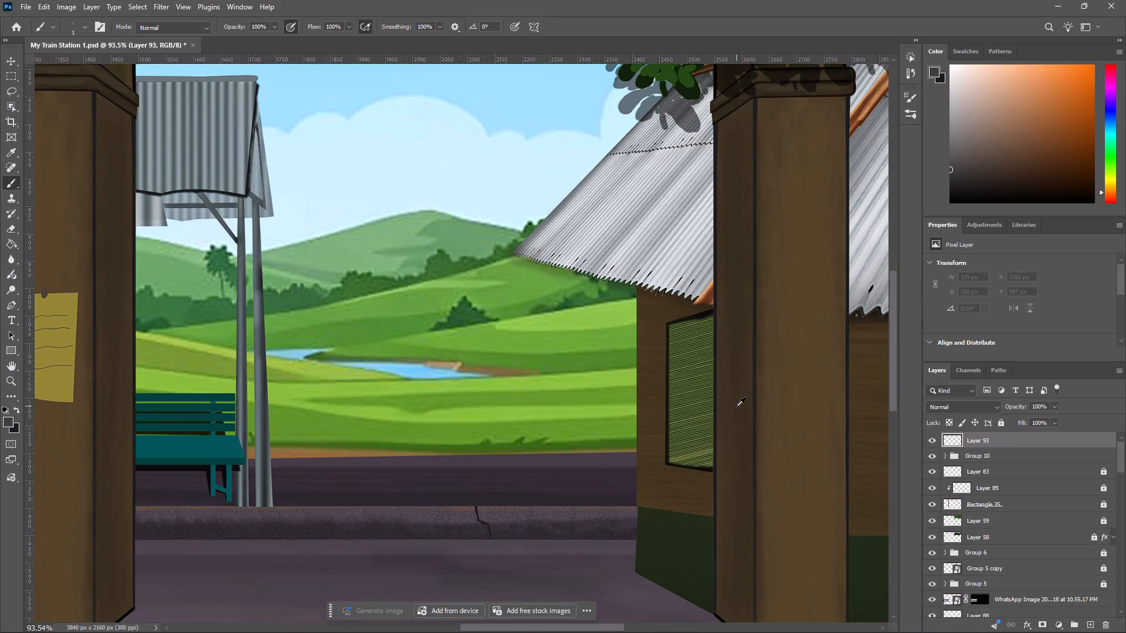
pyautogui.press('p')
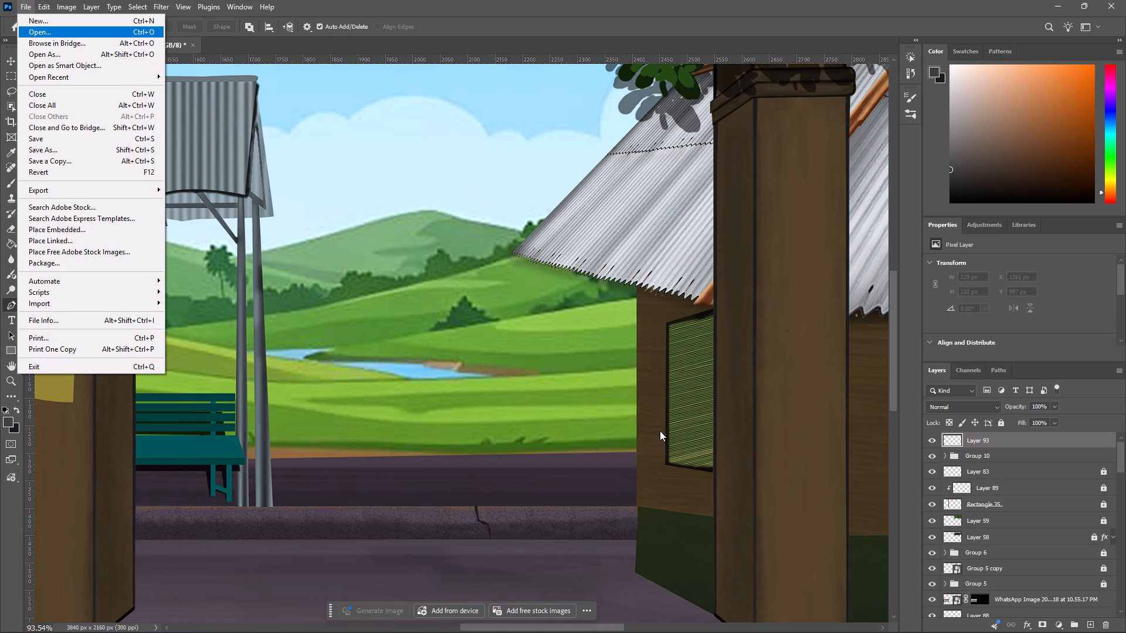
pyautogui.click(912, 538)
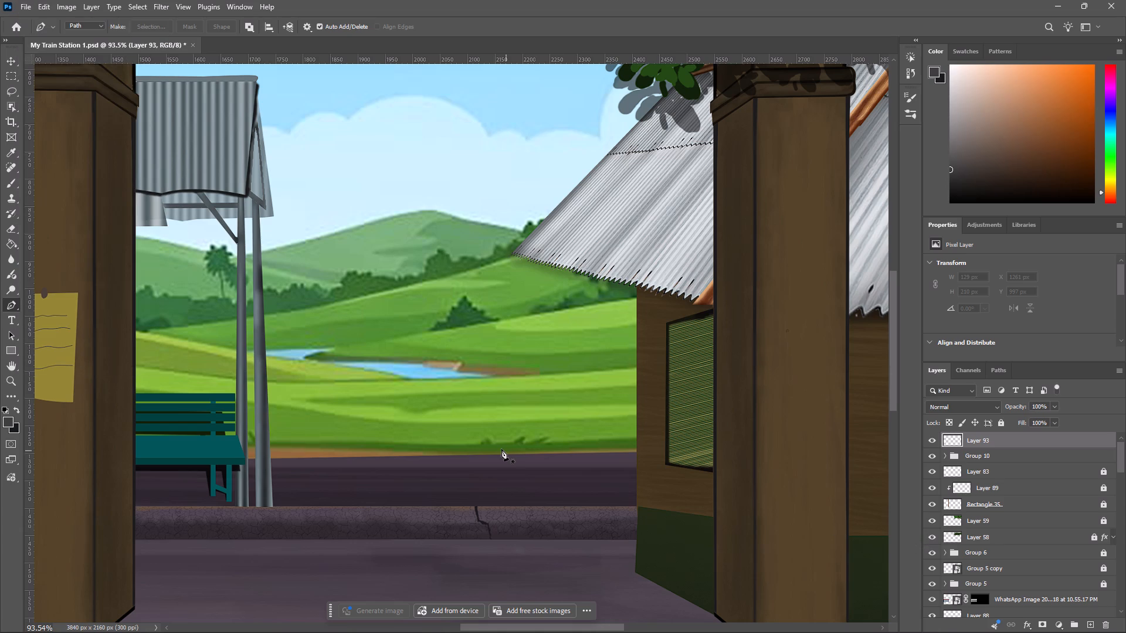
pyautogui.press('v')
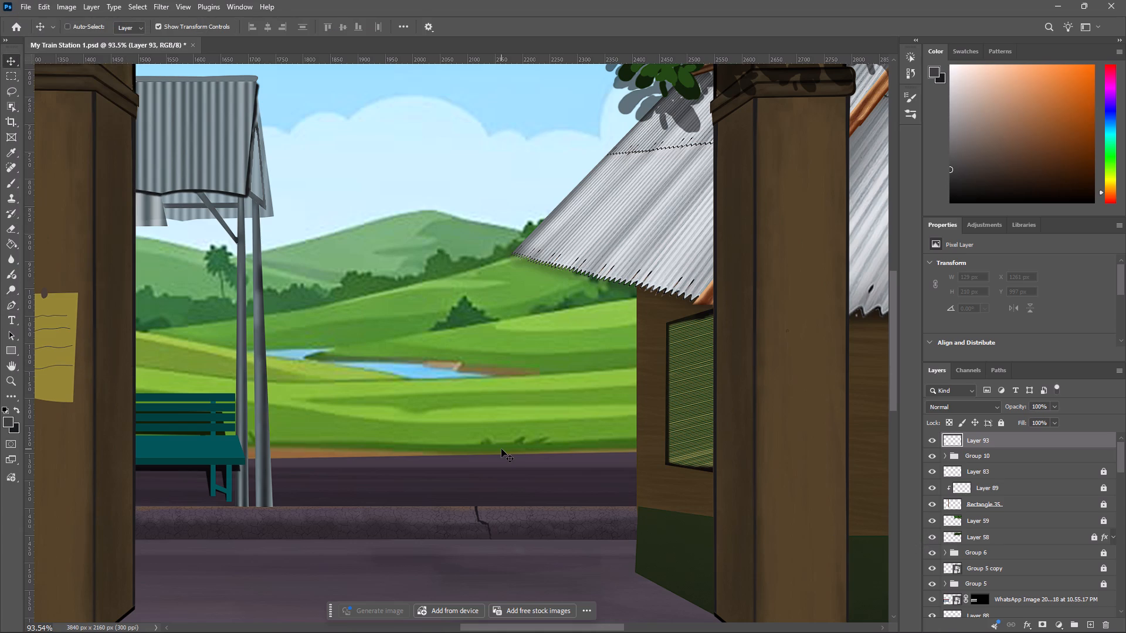
# Create a new 3840 x 2160 px, 300 ppi document with a white background from the saved Cartoon Bg preset.
pyautogui.hotkey('ctrl', 'n')
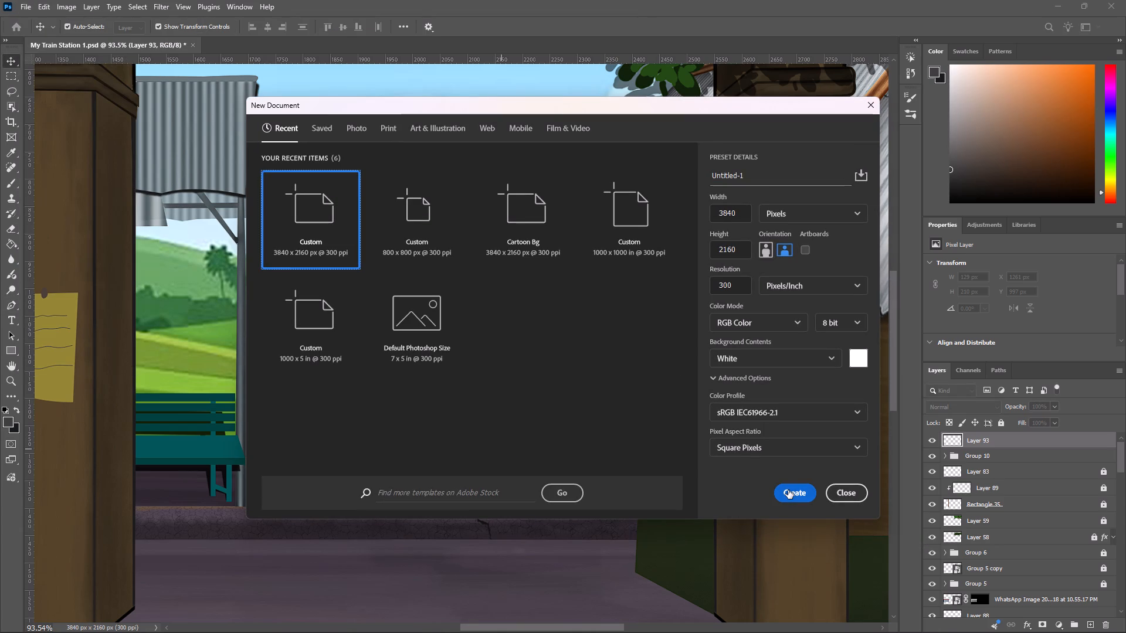
pyautogui.click(321, 131)
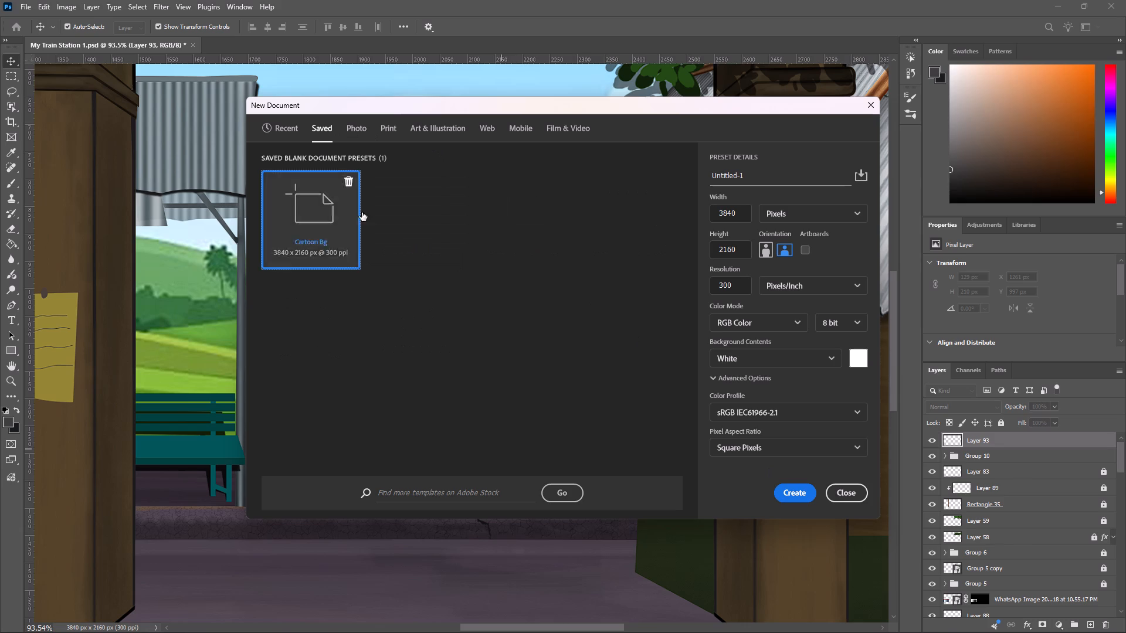
pyautogui.click(803, 494)
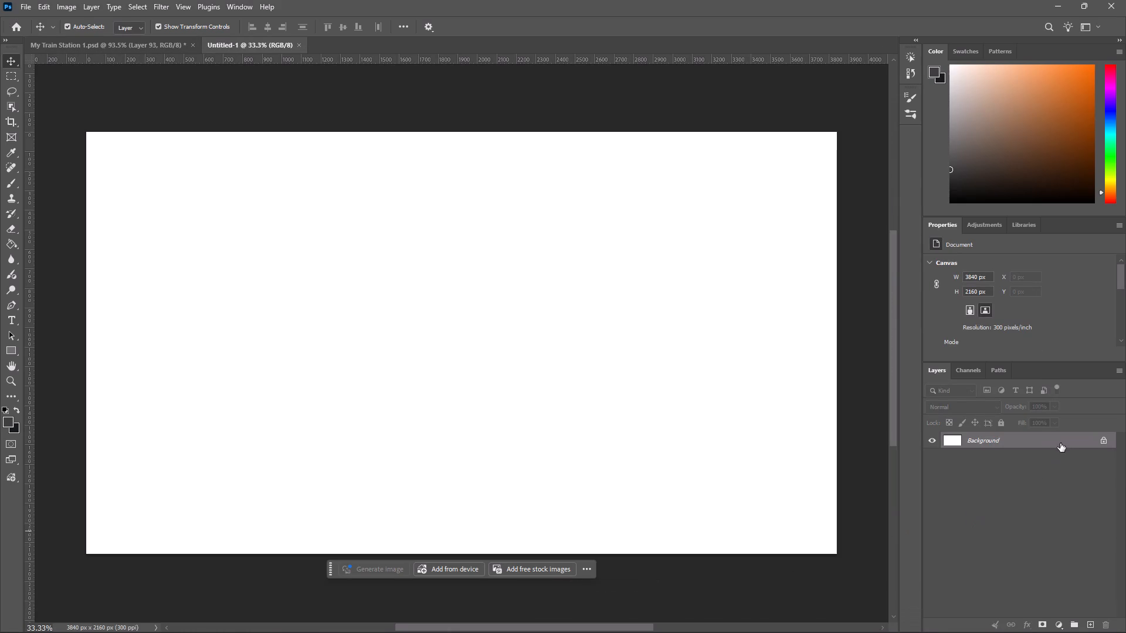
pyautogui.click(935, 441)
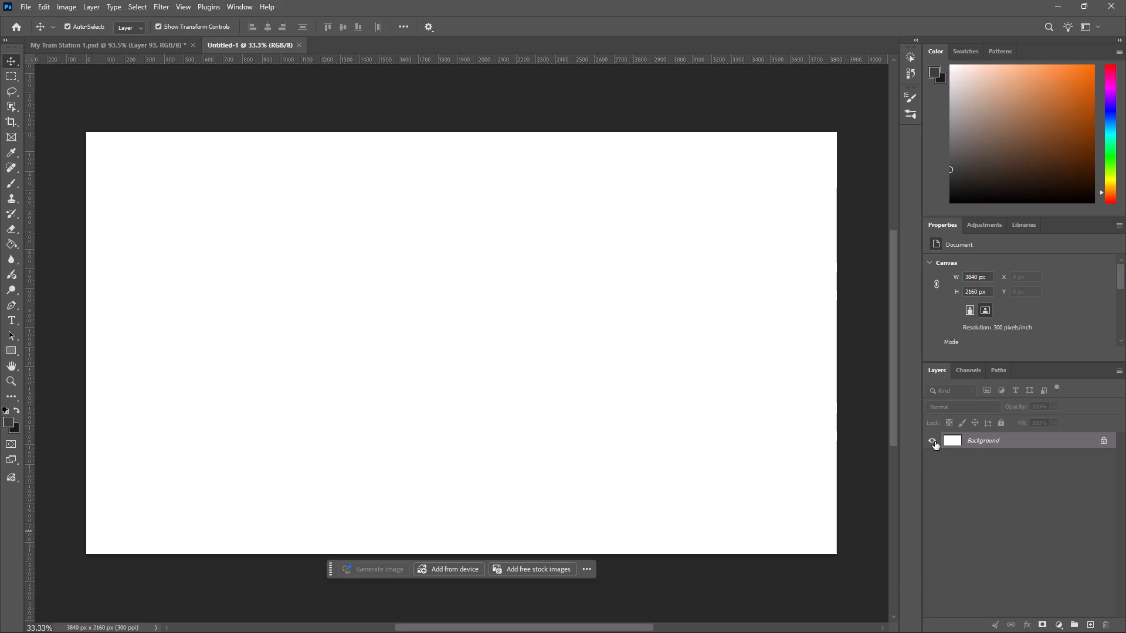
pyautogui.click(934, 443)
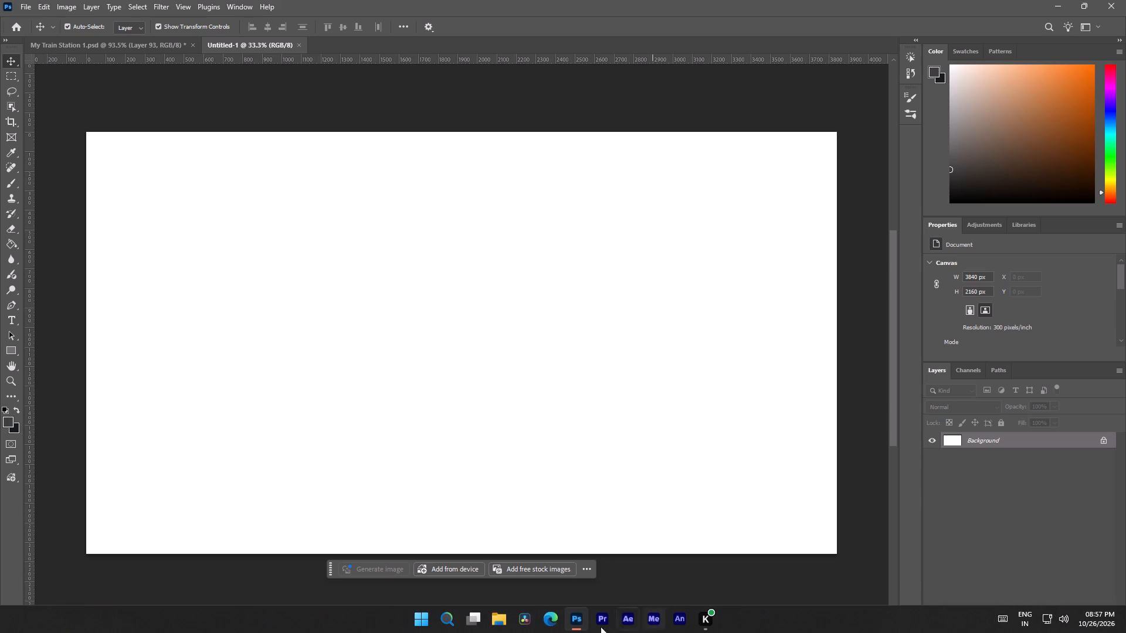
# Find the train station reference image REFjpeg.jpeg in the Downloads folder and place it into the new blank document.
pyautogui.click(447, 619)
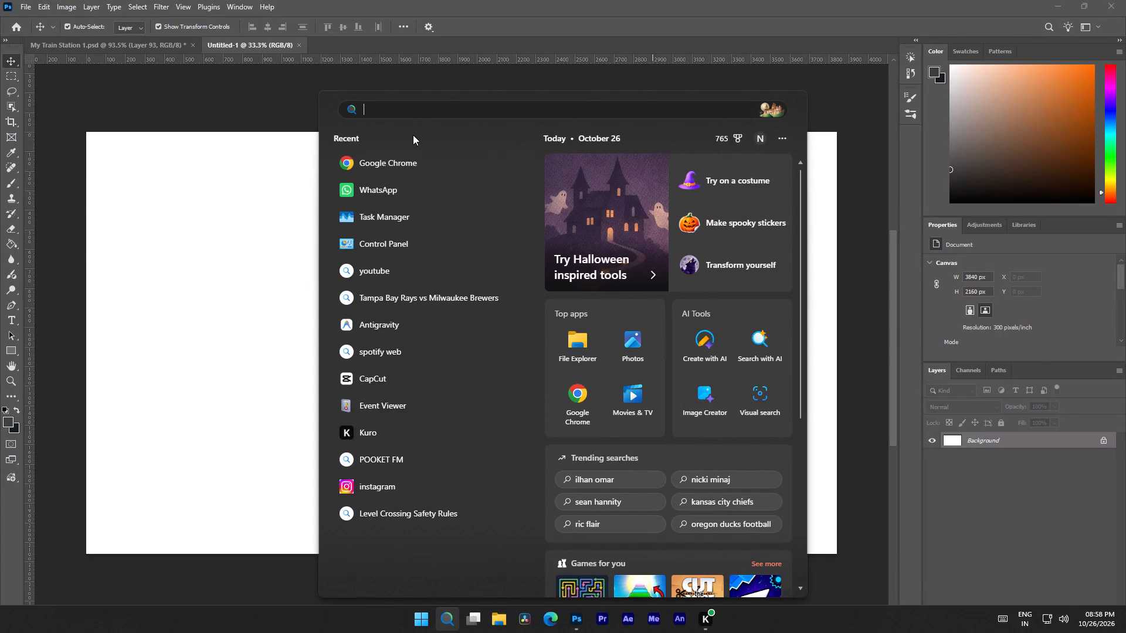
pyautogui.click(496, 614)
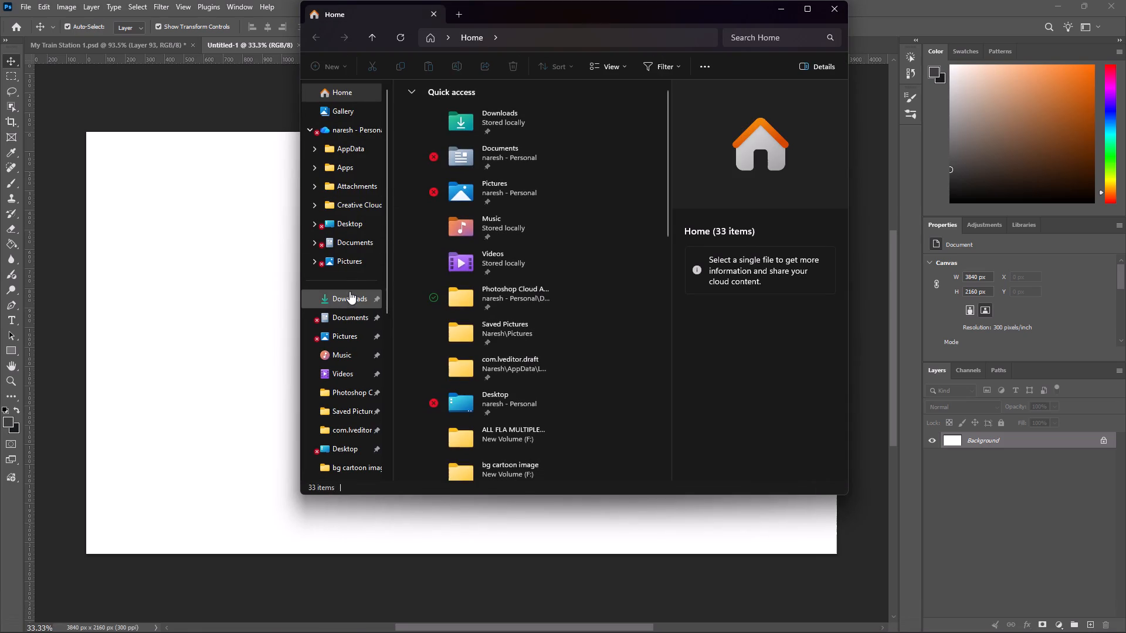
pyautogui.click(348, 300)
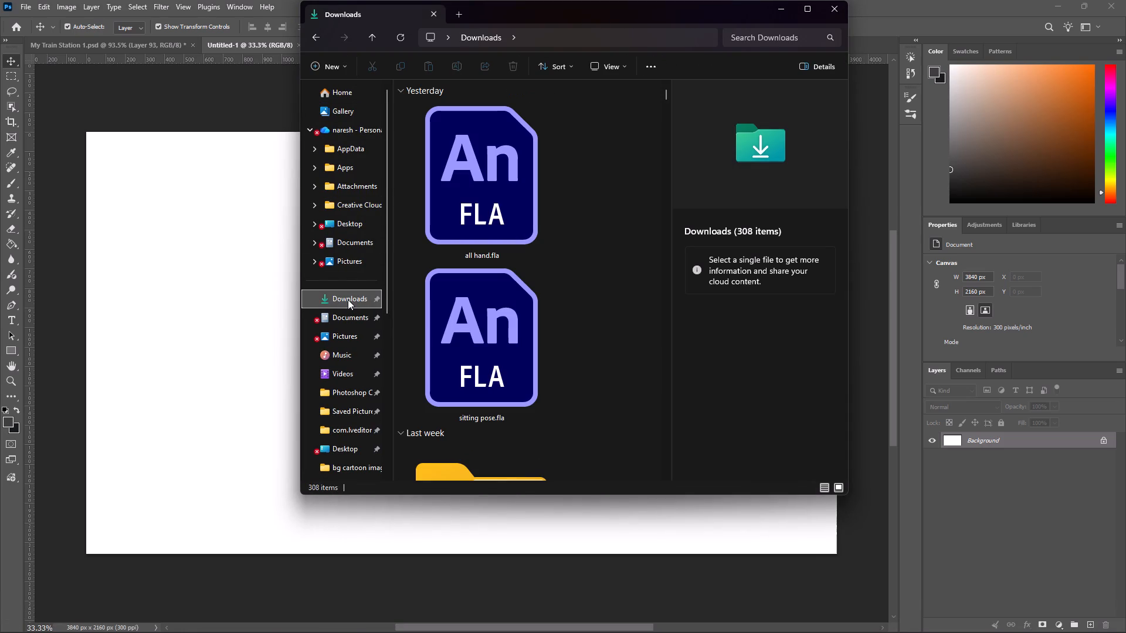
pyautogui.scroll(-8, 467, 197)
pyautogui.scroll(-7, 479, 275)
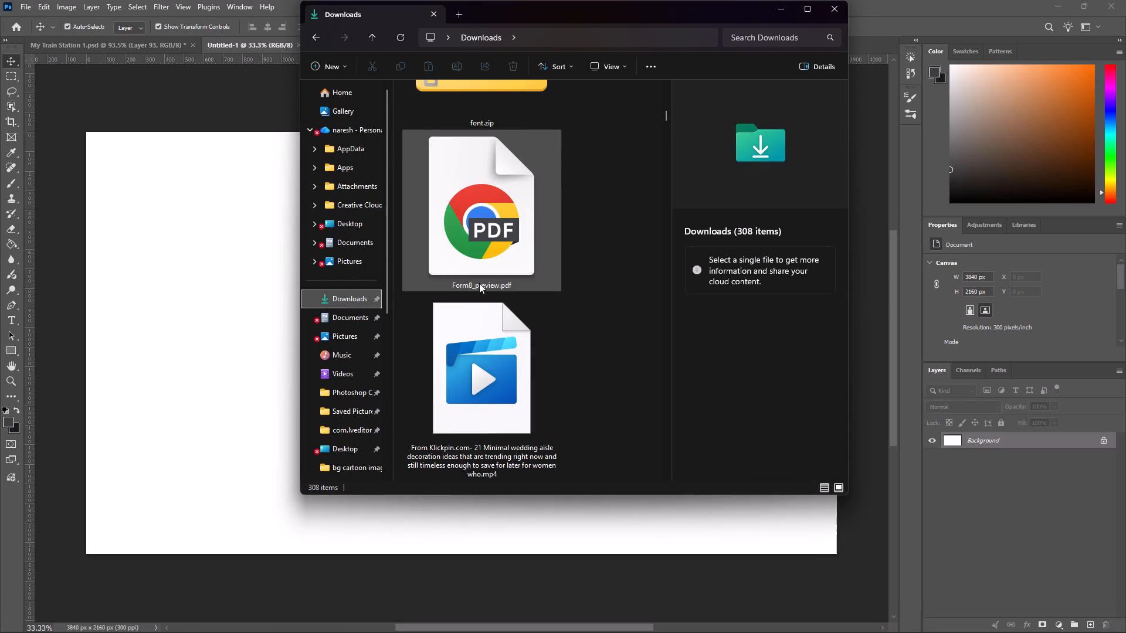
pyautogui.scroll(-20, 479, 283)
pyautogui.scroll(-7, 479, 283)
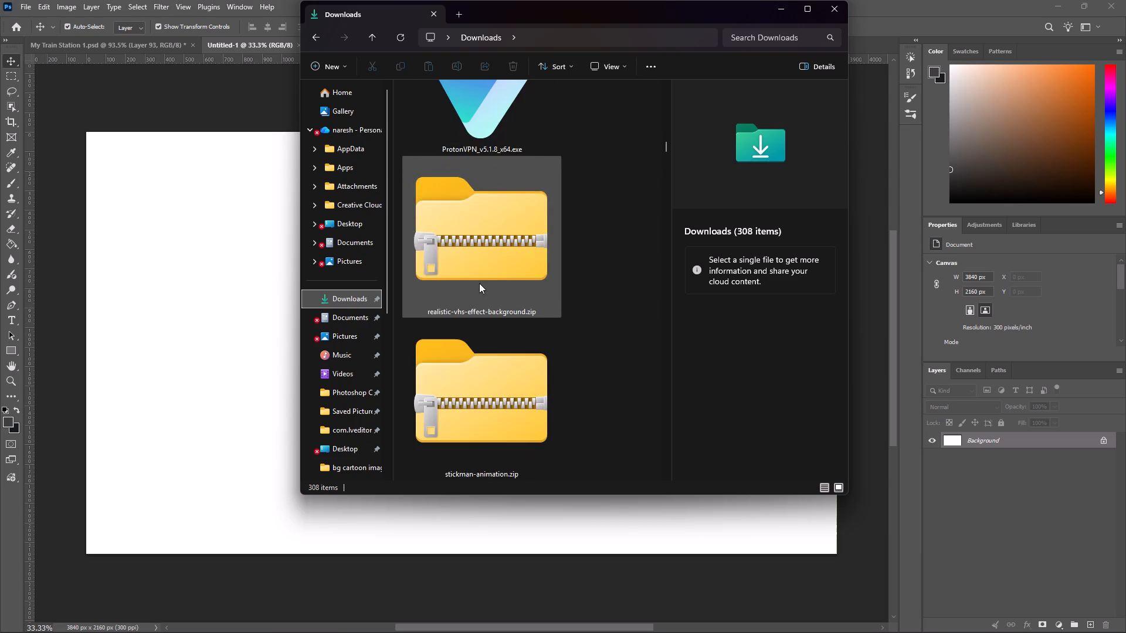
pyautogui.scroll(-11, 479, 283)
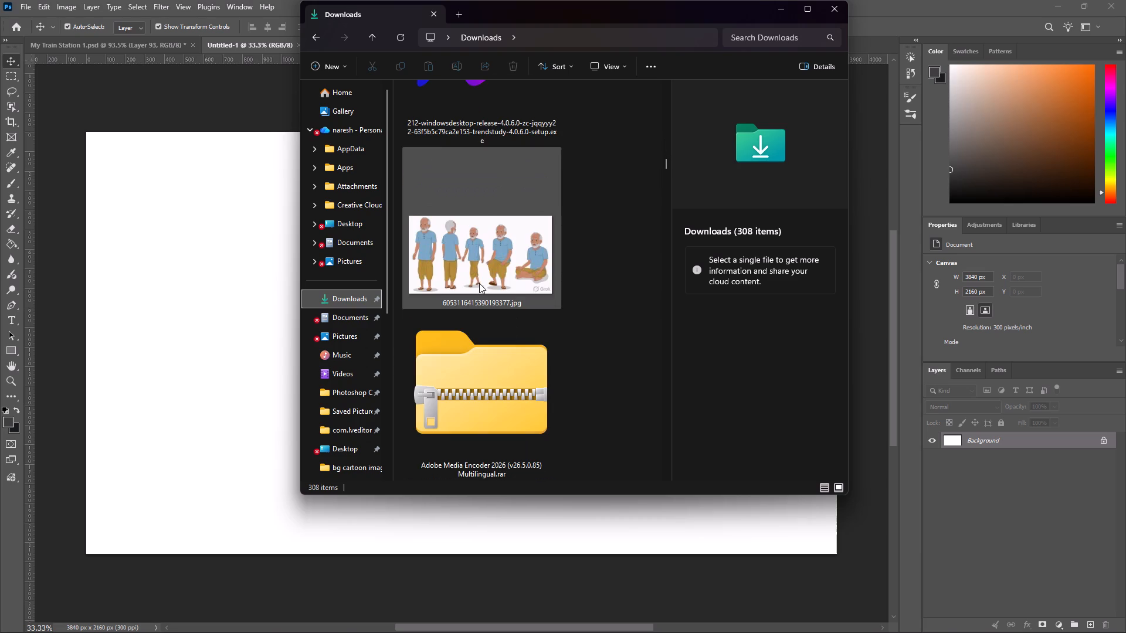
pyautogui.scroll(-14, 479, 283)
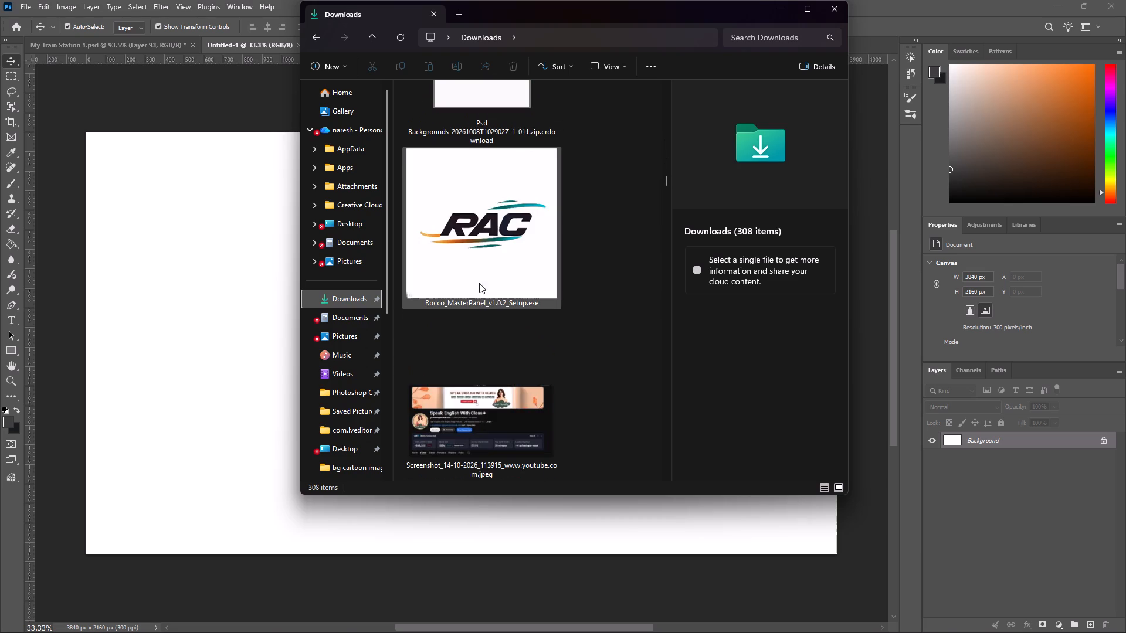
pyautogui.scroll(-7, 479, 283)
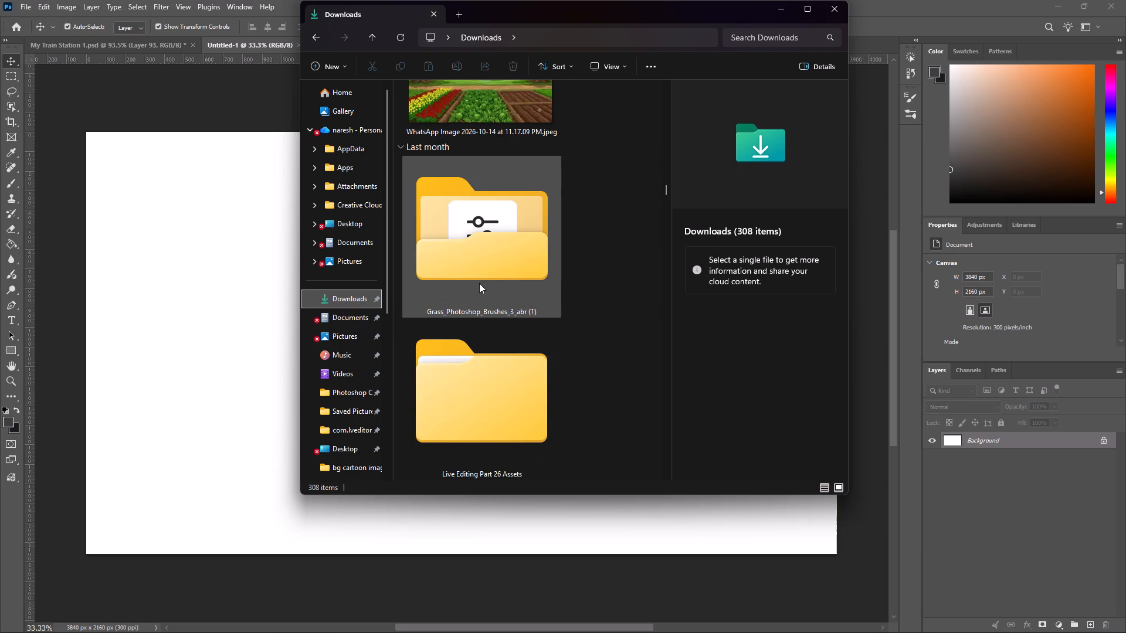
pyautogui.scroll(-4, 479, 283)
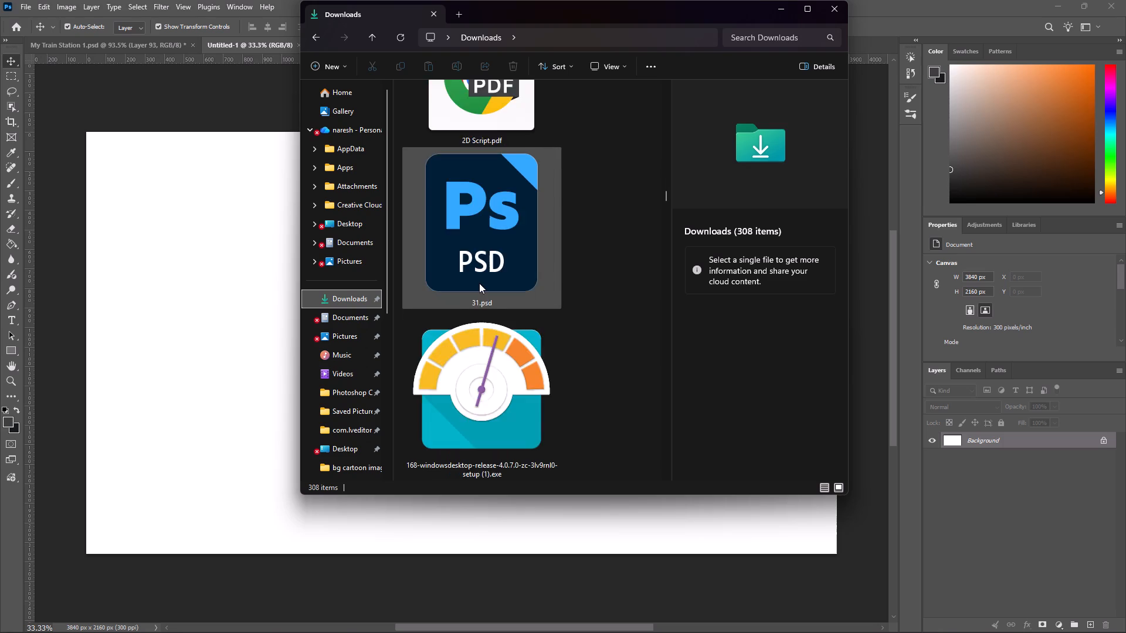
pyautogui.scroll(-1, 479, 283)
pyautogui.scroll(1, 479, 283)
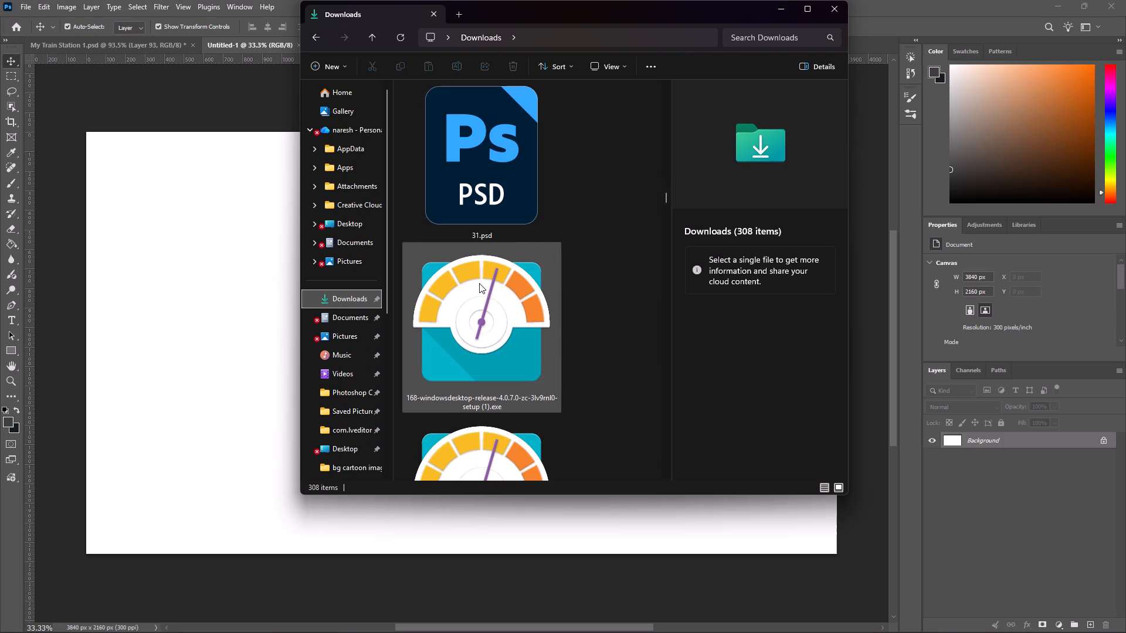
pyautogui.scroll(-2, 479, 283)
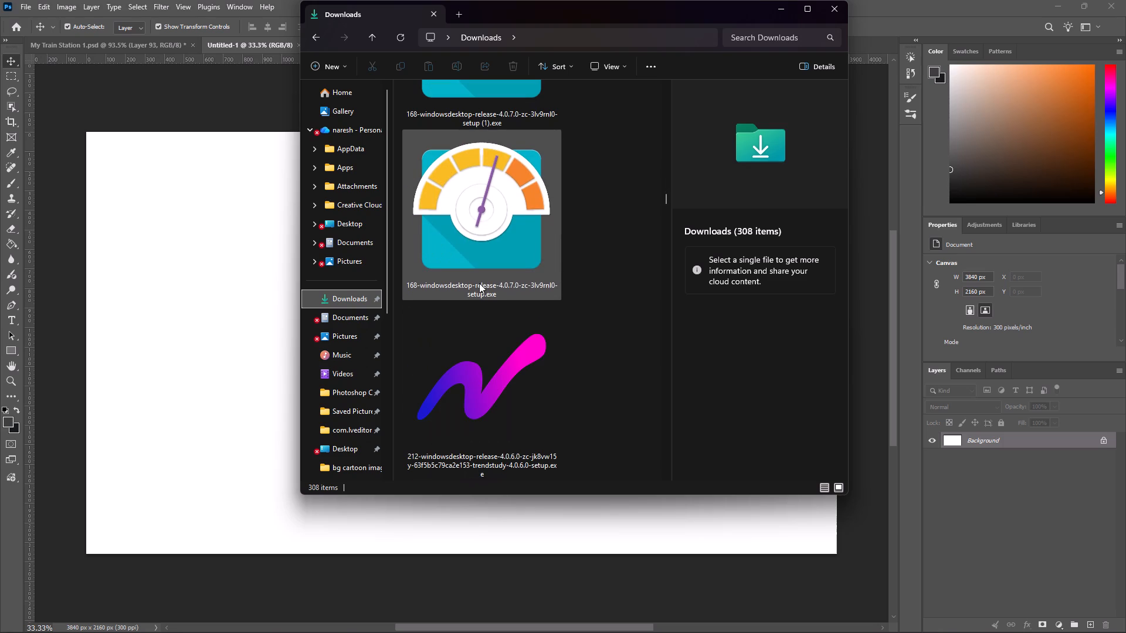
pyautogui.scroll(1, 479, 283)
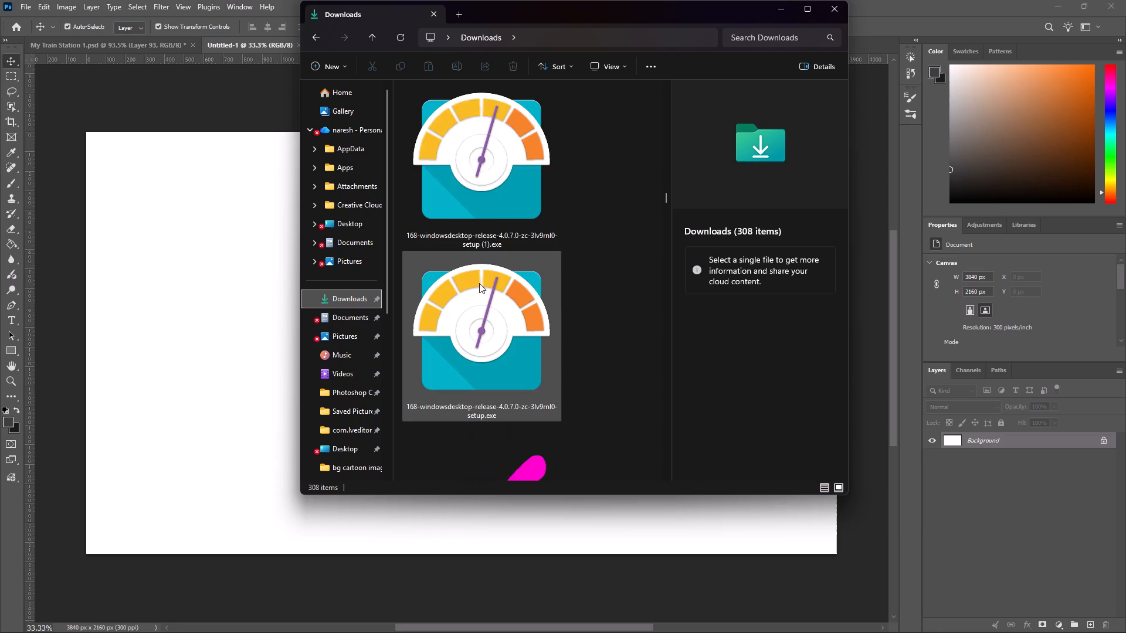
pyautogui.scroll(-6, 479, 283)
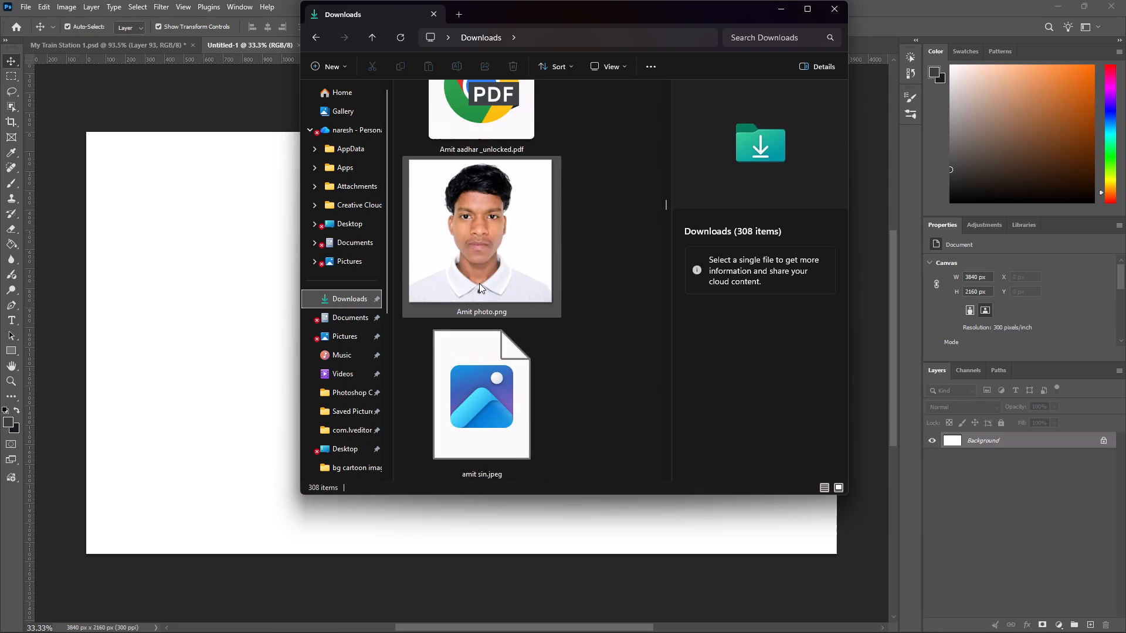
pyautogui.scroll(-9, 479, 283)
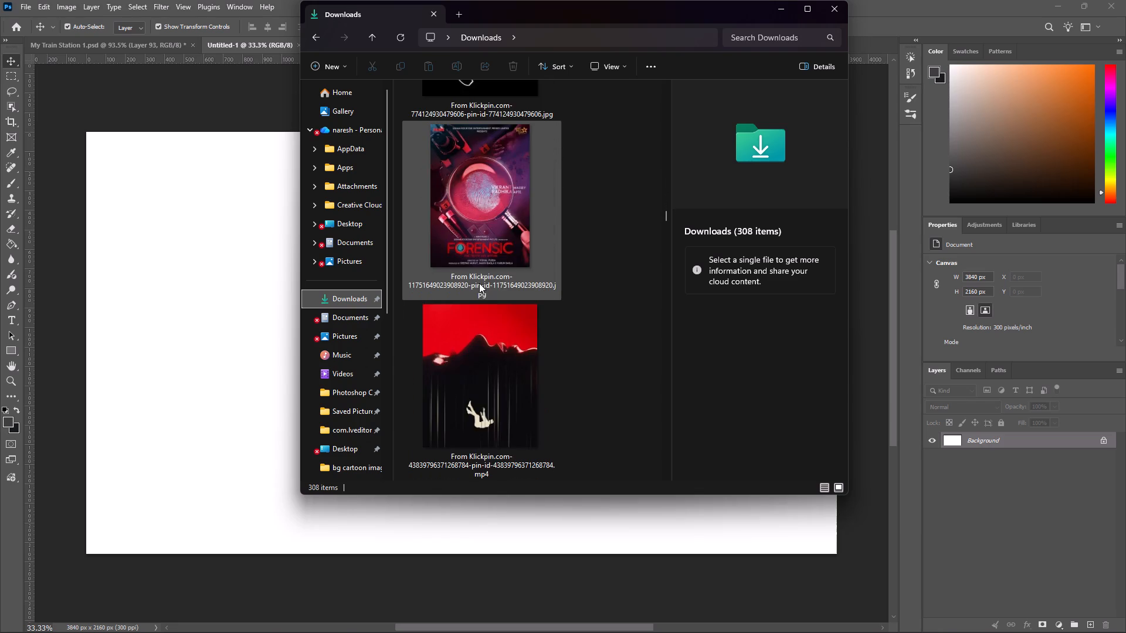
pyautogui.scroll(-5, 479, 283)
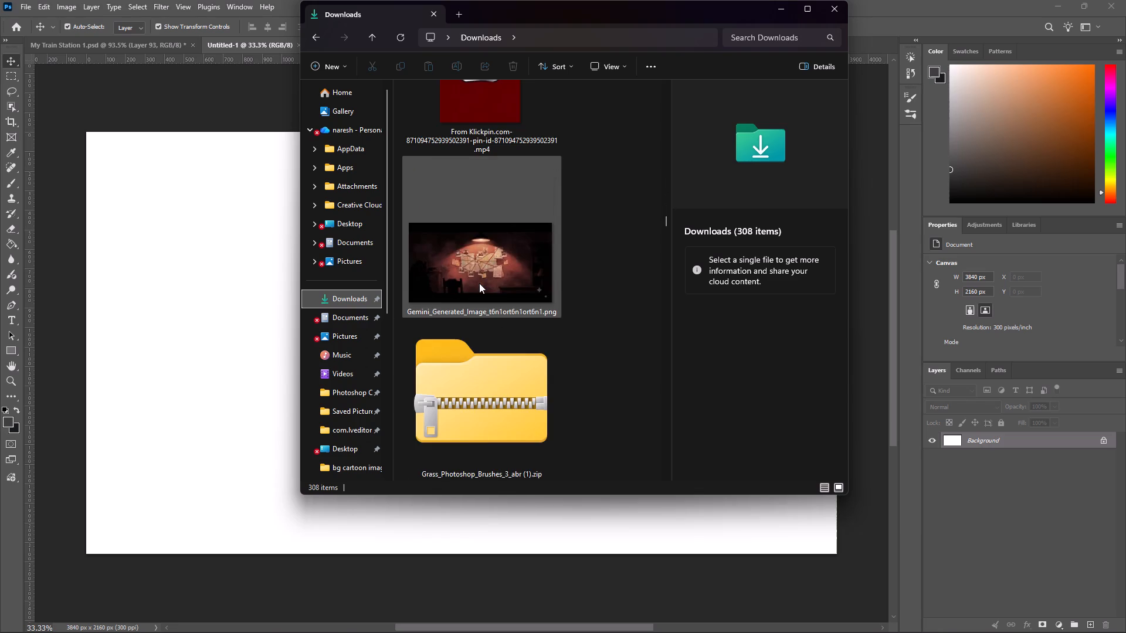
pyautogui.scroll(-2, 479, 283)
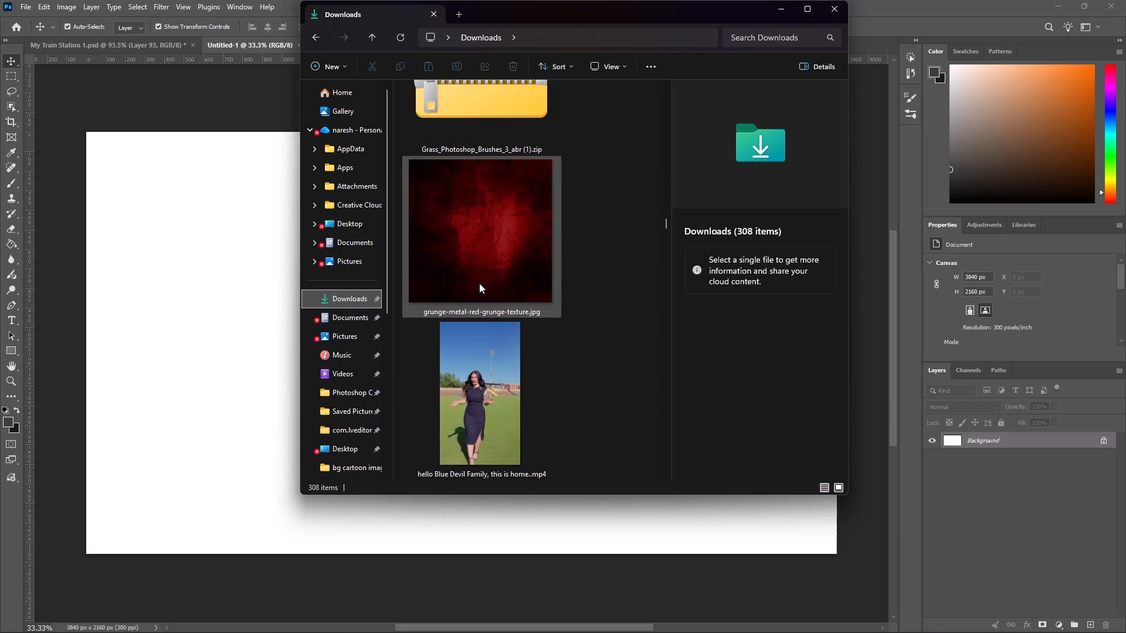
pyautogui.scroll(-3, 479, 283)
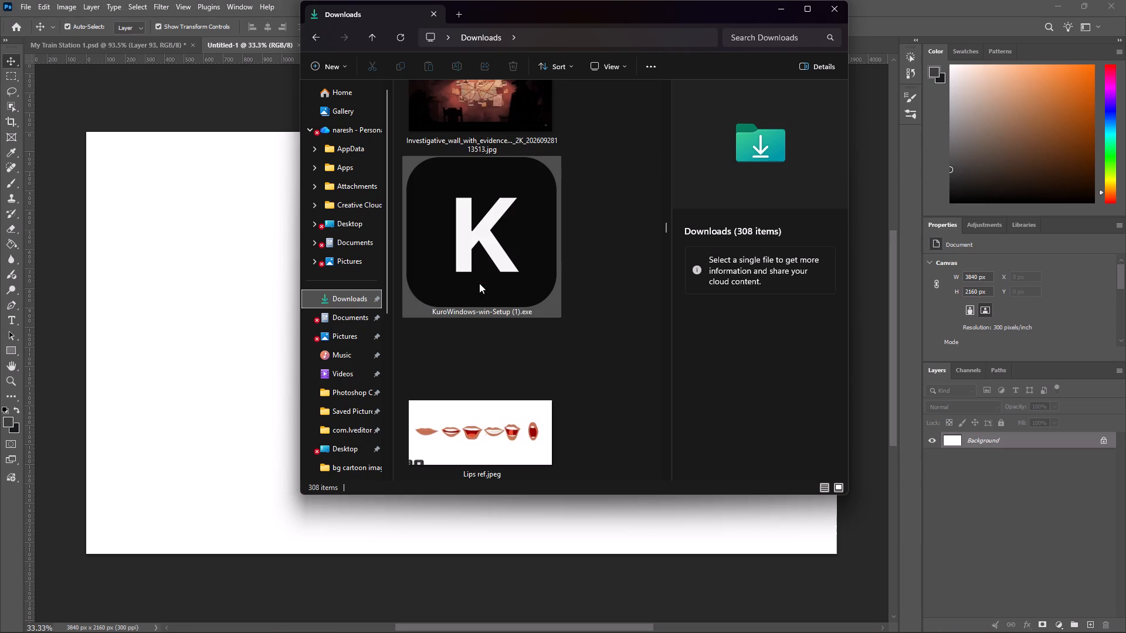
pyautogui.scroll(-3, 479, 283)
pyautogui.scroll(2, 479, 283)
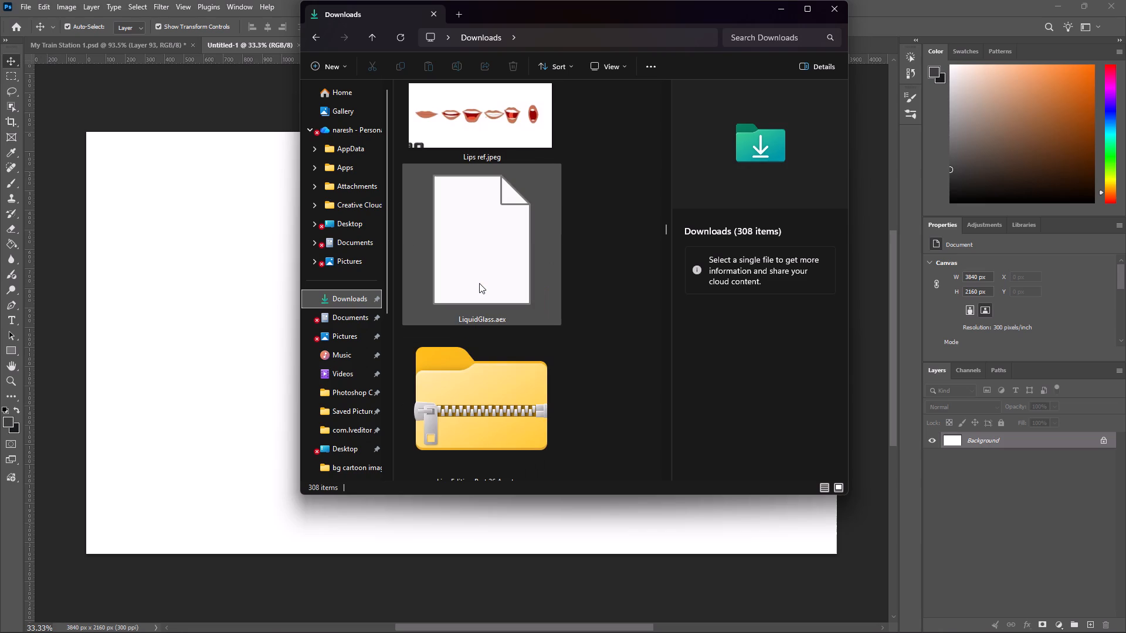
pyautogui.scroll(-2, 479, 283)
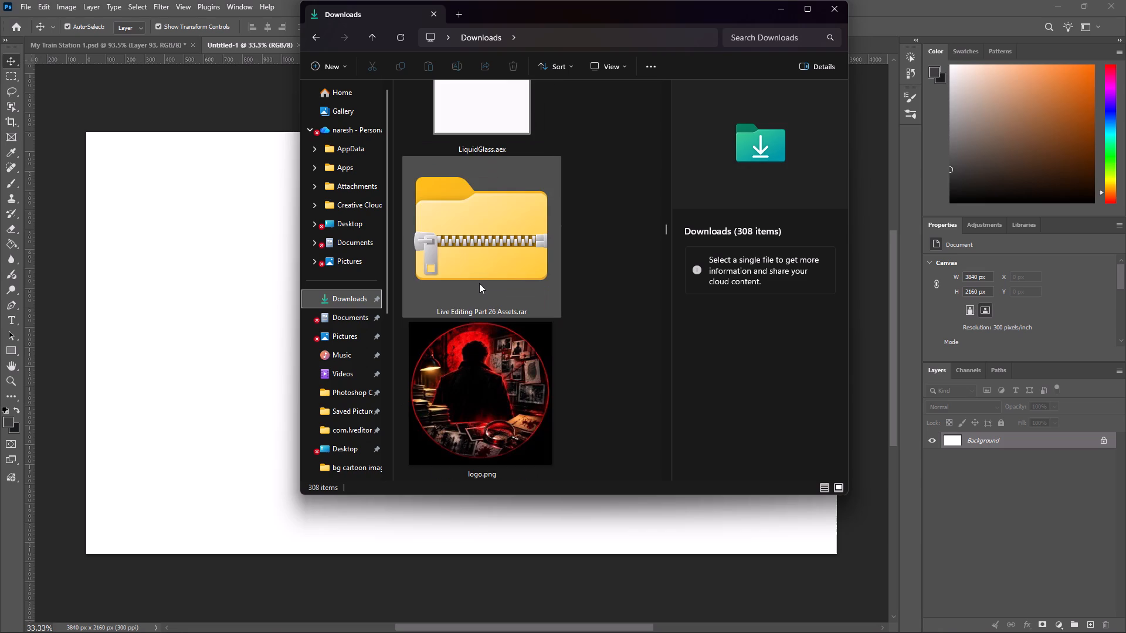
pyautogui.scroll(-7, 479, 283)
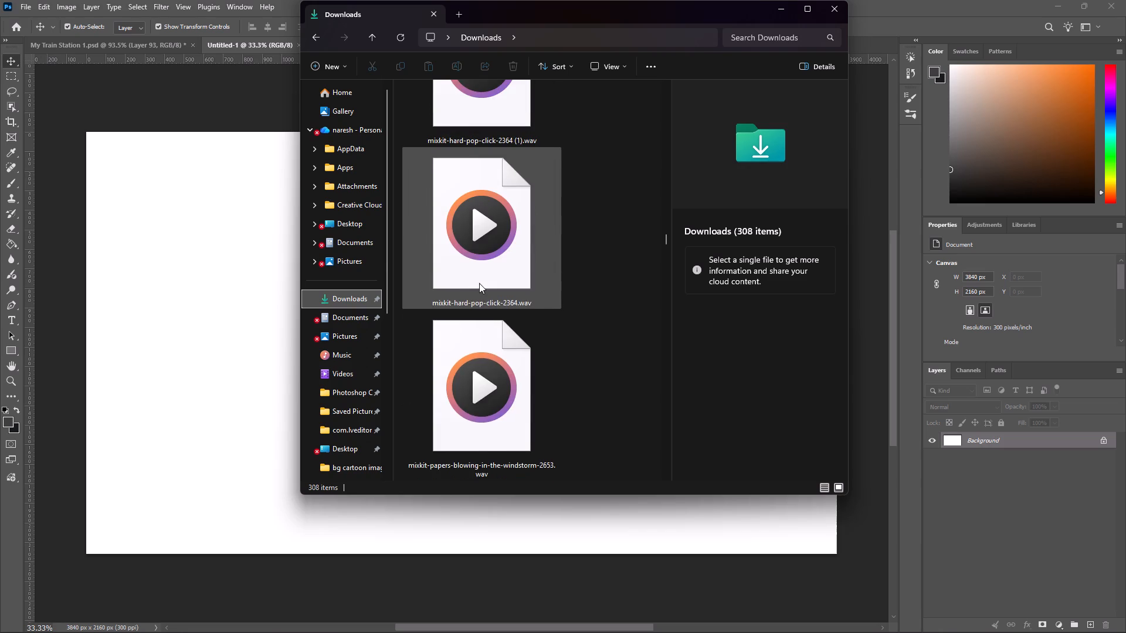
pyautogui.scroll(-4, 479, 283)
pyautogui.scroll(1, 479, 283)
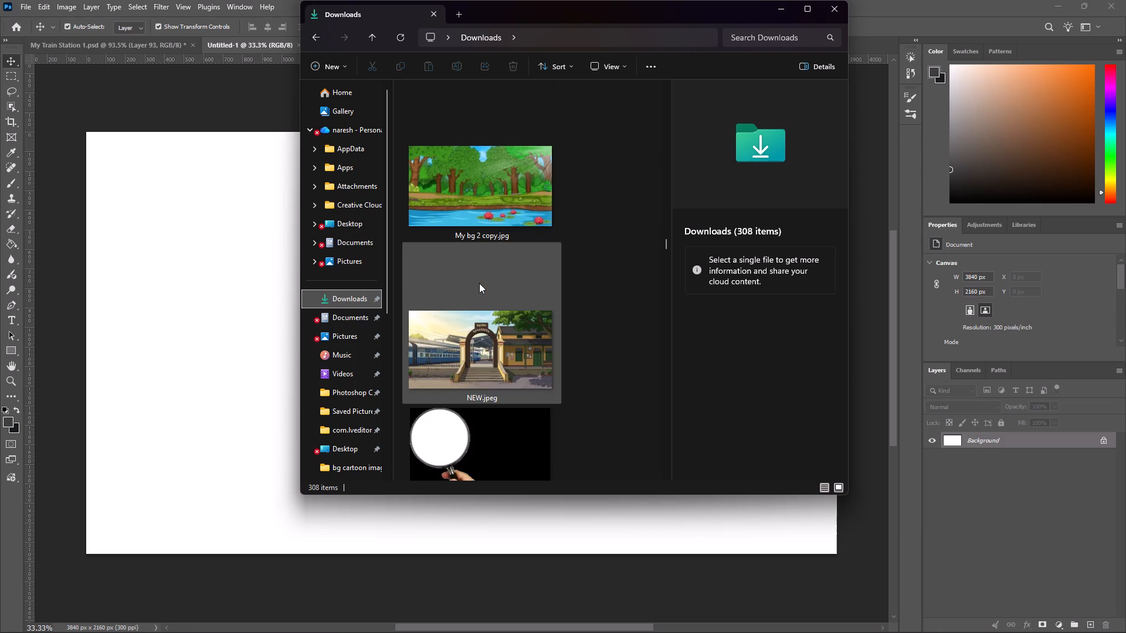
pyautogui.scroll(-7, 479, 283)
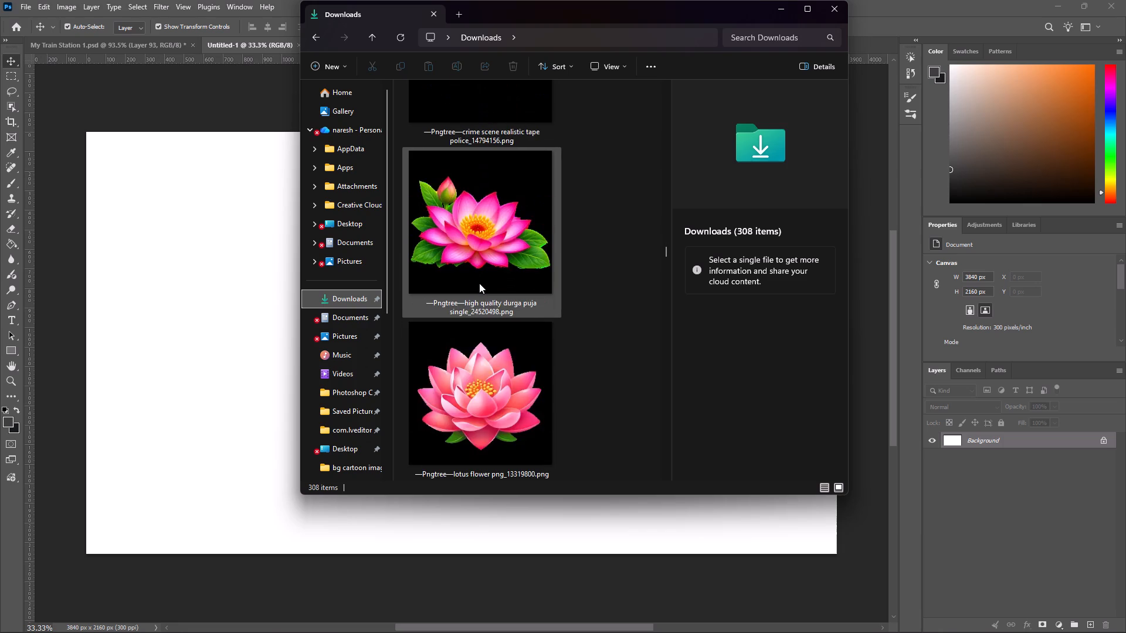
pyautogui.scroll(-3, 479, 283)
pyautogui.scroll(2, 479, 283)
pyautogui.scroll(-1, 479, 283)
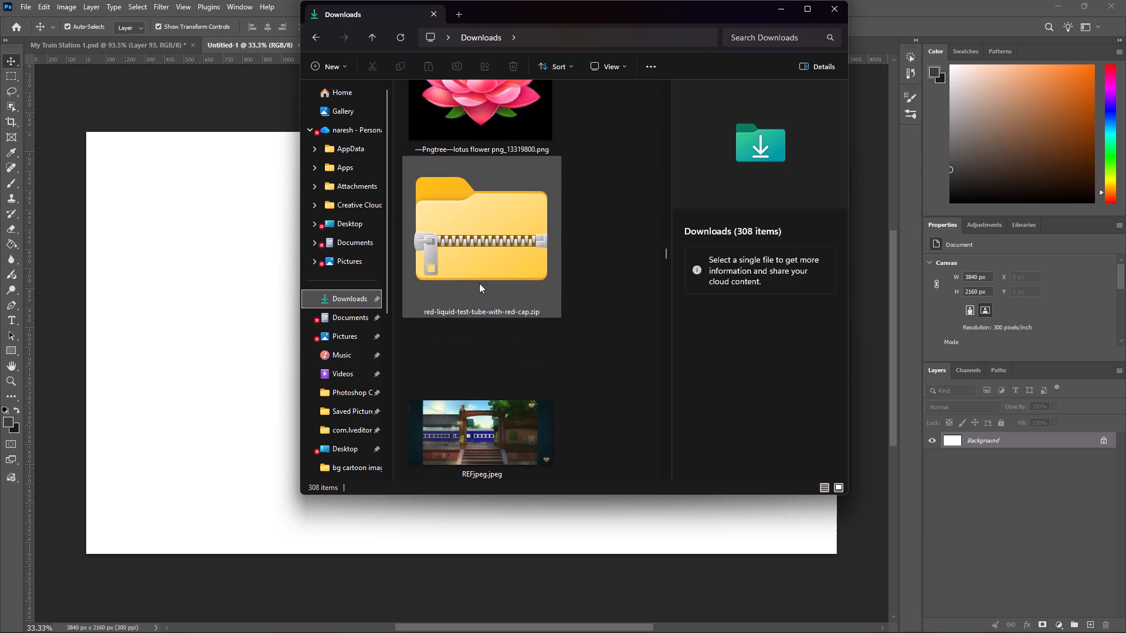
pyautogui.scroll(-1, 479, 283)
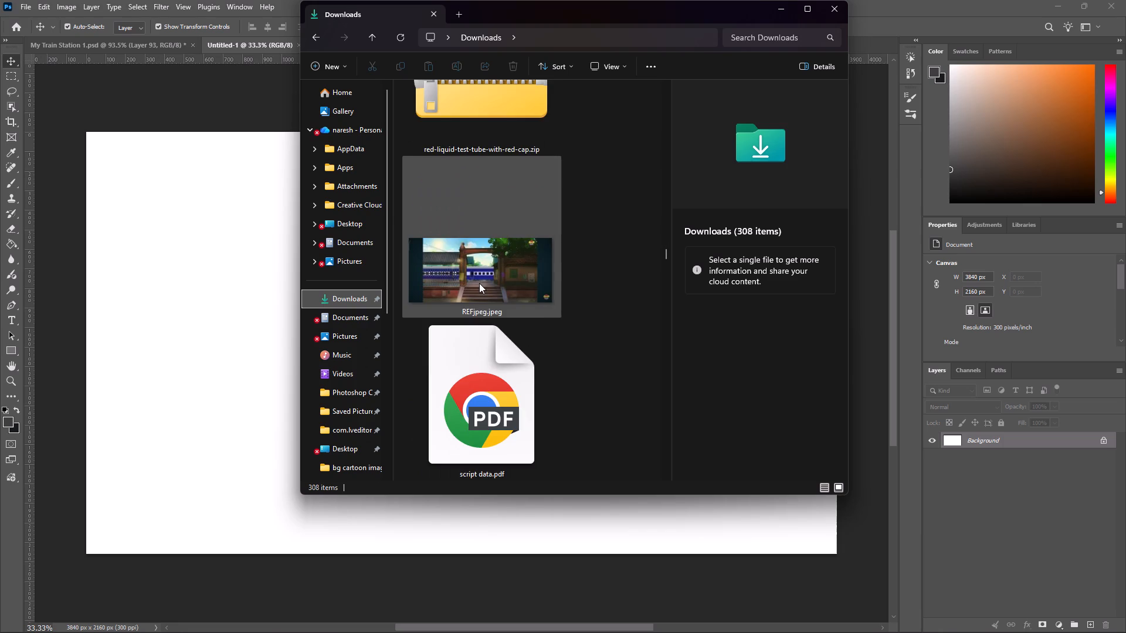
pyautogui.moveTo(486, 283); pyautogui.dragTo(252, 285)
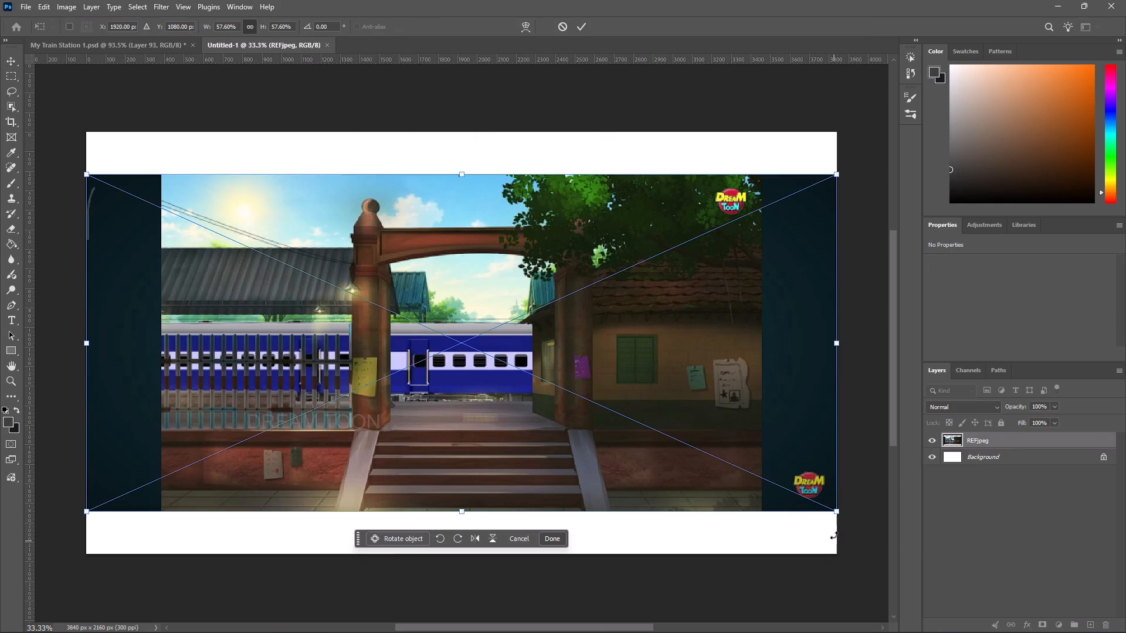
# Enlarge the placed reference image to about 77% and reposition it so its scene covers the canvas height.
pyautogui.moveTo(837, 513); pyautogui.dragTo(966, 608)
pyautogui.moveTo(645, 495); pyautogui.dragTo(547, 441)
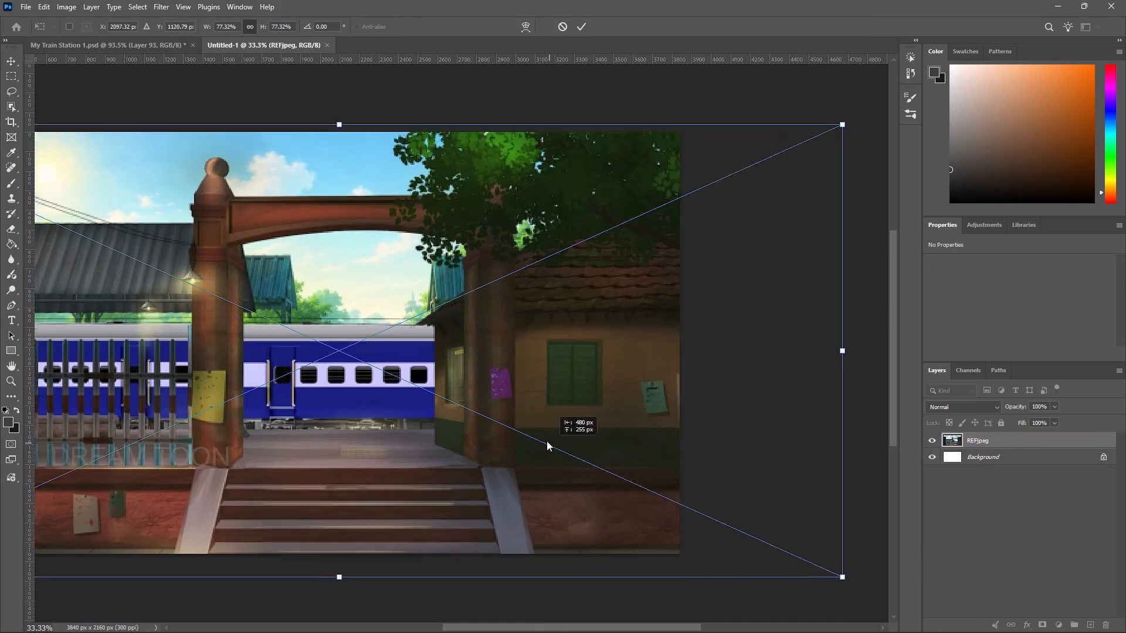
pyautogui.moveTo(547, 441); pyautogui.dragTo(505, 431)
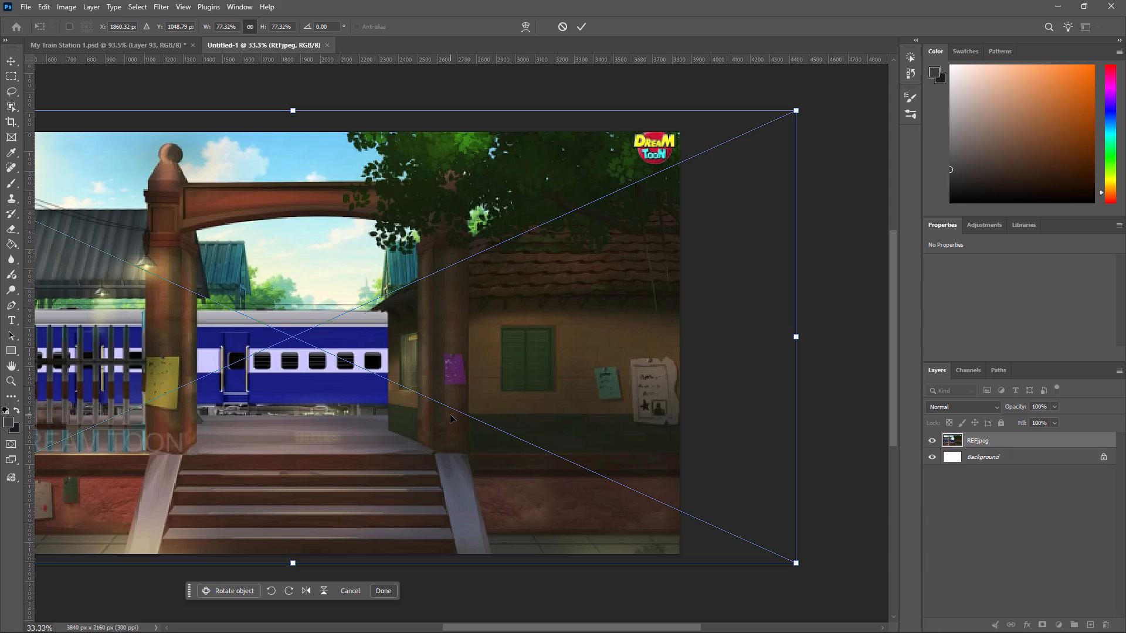
# Examine the purple note on the gate pillar beside the building in the reference image.
pyautogui.keyDown('alt'); pyautogui.scroll(6, 450, 415); pyautogui.keyUp('alt')
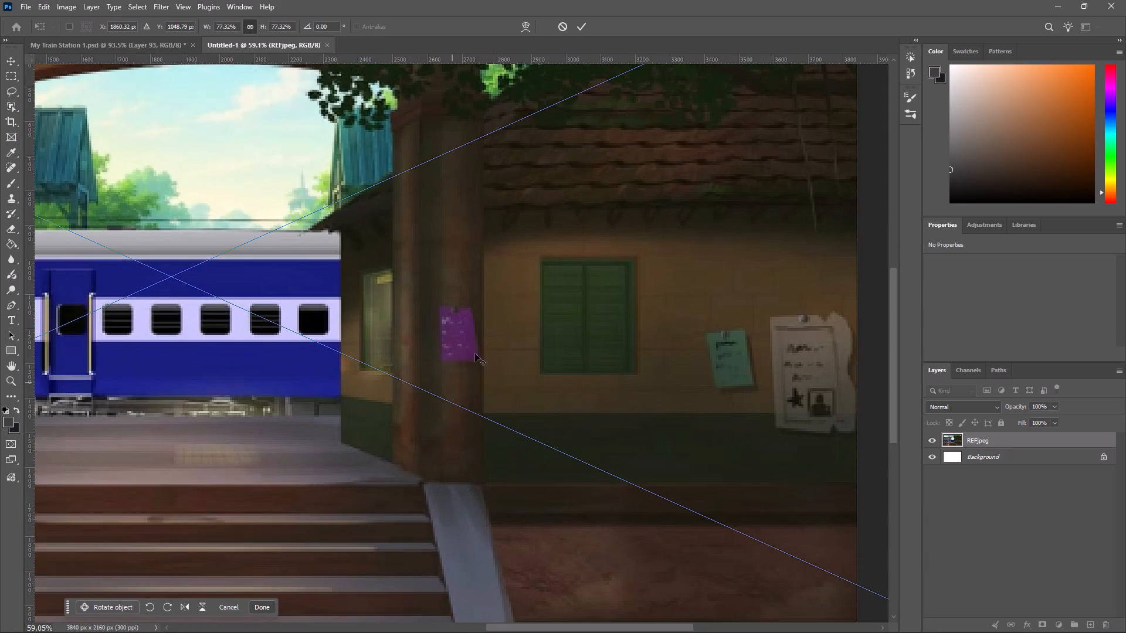
pyautogui.keyDown('alt'); pyautogui.scroll(7, 485, 343); pyautogui.keyUp('alt')
pyautogui.keyDown('alt'); pyautogui.scroll(-5, 407, 345); pyautogui.keyUp('alt')
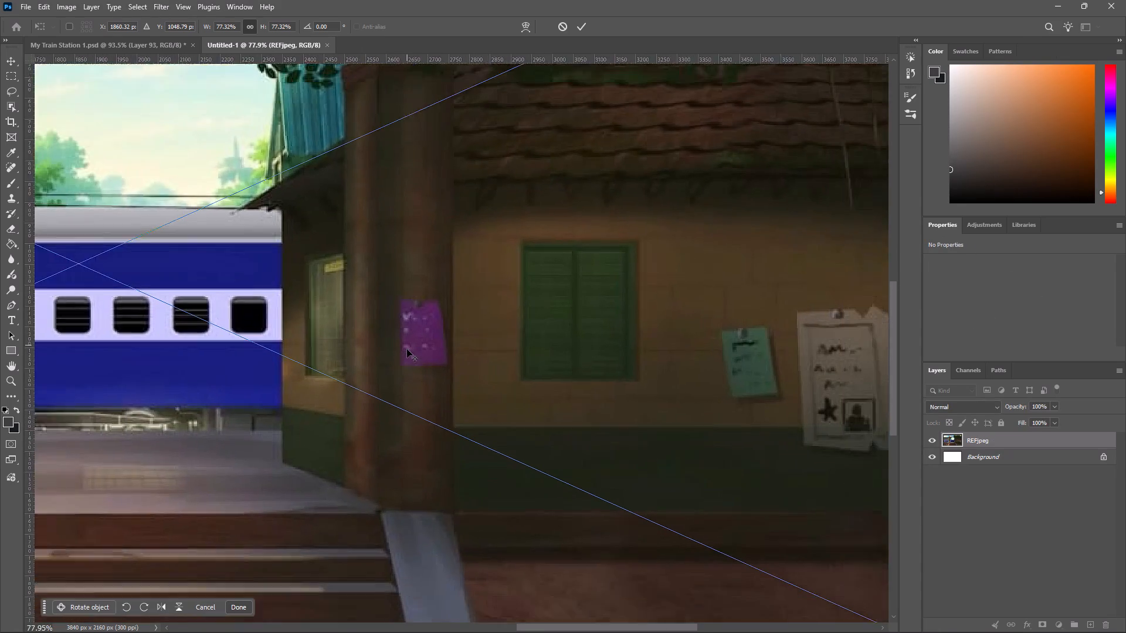
pyautogui.keyDown('alt'); pyautogui.scroll(-10, 407, 349); pyautogui.keyUp('alt')
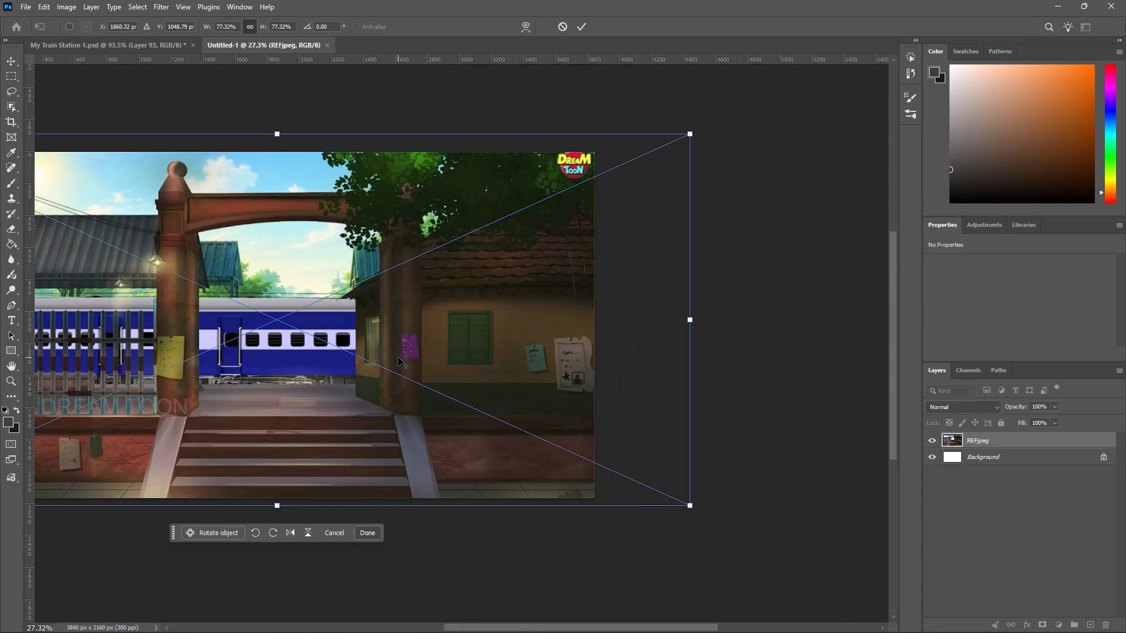
pyautogui.keyDown('alt'); pyautogui.scroll(6, 365, 364); pyautogui.keyUp('alt')
pyautogui.keyDown('alt'); pyautogui.scroll(7, 437, 339); pyautogui.keyUp('alt')
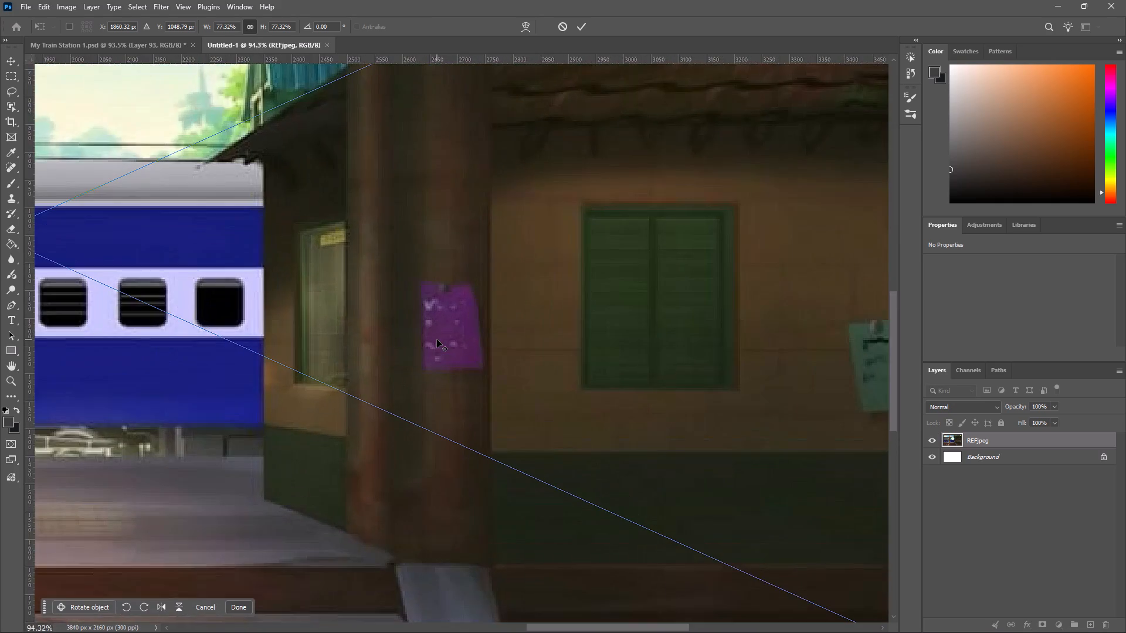
pyautogui.keyDown('alt'); pyautogui.scroll(3, 437, 334); pyautogui.keyUp('alt')
# Examine the gate pillars and the existing yellow note in My Train Station 1 for comparison with the reference.
pyautogui.click(130, 39)
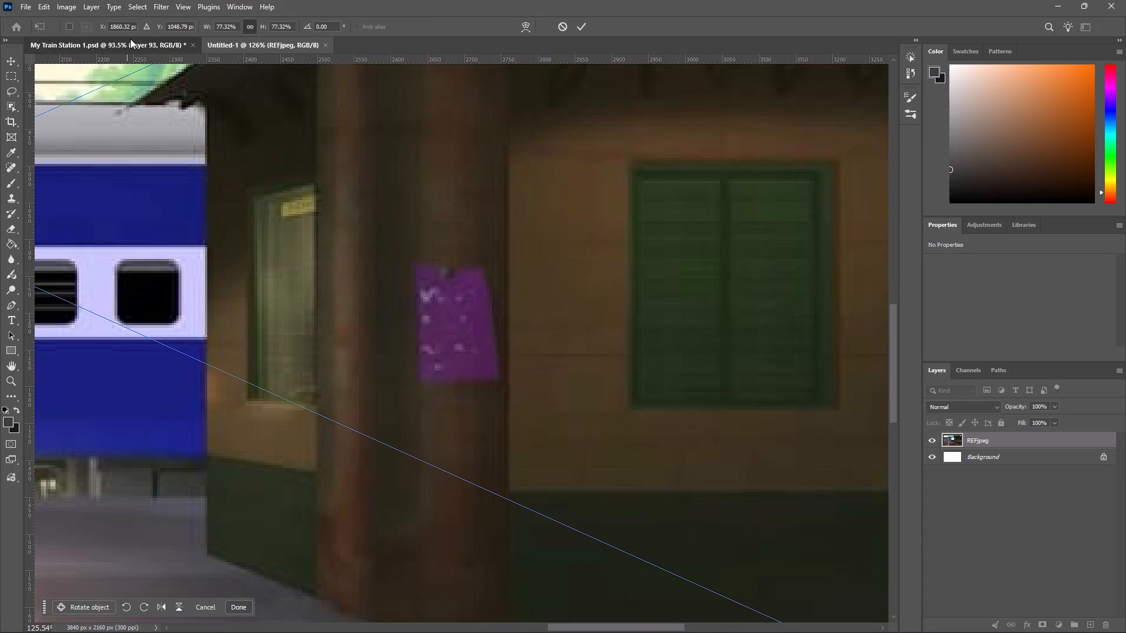
pyautogui.keyDown('alt'); pyautogui.scroll(-5, 205, 208); pyautogui.keyUp('alt')
pyautogui.keyDown('alt'); pyautogui.scroll(4, 100, 291); pyautogui.keyUp('alt')
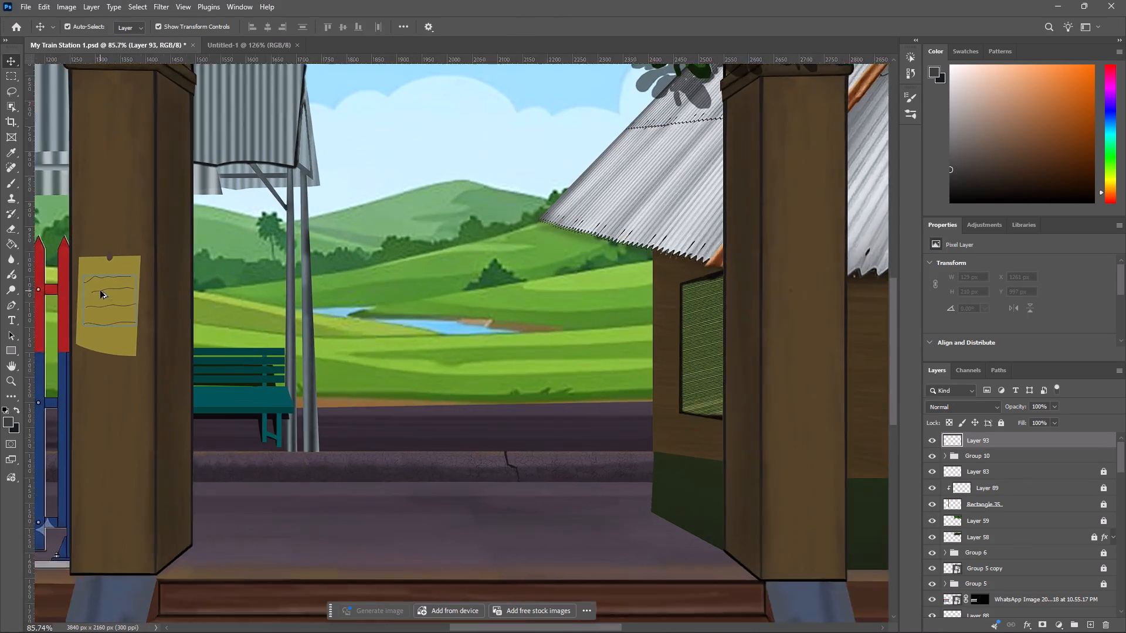
pyautogui.keyDown('alt'); pyautogui.scroll(6, 100, 291); pyautogui.keyUp('alt')
pyautogui.keyDown('alt'); pyautogui.scroll(-12, 110, 262); pyautogui.keyUp('alt')
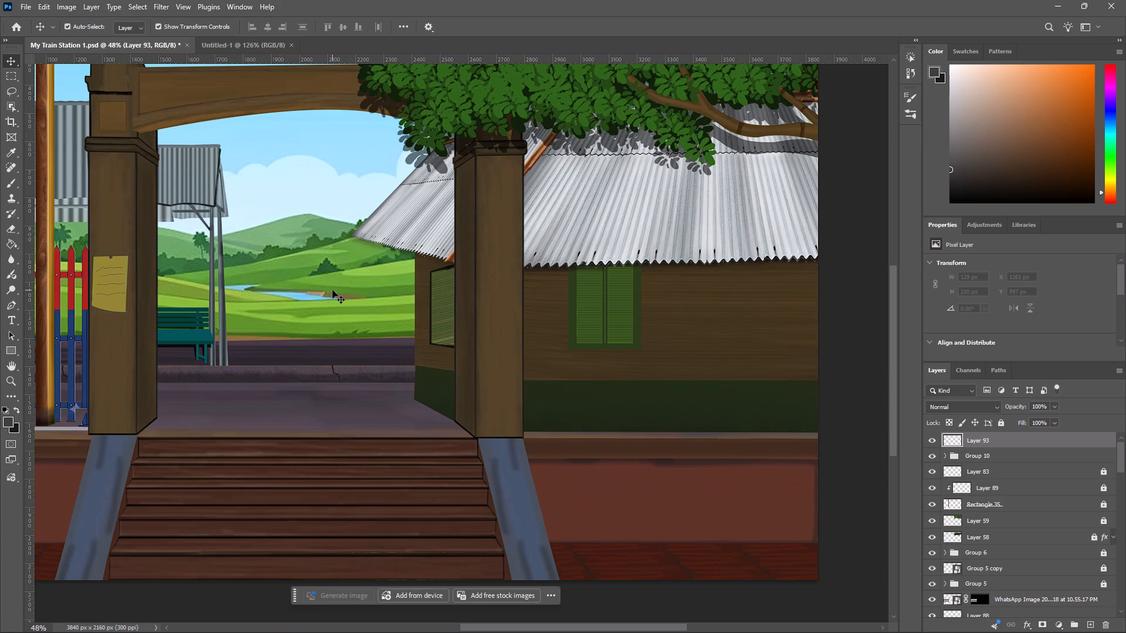
# Place the REFjpeg.jpeg train station image from the Downloads folder into the blank Untitled-1 document.
pyautogui.click(228, 39)
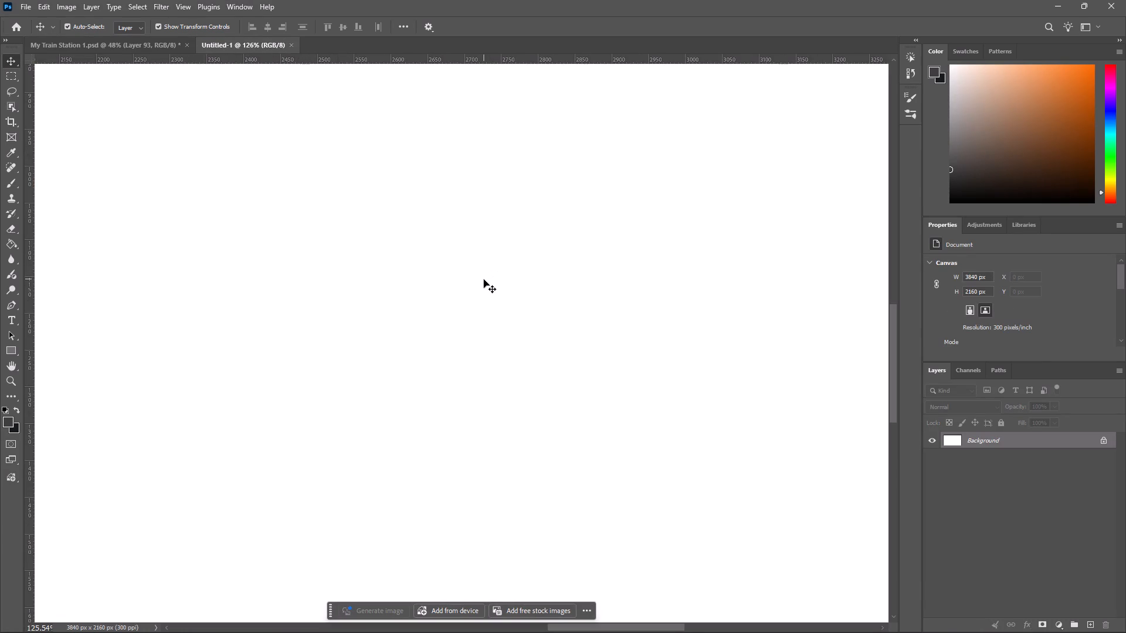
pyautogui.keyDown('ctrl'); pyautogui.scroll(-6, 483, 281); pyautogui.keyUp('ctrl')
pyautogui.keyDown('alt'); pyautogui.scroll(-14, 472, 313); pyautogui.keyUp('alt')
pyautogui.scroll(2, 472, 315)
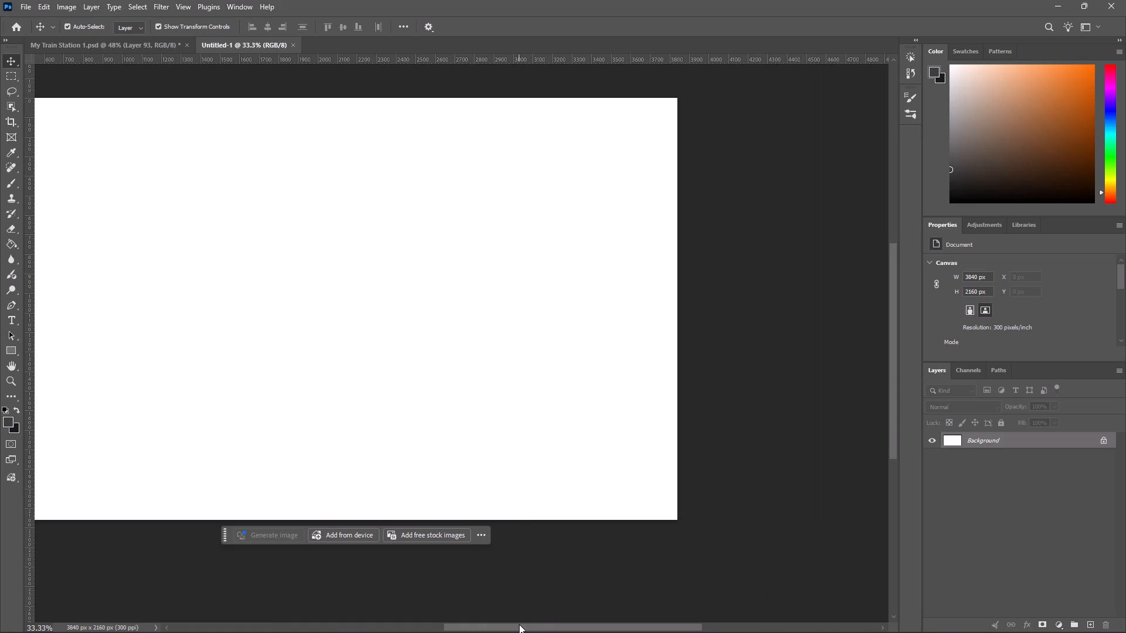
pyautogui.click(497, 621)
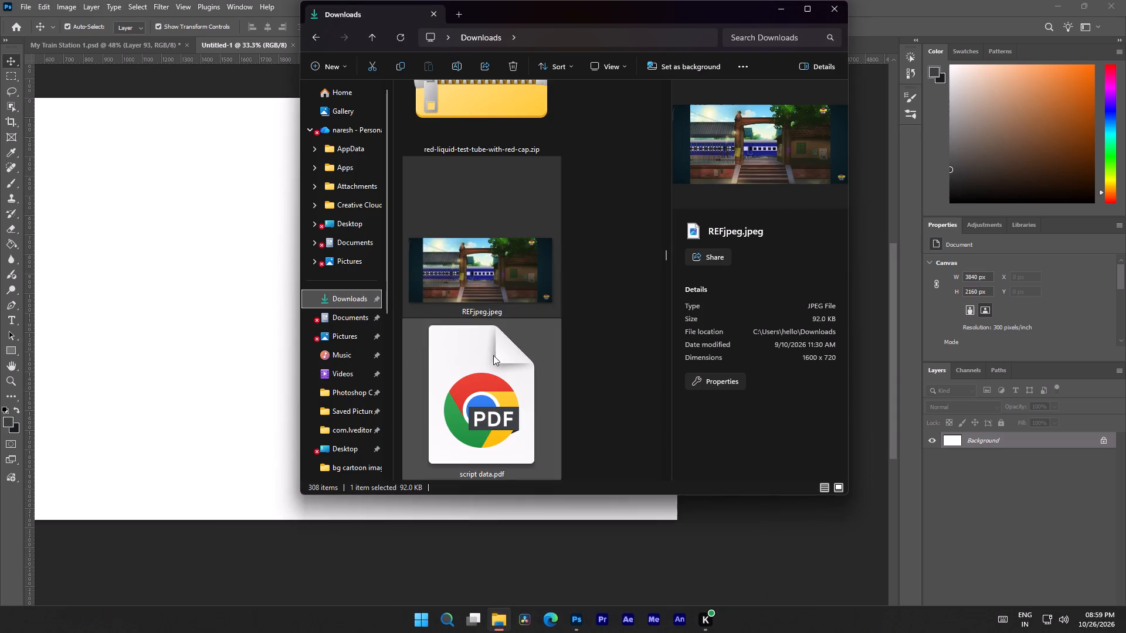
pyautogui.moveTo(477, 287); pyautogui.dragTo(249, 291)
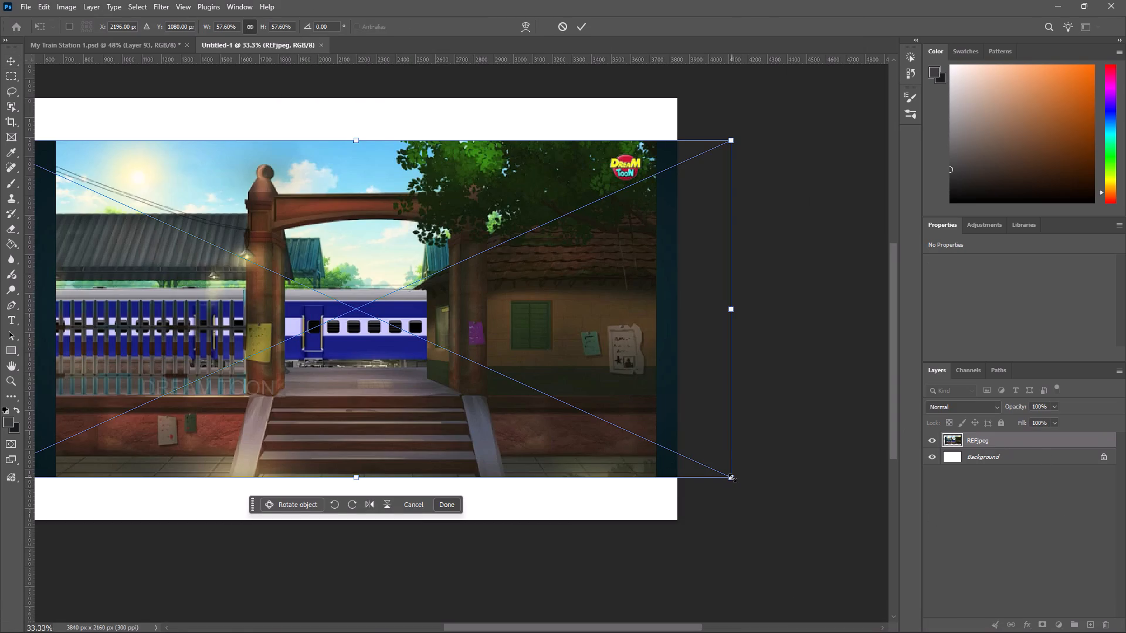
# Enlarge the placed reference image to about 83% and reposition it so its scene fills the canvas height.
pyautogui.moveTo(732, 478); pyautogui.dragTo(873, 551)
pyautogui.moveTo(608, 497); pyautogui.dragTo(424, 464)
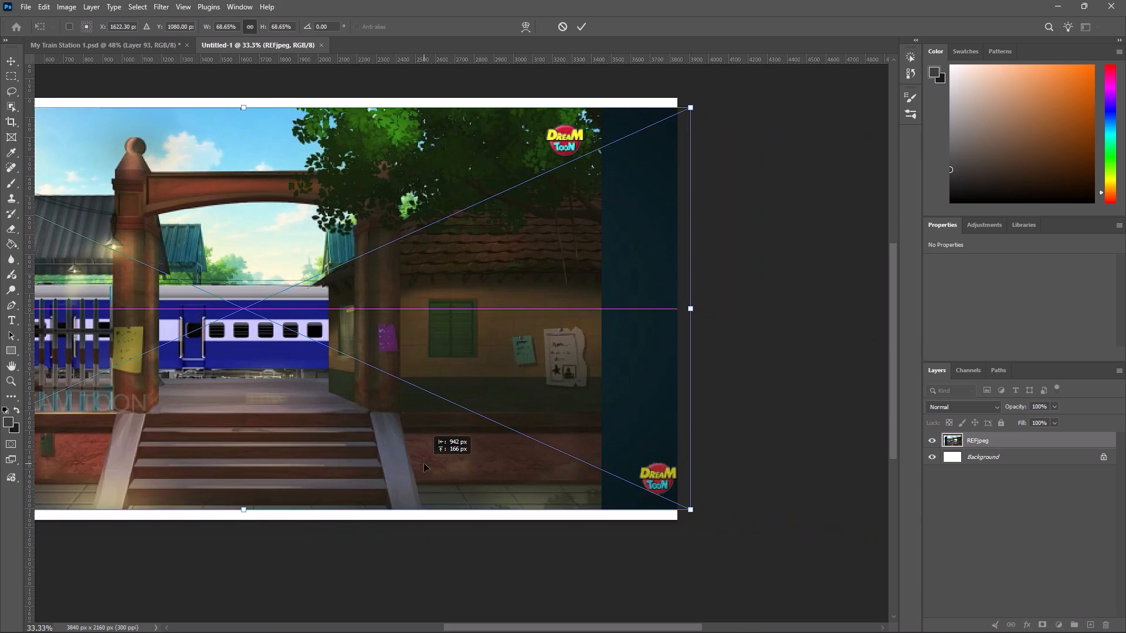
pyautogui.moveTo(692, 511); pyautogui.dragTo(881, 606)
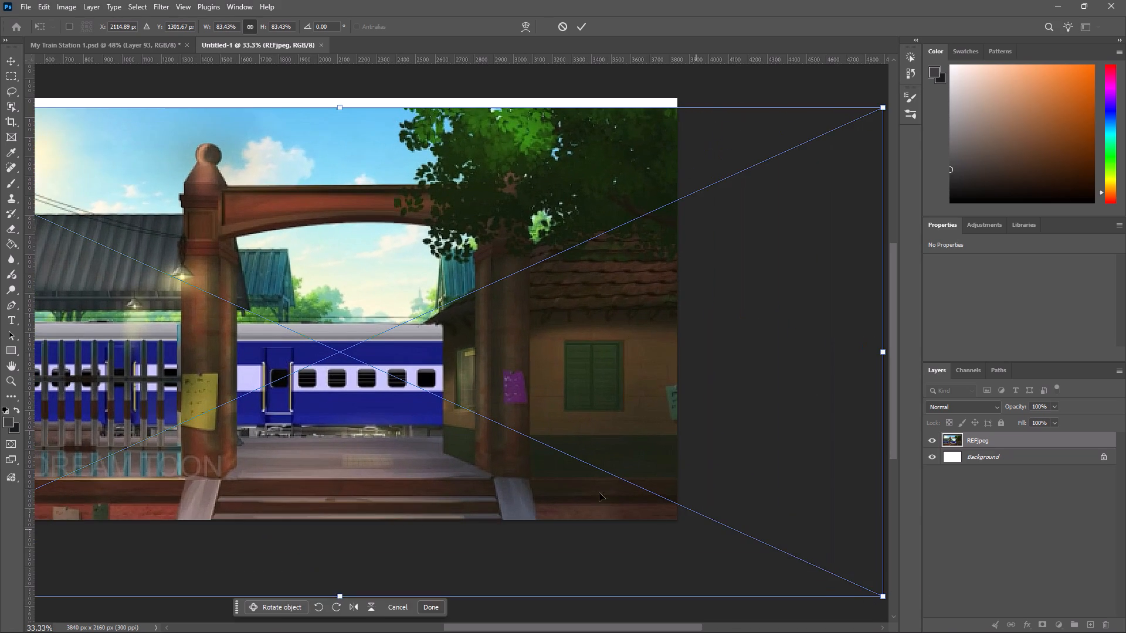
pyautogui.moveTo(527, 468); pyautogui.dragTo(464, 427)
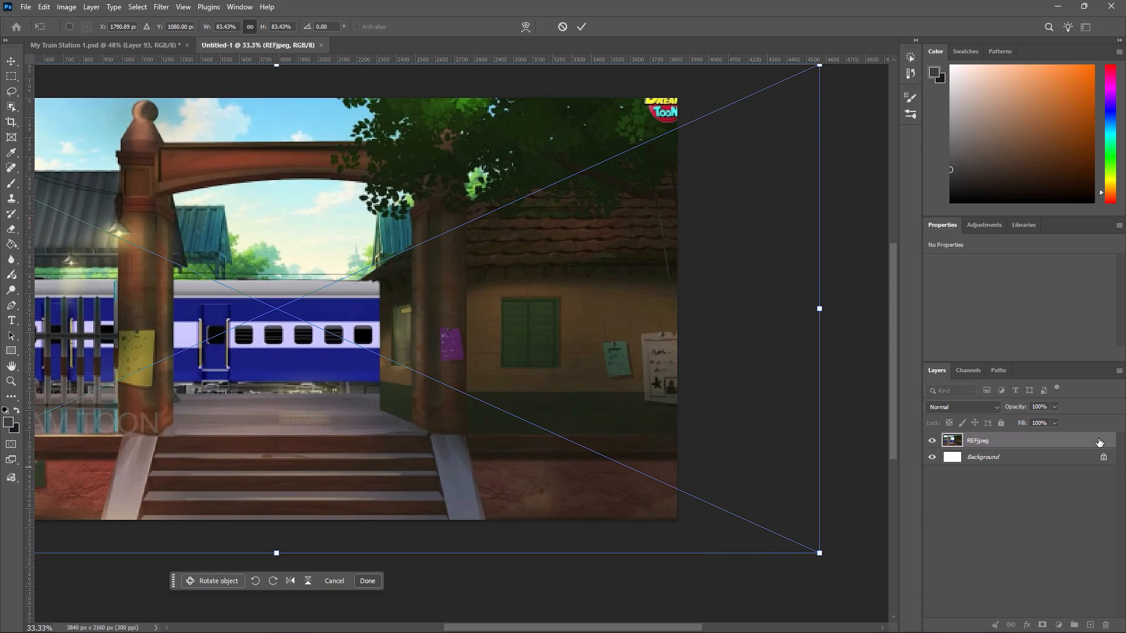
pyautogui.click(1030, 445)
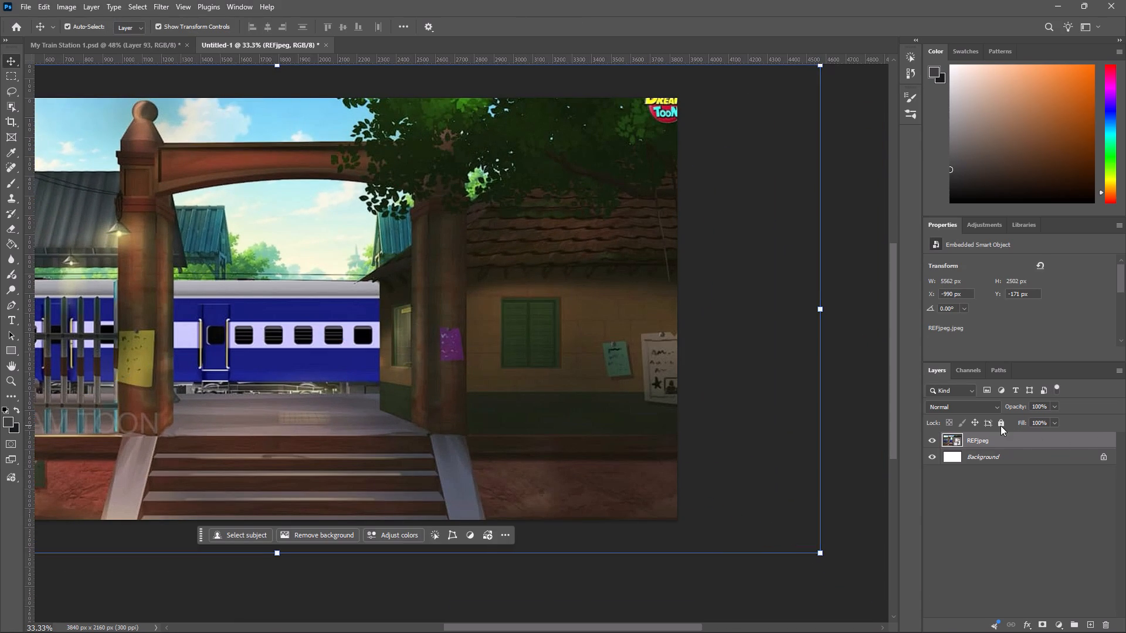
# Lock the REFjpeg reference layer.
pyautogui.click(1000, 426)
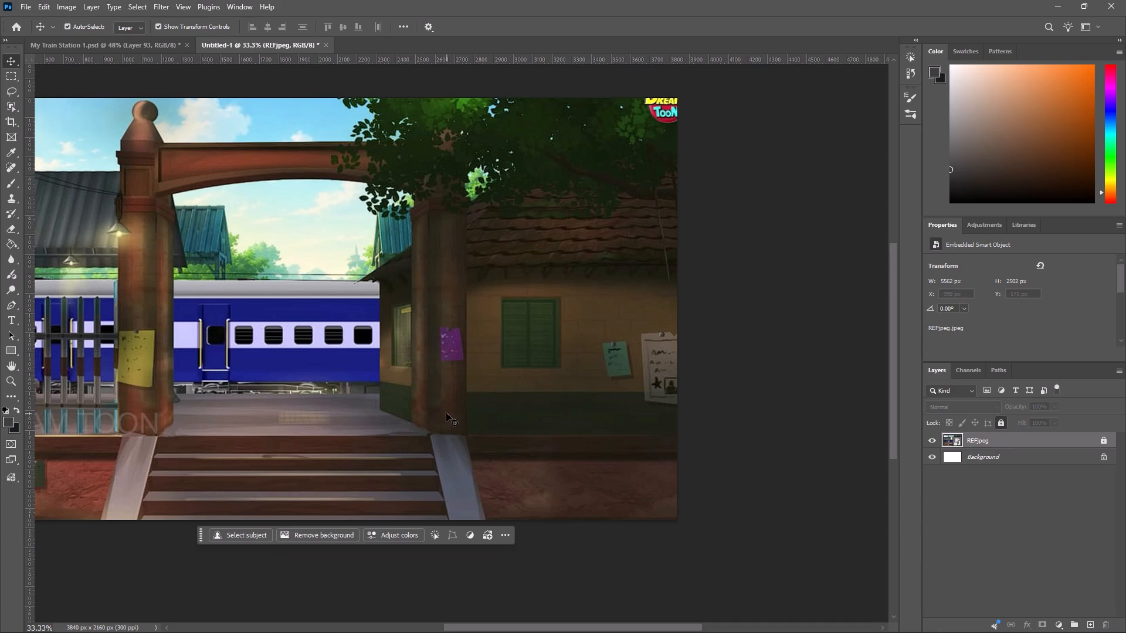
# On a new layer, trace the purple note on the gate pillar with a closed five-point Pen path, about 116 × 174 px.
pyautogui.click(1093, 622)
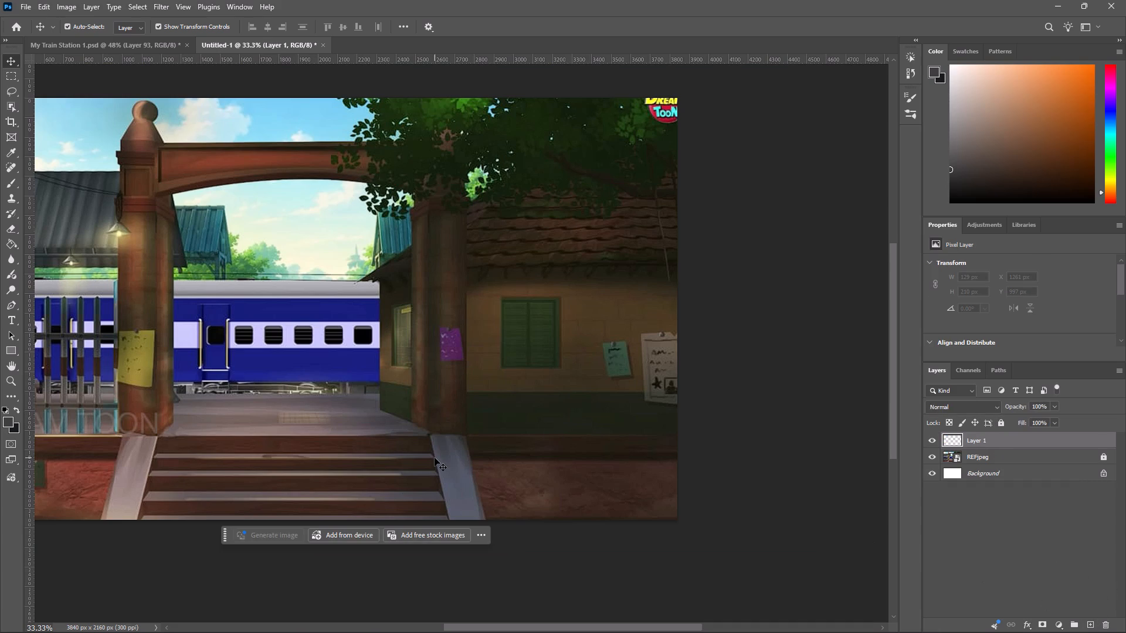
pyautogui.keyDown('alt'); pyautogui.scroll(4, 436, 441); pyautogui.keyUp('alt')
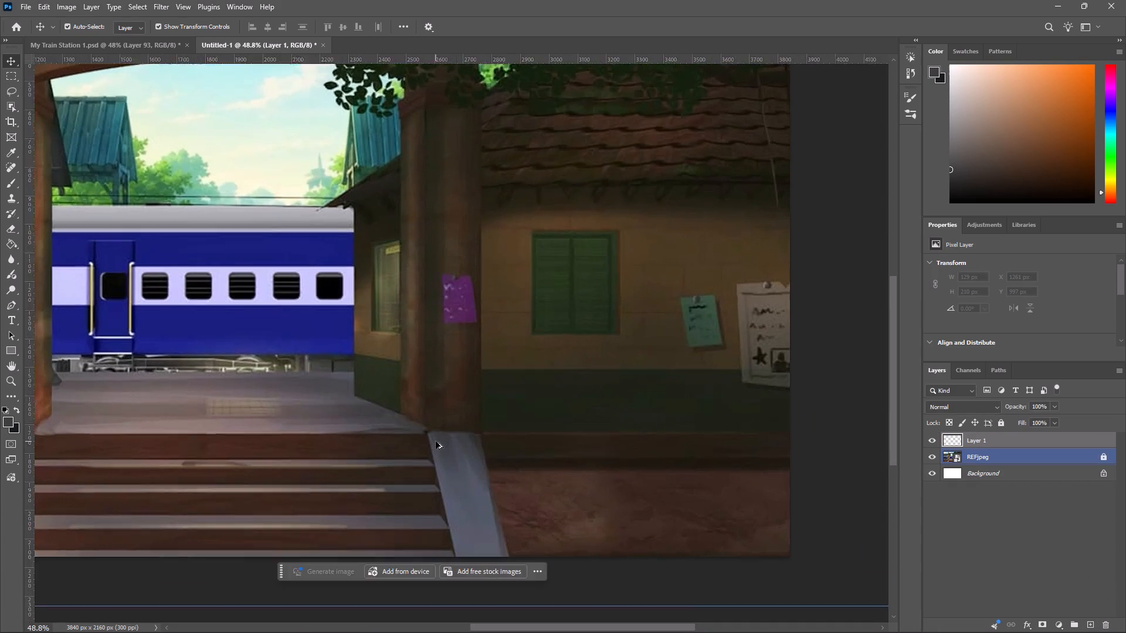
pyautogui.keyDown('alt'); pyautogui.scroll(2, 436, 441); pyautogui.keyUp('alt')
pyautogui.press('p')
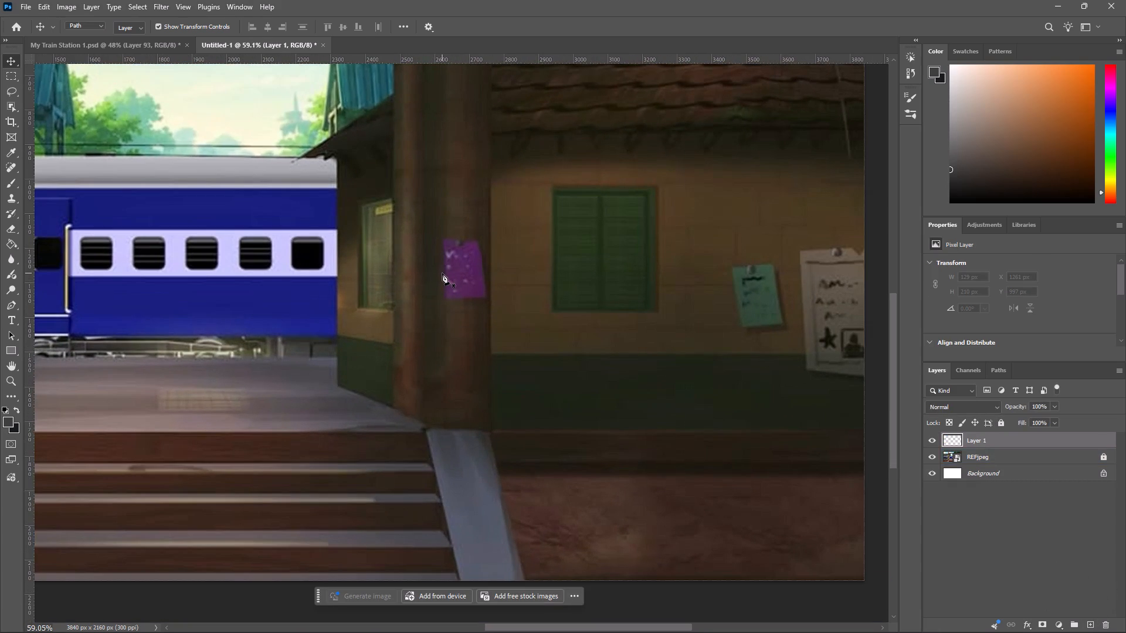
pyautogui.keyDown('alt'); pyautogui.scroll(4, 476, 382); pyautogui.keyUp('alt')
pyautogui.keyDown('alt'); pyautogui.scroll(1, 429, 176); pyautogui.keyUp('alt')
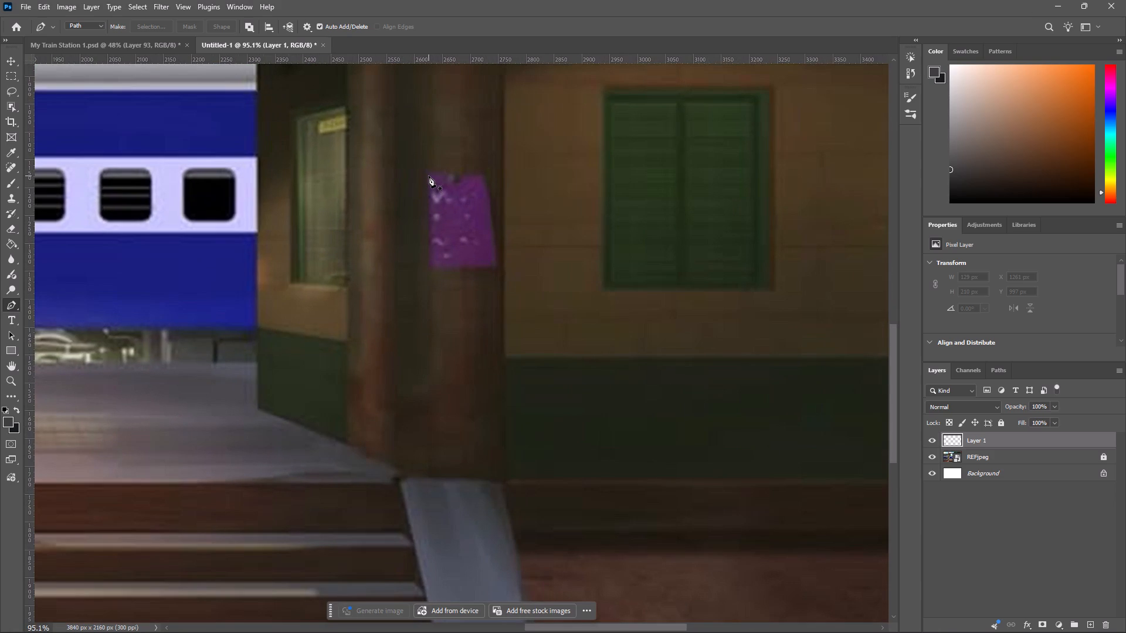
pyautogui.click(428, 173)
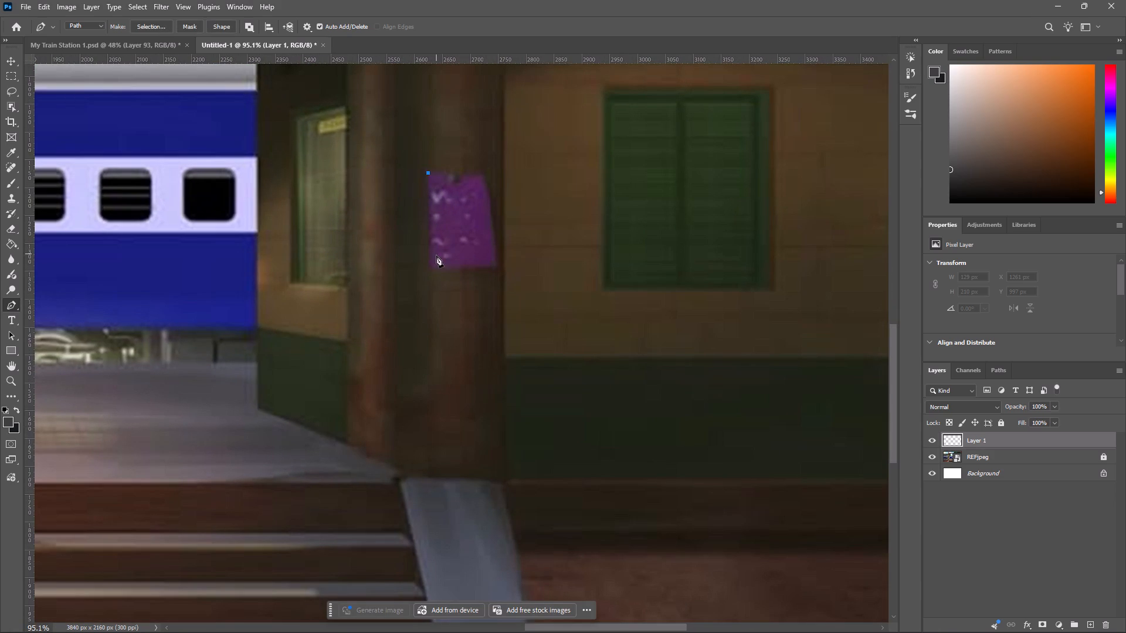
pyautogui.click(429, 270)
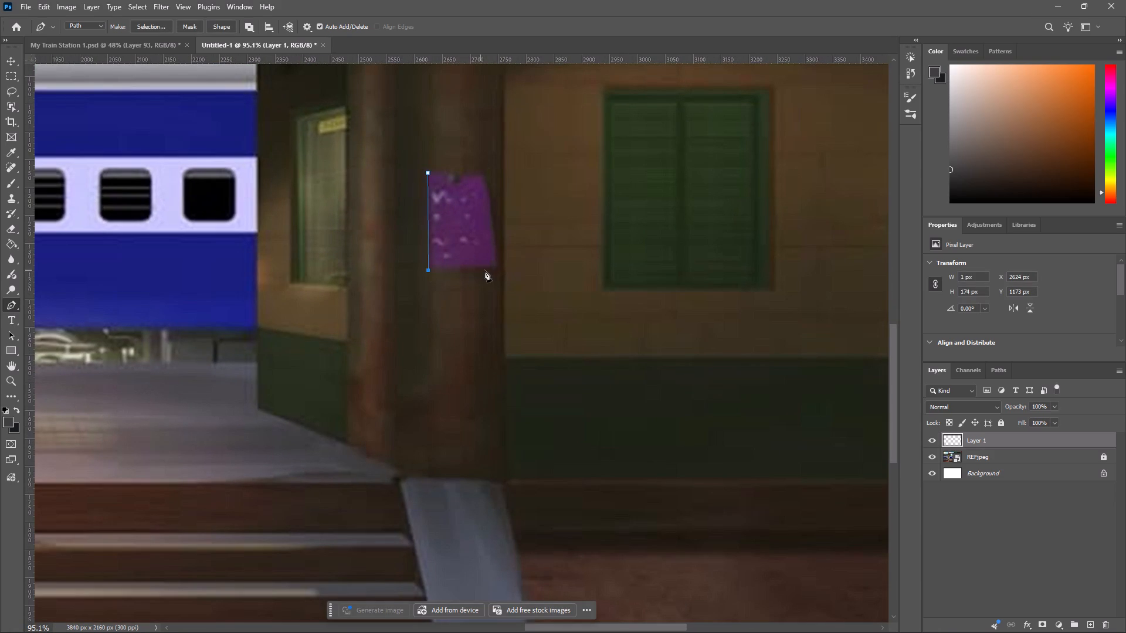
pyautogui.click(493, 268)
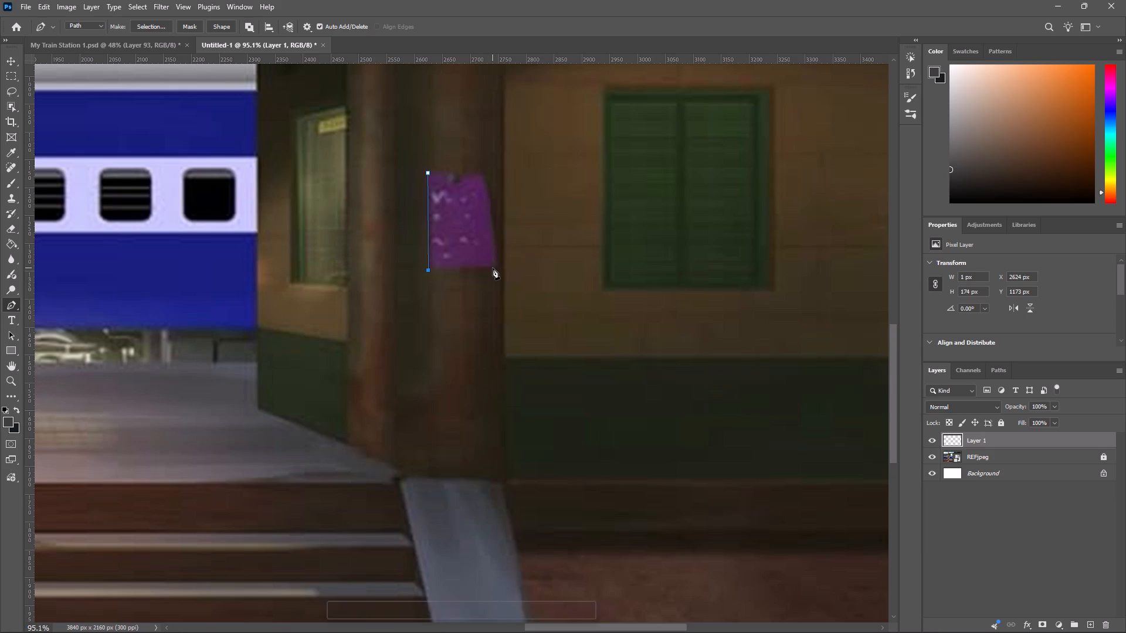
pyautogui.click(489, 190)
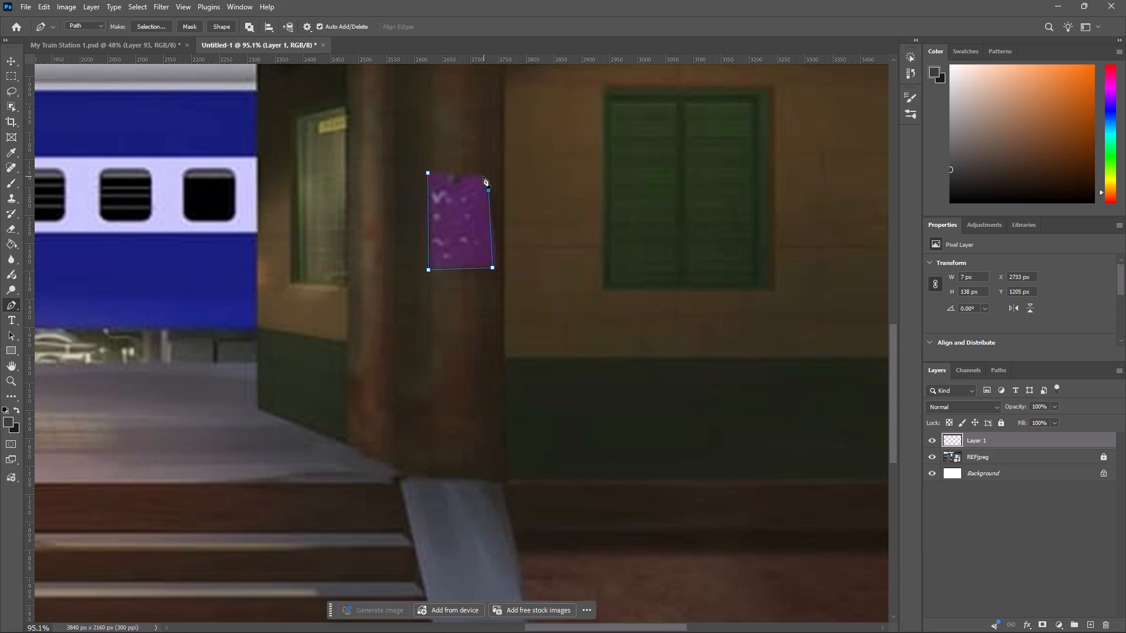
pyautogui.click(483, 175)
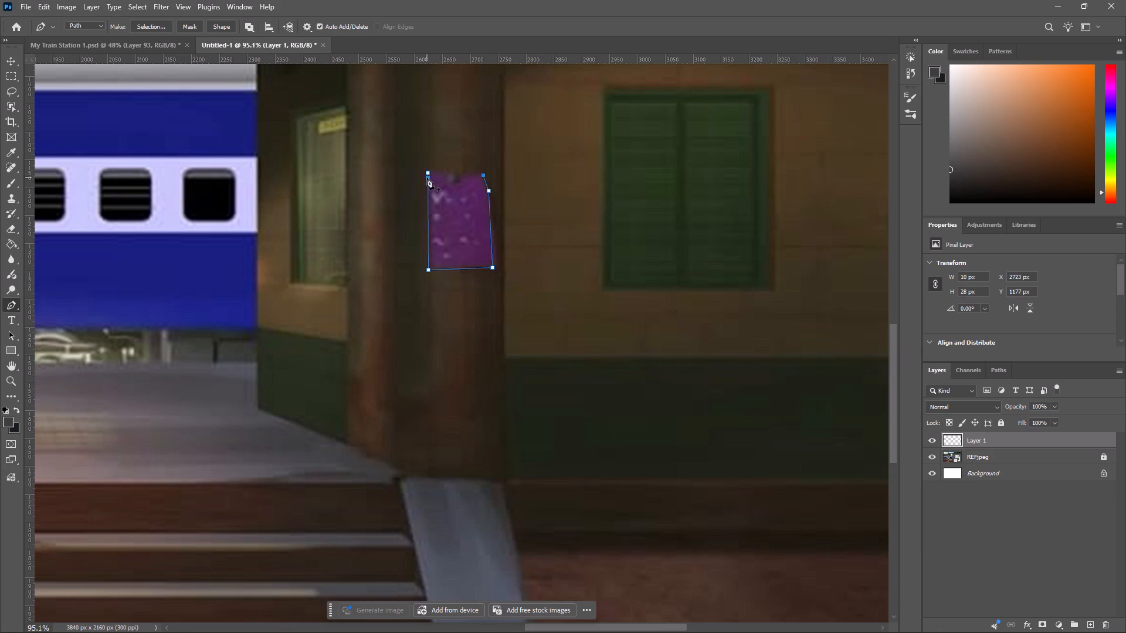
pyautogui.click(429, 173)
pyautogui.hotkey('ctrl', 'z')
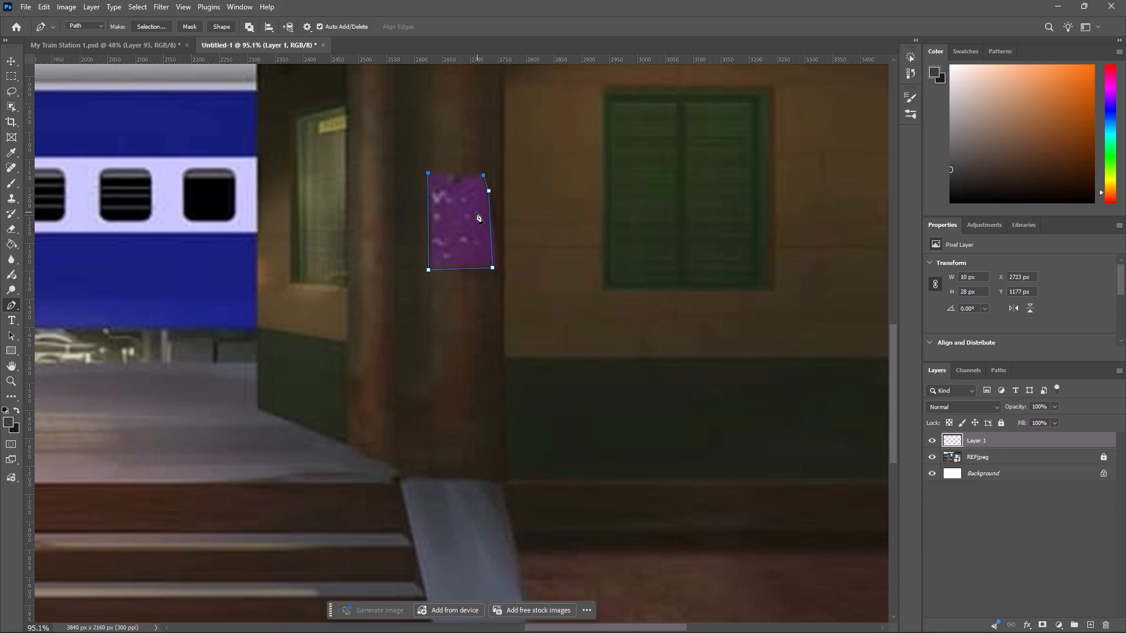
pyautogui.keyDown('alt'); pyautogui.scroll(6, 476, 212); pyautogui.keyUp('alt')
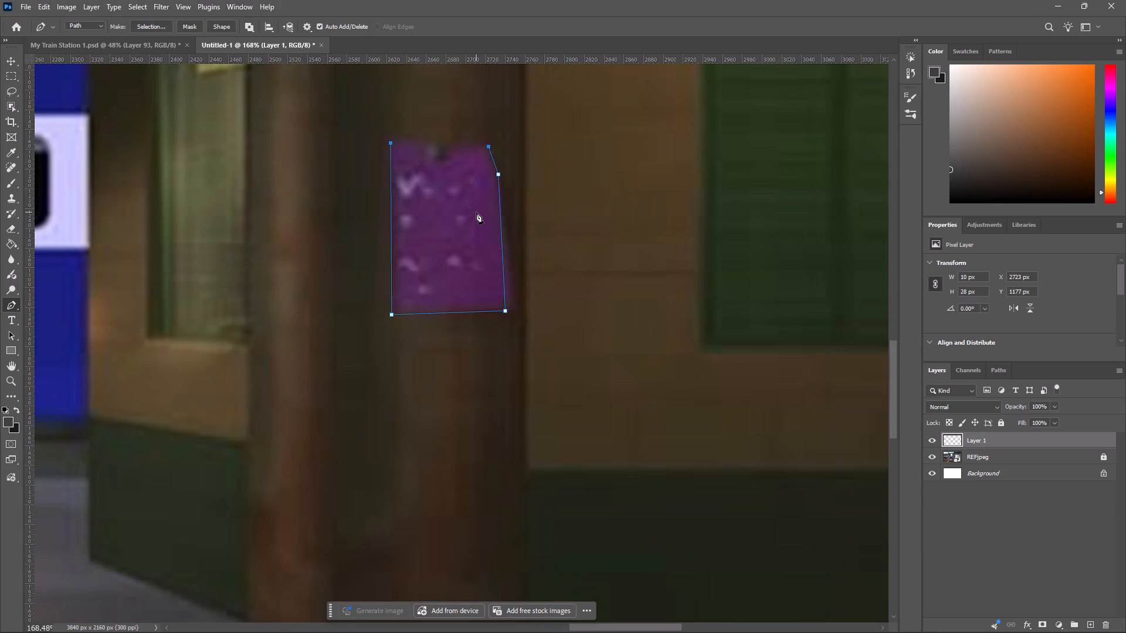
pyautogui.click(391, 144)
pyautogui.hotkey('ctrl', 'n')
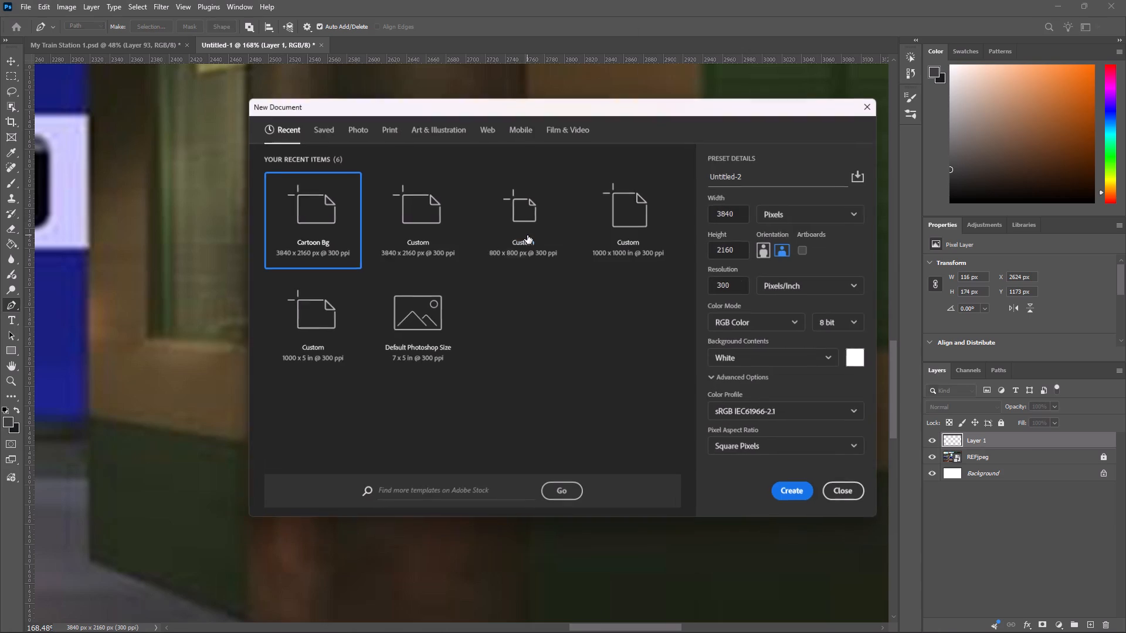
pyautogui.click(852, 501)
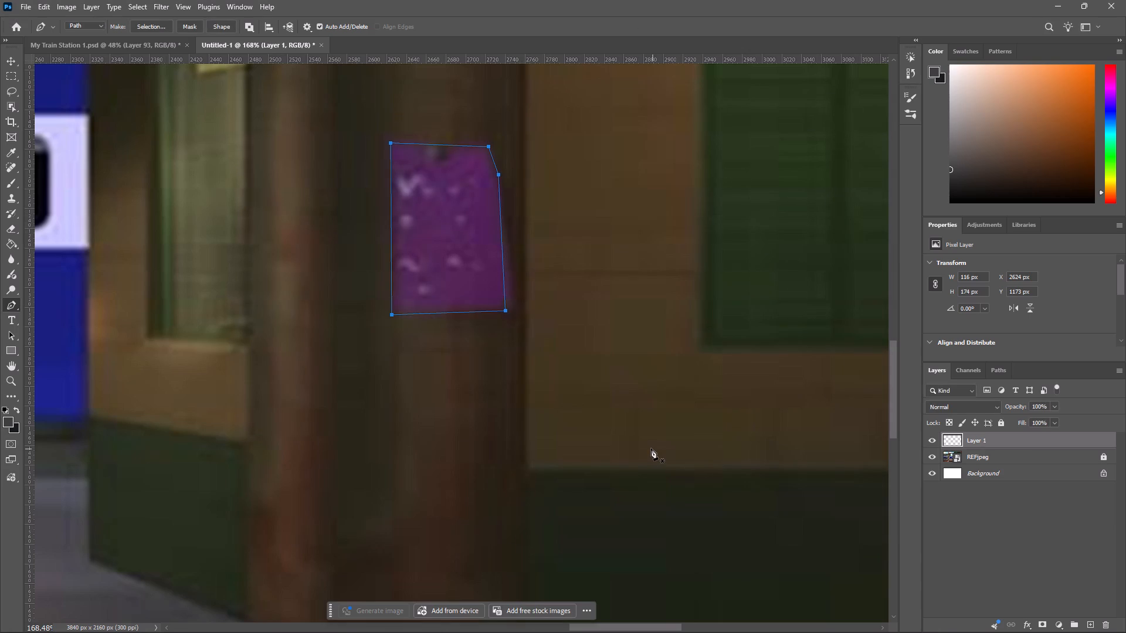
# Turn the note path into a selection, fill it with the purple sampled from the reference note, and deselect.
pyautogui.hotkey('ctrl', 'Return')
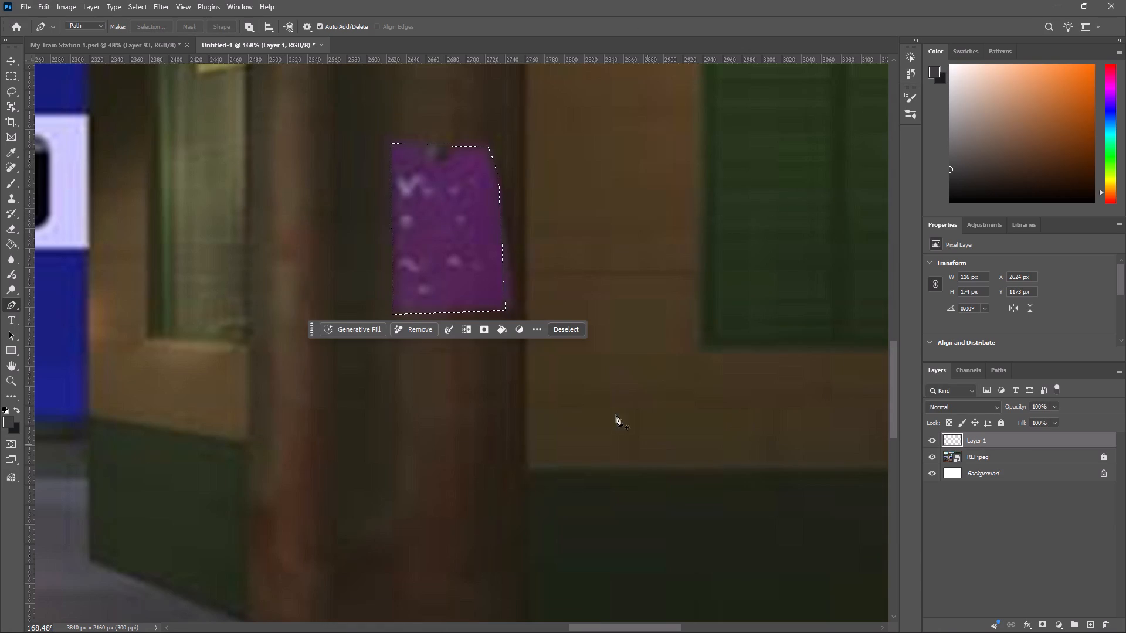
pyautogui.press('i')
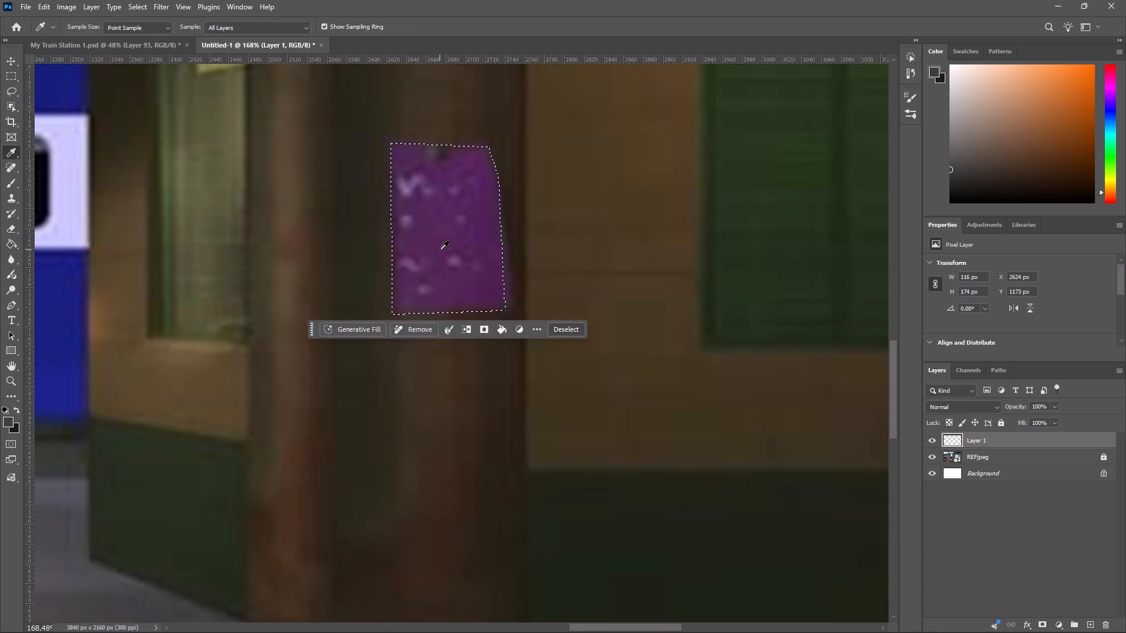
pyautogui.click(440, 250)
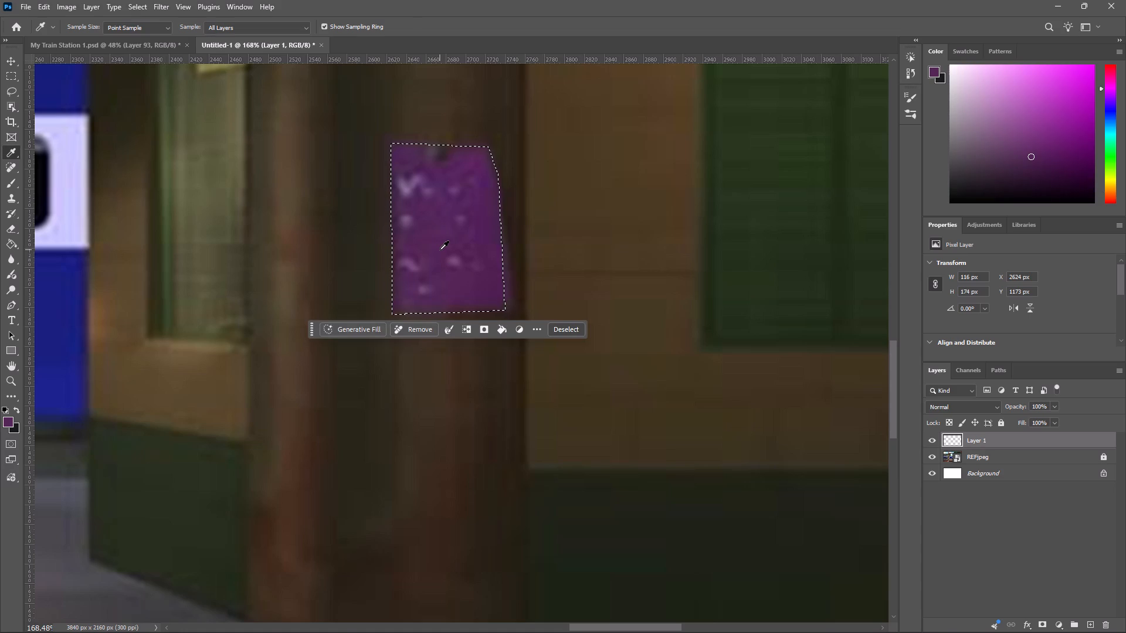
pyautogui.press('g')
pyautogui.click(440, 250)
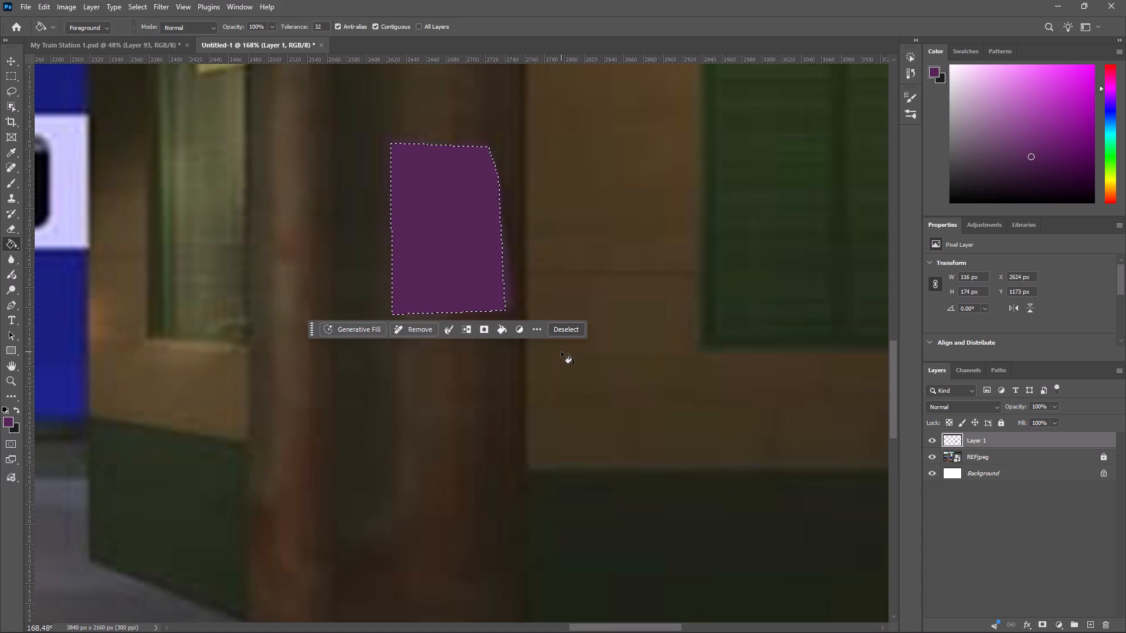
pyautogui.click(564, 335)
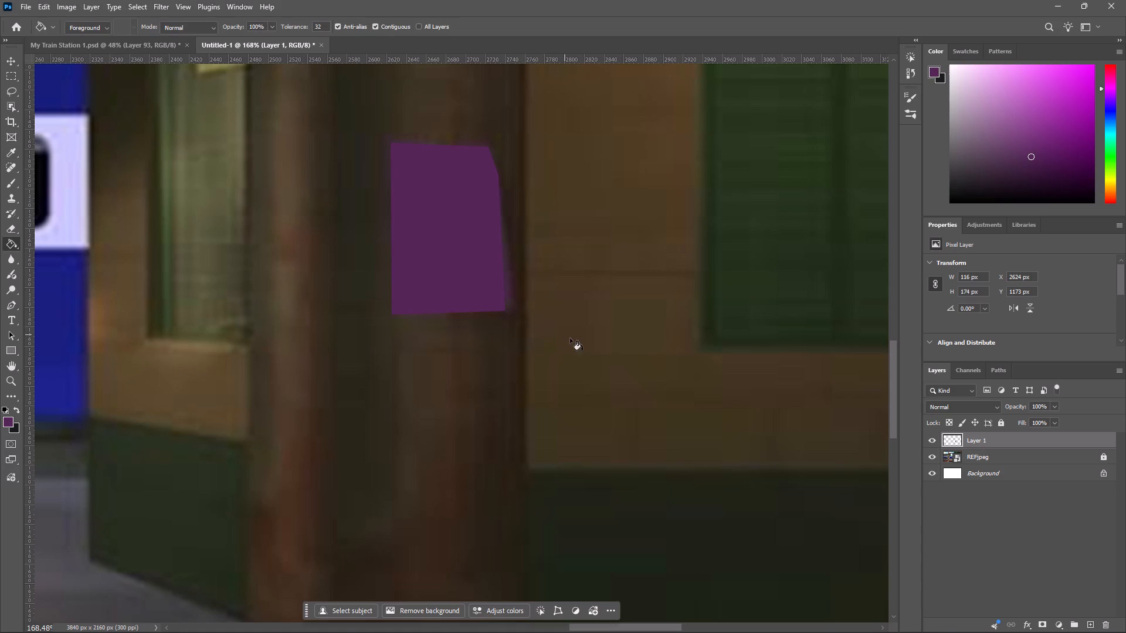
# Hide Layer 1 and, on a new layer, trace the round pin at the purple note's top edge with a closed Pen path.
pyautogui.click(930, 440)
pyautogui.click(1090, 622)
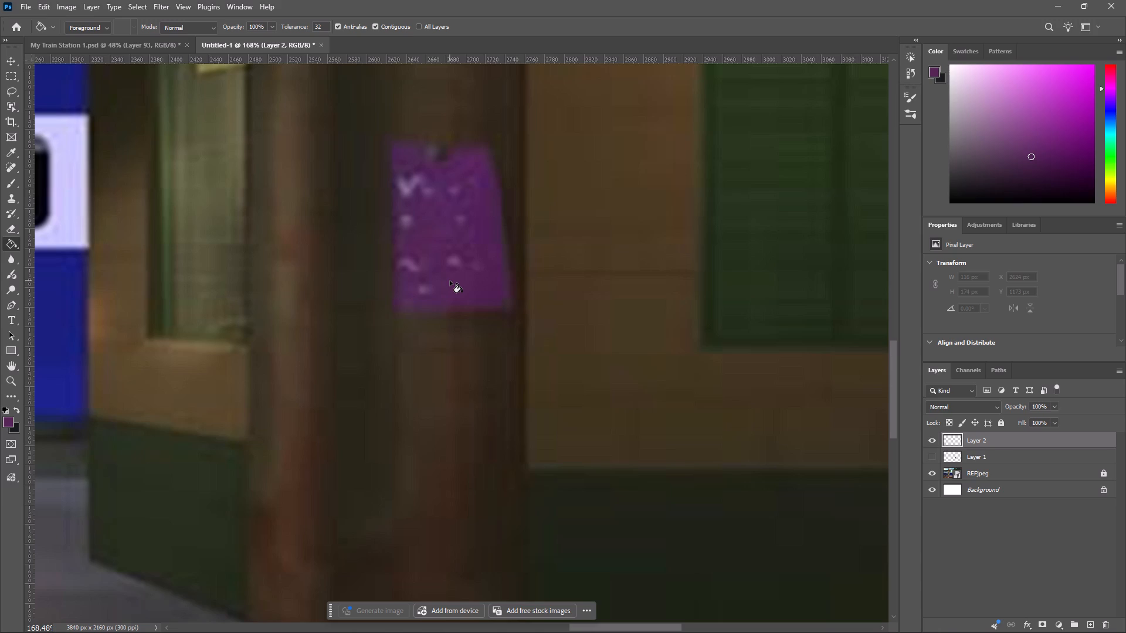
pyautogui.keyDown('ctrl'); pyautogui.scroll(4, 440, 212); pyautogui.keyUp('ctrl')
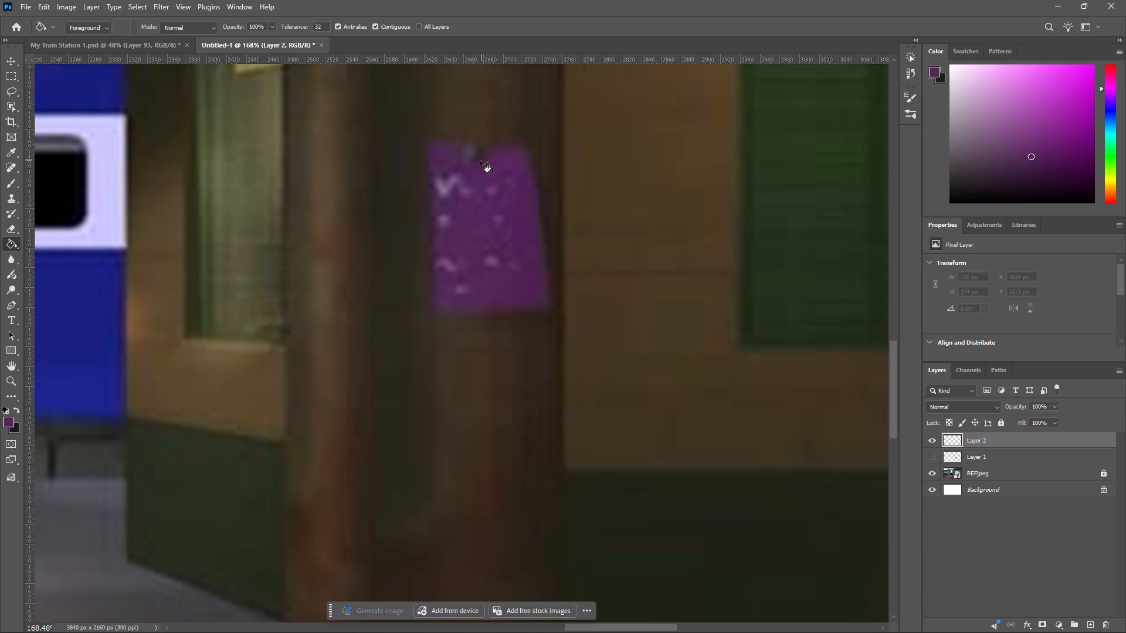
pyautogui.keyDown('alt'); pyautogui.scroll(3, 480, 161); pyautogui.keyUp('alt')
pyautogui.press('p')
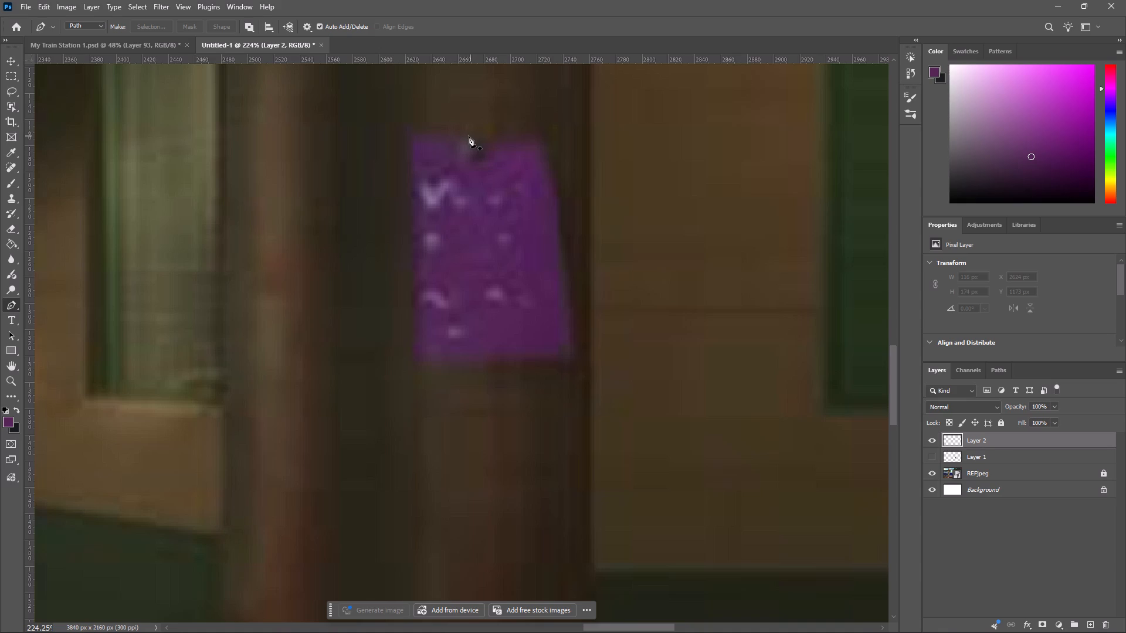
pyautogui.click(462, 135)
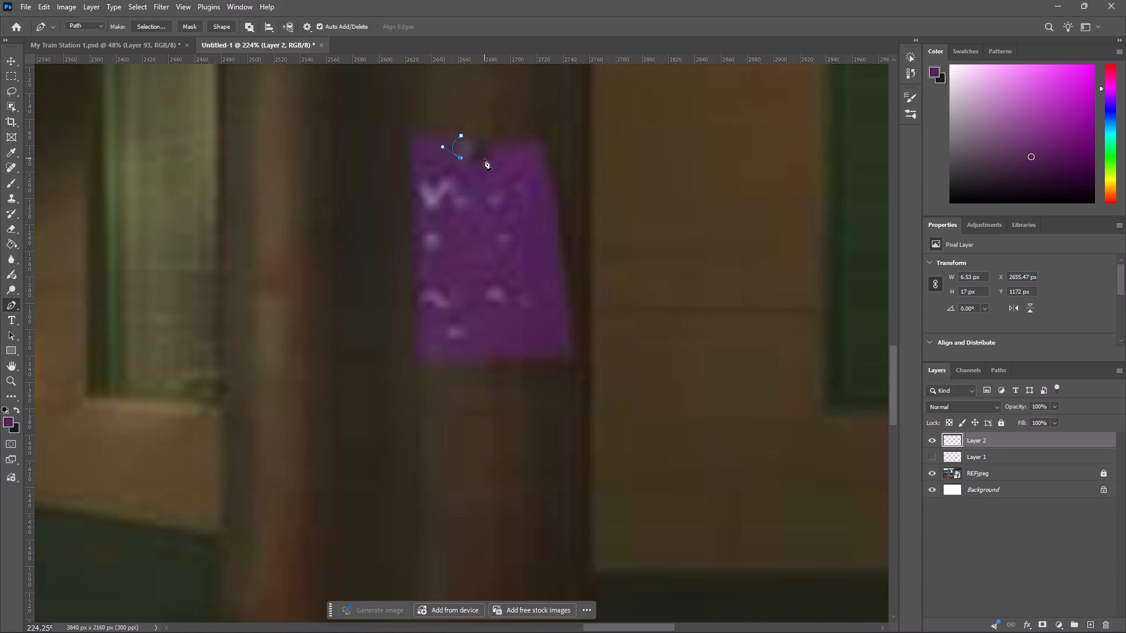
pyautogui.click(484, 156)
pyautogui.moveTo(462, 134); pyautogui.dragTo(433, 141)
# Close the pin path, turn it into a selection, and fill it on Layer 2 with the dark grey-brown sampled from the reference pin.
pyautogui.moveTo(433, 141); pyautogui.dragTo(432, 140)
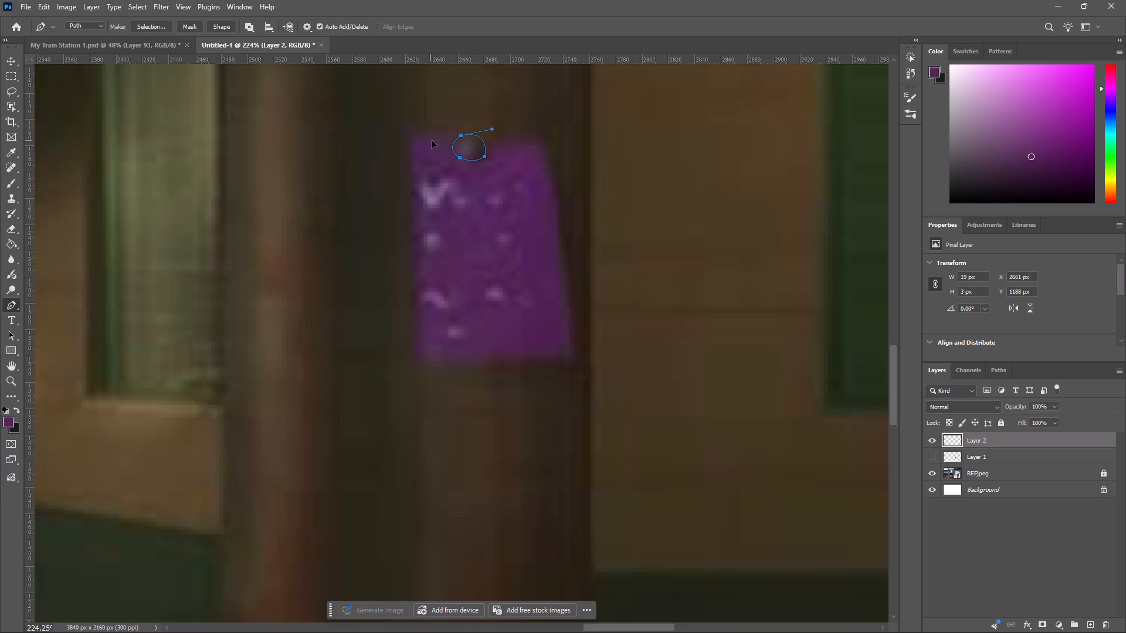
pyautogui.moveTo(432, 140); pyautogui.dragTo(433, 141)
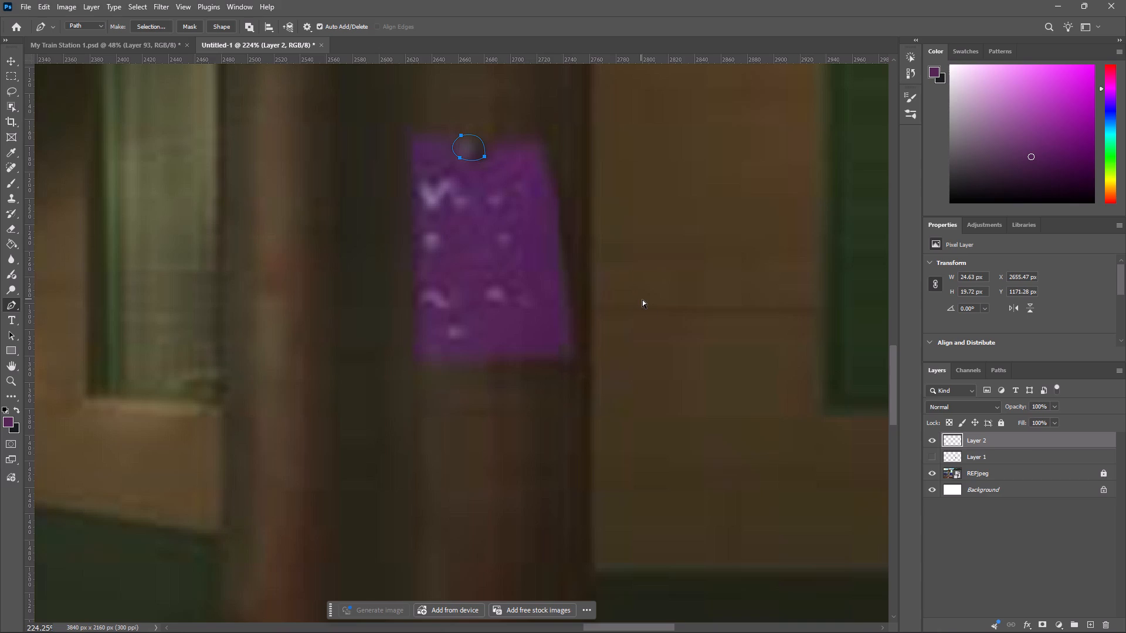
pyautogui.hotkey('ctrl', 'Return')
pyautogui.keyDown('ctrl'); pyautogui.scroll(2, 406, 149); pyautogui.keyUp('ctrl')
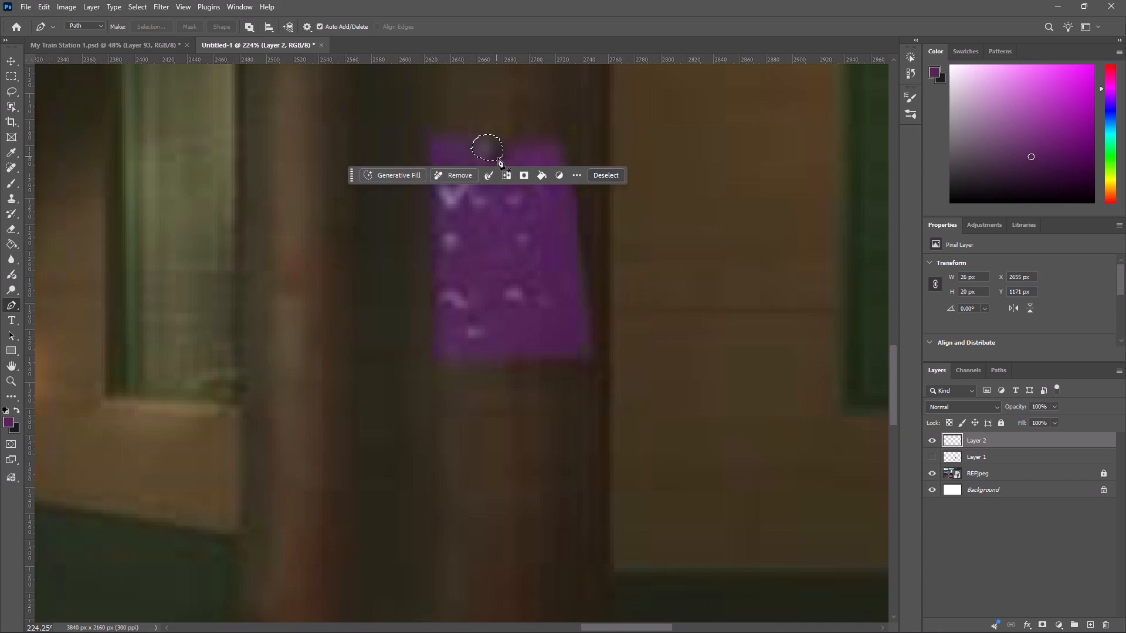
pyautogui.press('i')
pyautogui.click(489, 141)
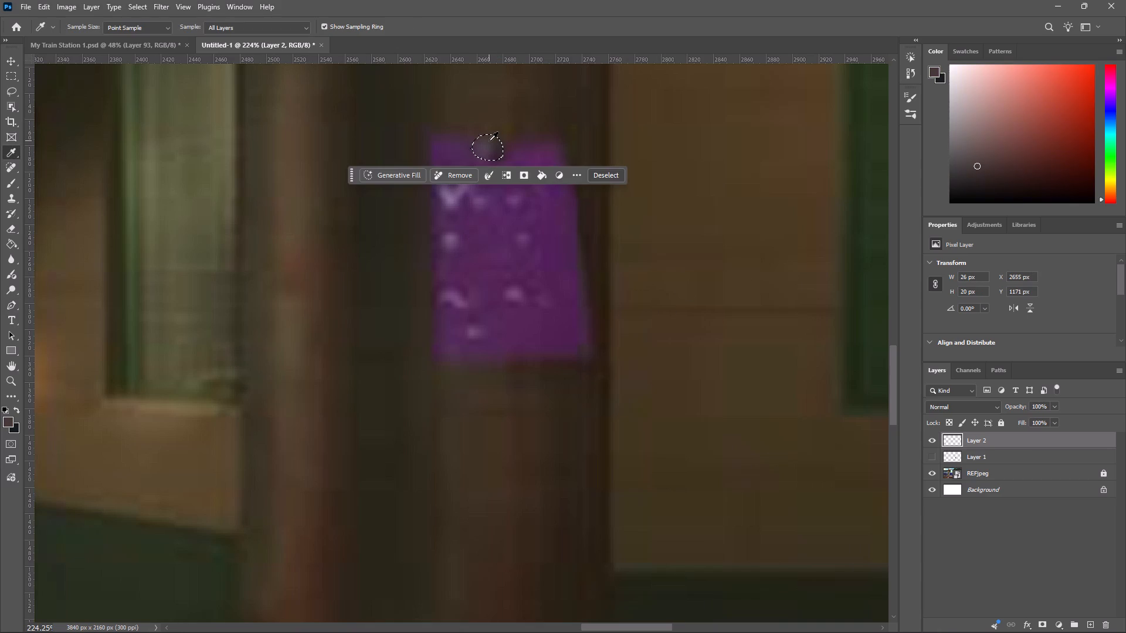
pyautogui.press('g')
pyautogui.click(488, 144)
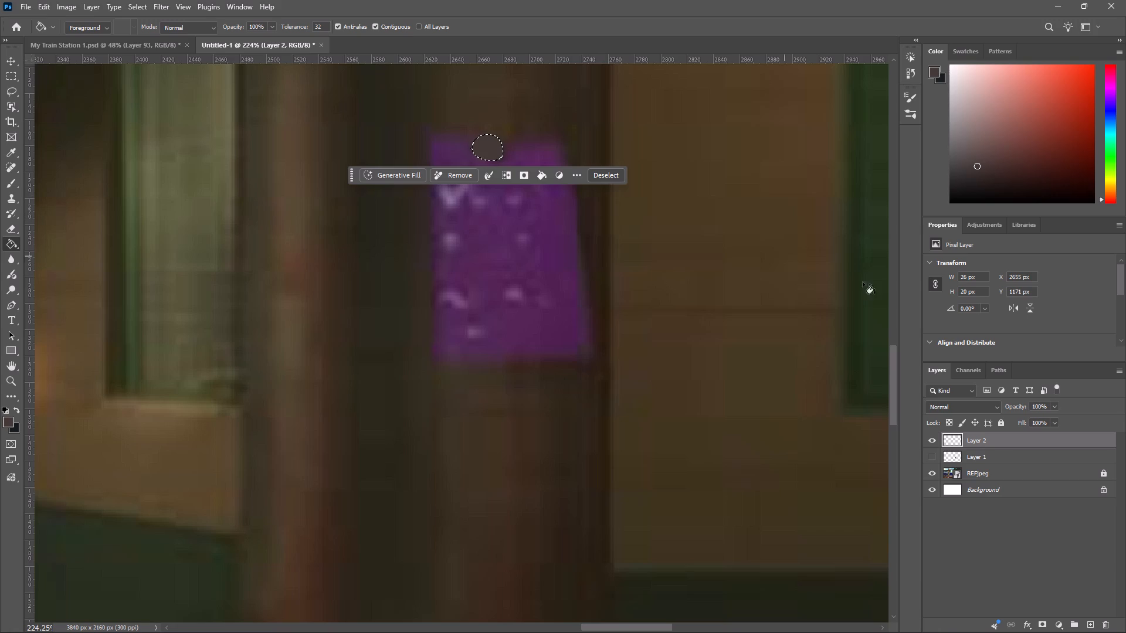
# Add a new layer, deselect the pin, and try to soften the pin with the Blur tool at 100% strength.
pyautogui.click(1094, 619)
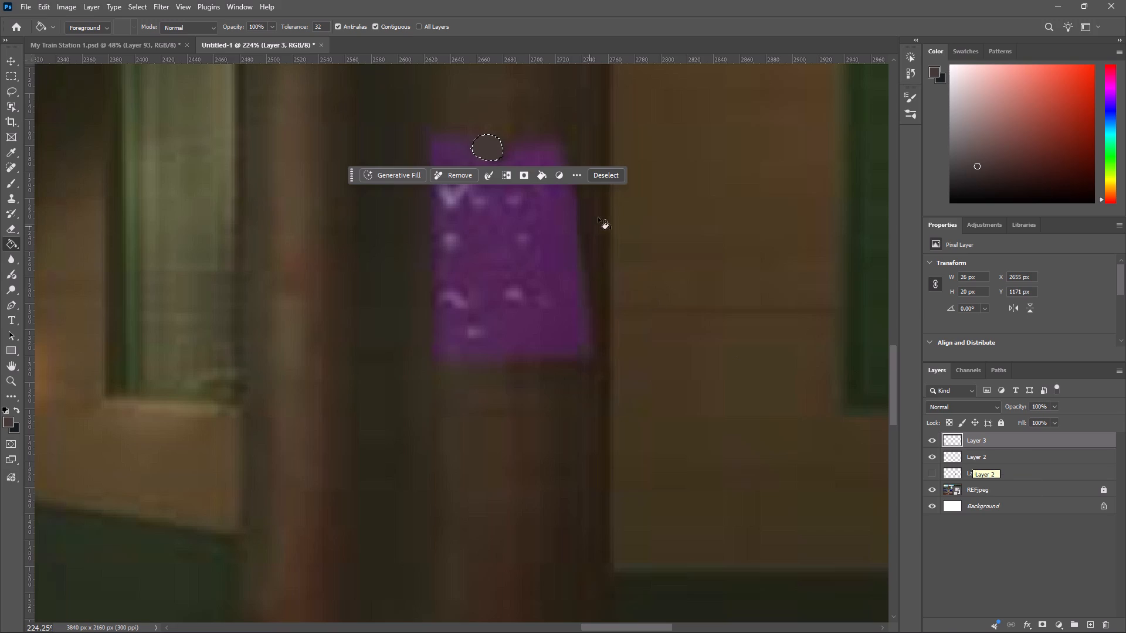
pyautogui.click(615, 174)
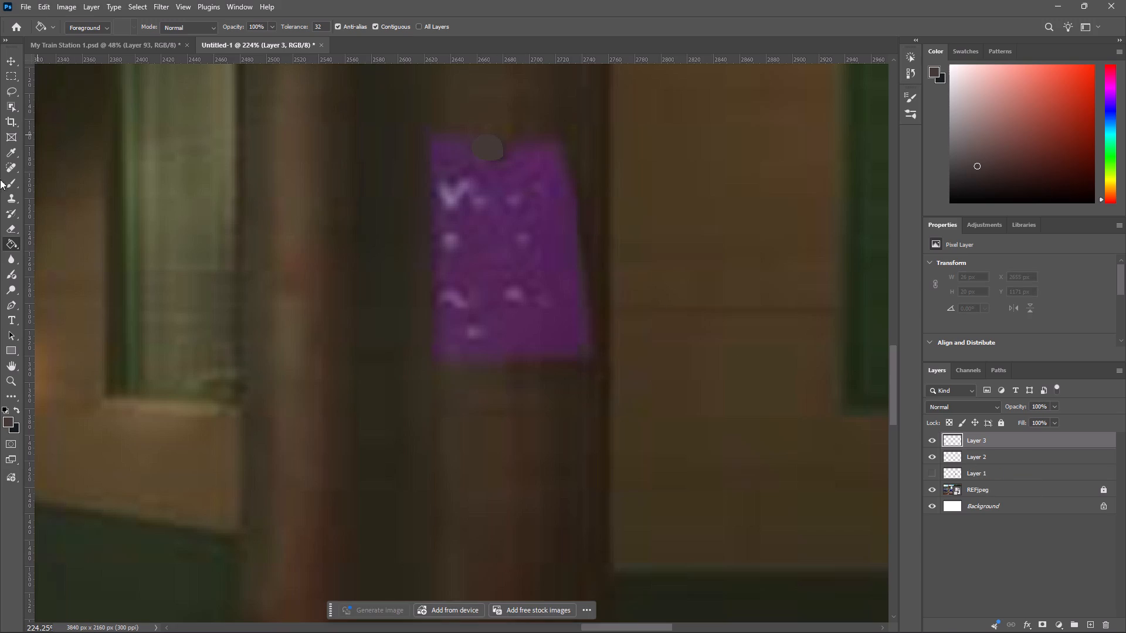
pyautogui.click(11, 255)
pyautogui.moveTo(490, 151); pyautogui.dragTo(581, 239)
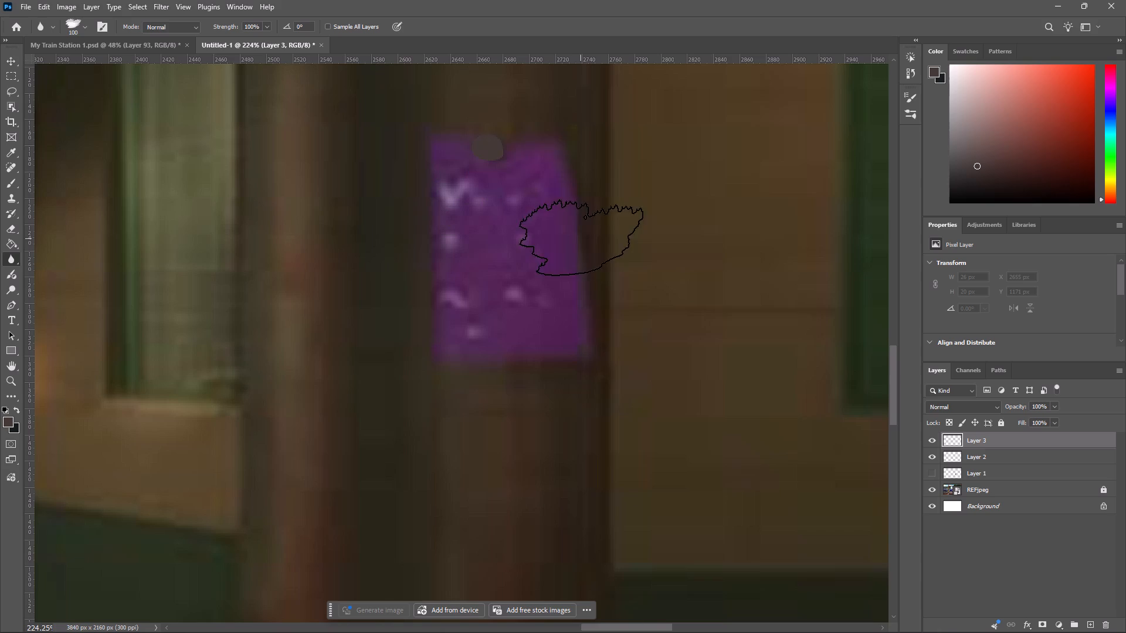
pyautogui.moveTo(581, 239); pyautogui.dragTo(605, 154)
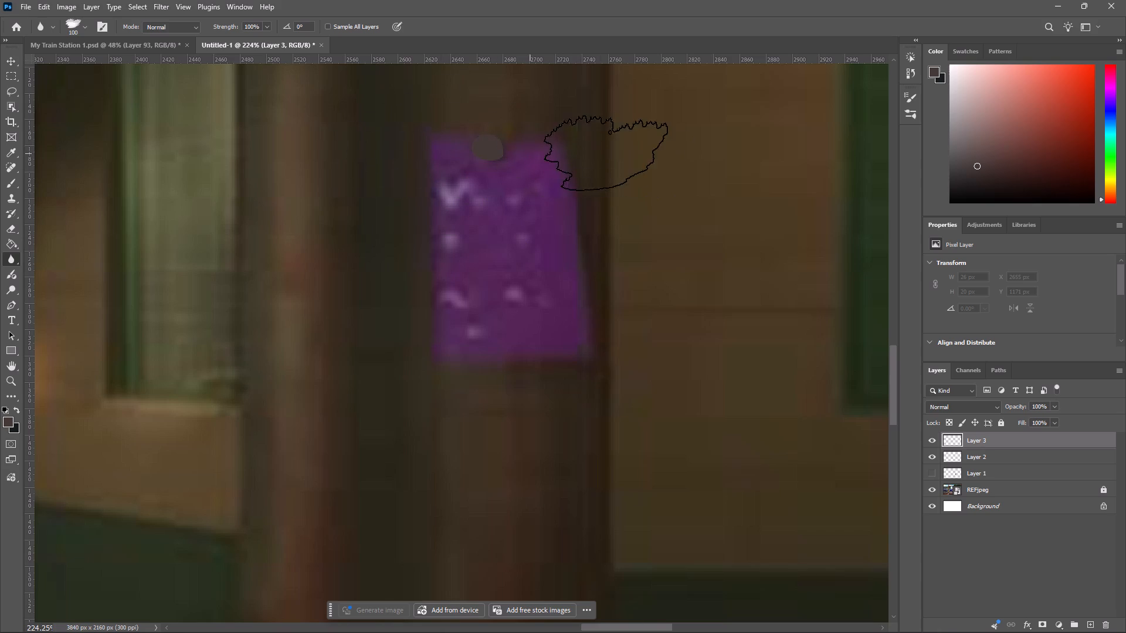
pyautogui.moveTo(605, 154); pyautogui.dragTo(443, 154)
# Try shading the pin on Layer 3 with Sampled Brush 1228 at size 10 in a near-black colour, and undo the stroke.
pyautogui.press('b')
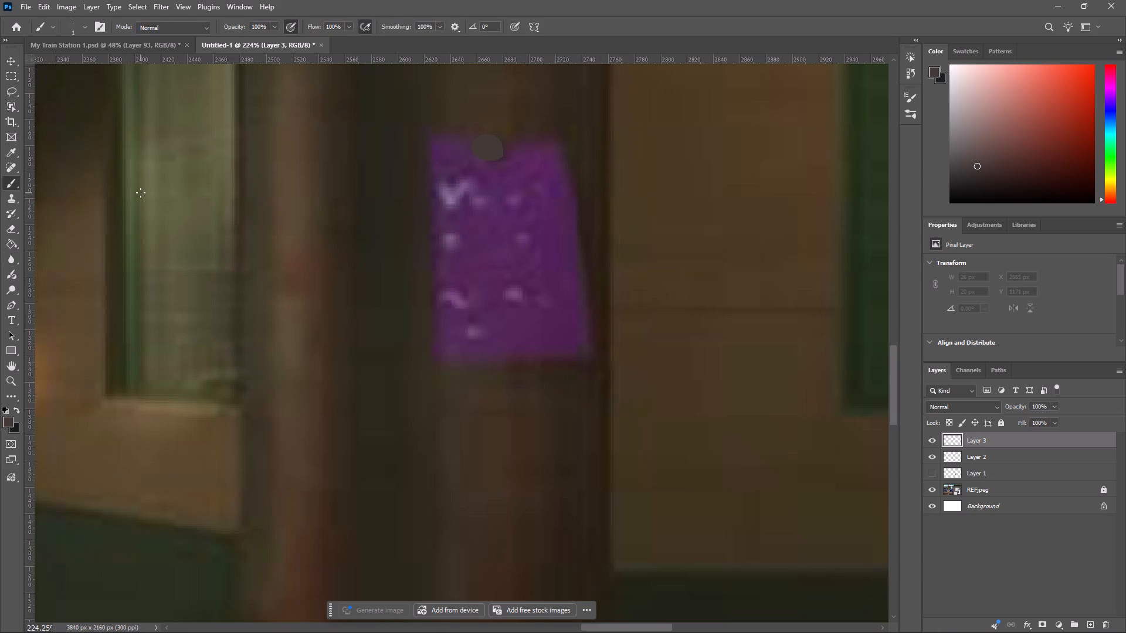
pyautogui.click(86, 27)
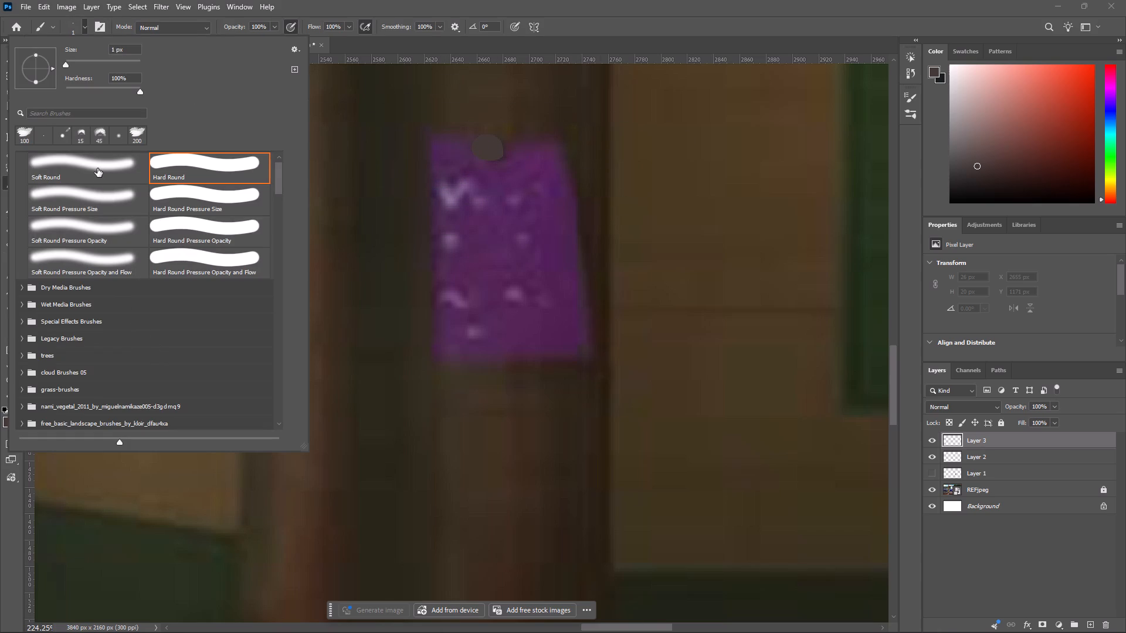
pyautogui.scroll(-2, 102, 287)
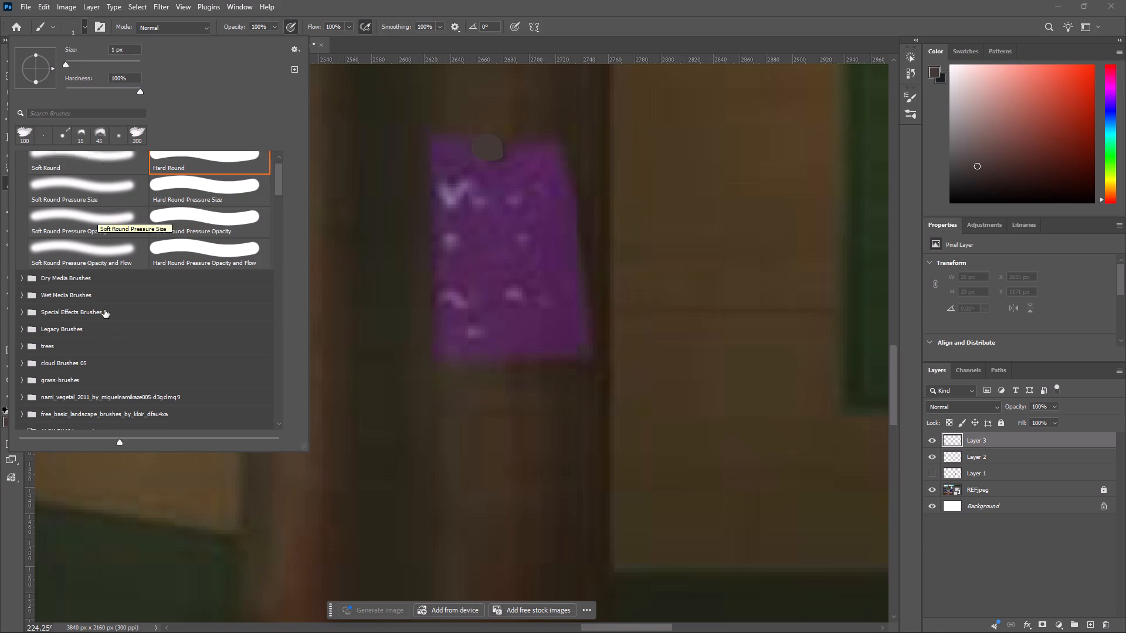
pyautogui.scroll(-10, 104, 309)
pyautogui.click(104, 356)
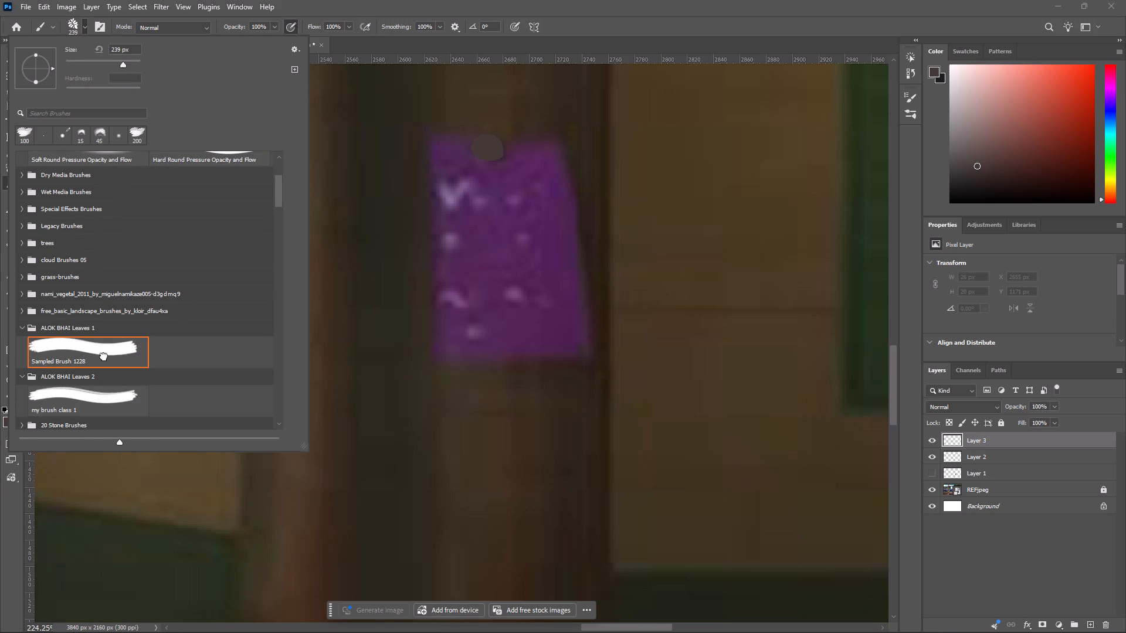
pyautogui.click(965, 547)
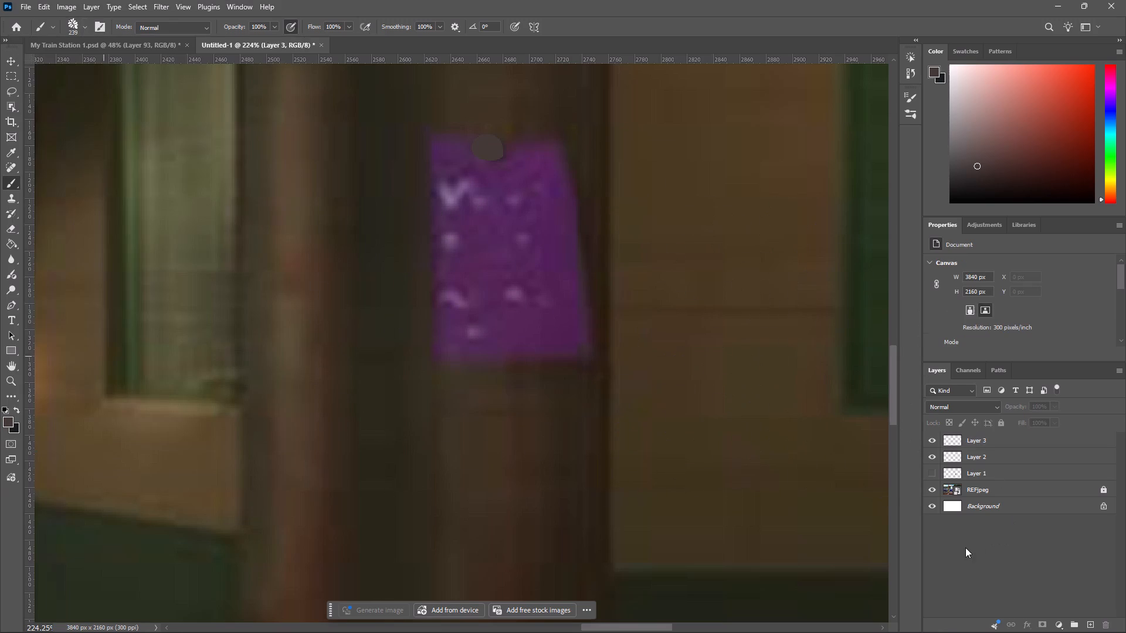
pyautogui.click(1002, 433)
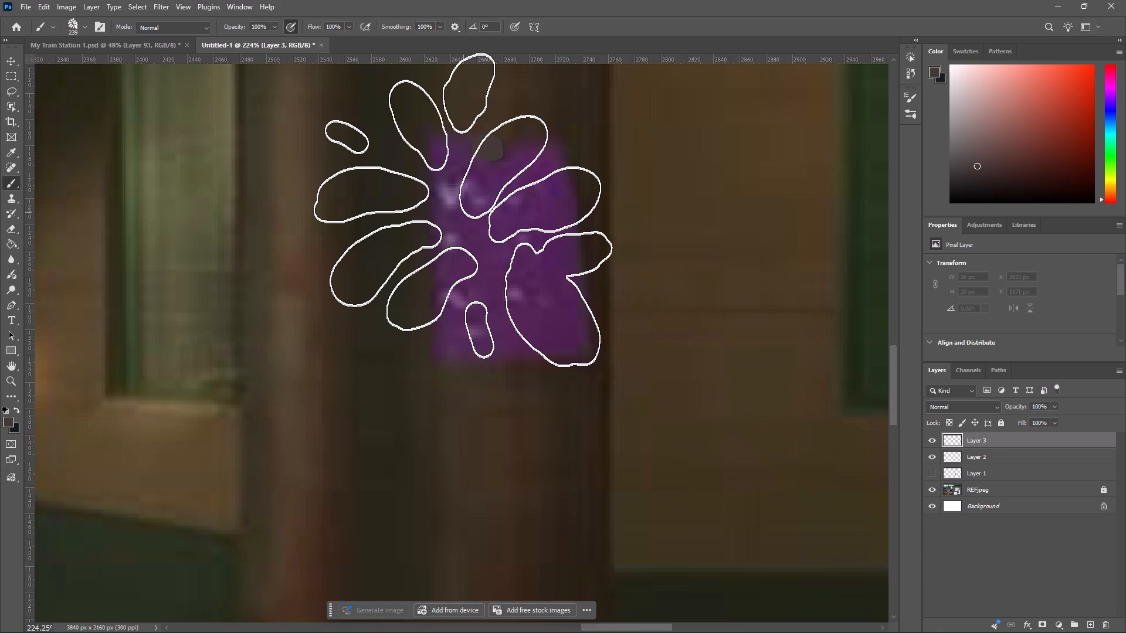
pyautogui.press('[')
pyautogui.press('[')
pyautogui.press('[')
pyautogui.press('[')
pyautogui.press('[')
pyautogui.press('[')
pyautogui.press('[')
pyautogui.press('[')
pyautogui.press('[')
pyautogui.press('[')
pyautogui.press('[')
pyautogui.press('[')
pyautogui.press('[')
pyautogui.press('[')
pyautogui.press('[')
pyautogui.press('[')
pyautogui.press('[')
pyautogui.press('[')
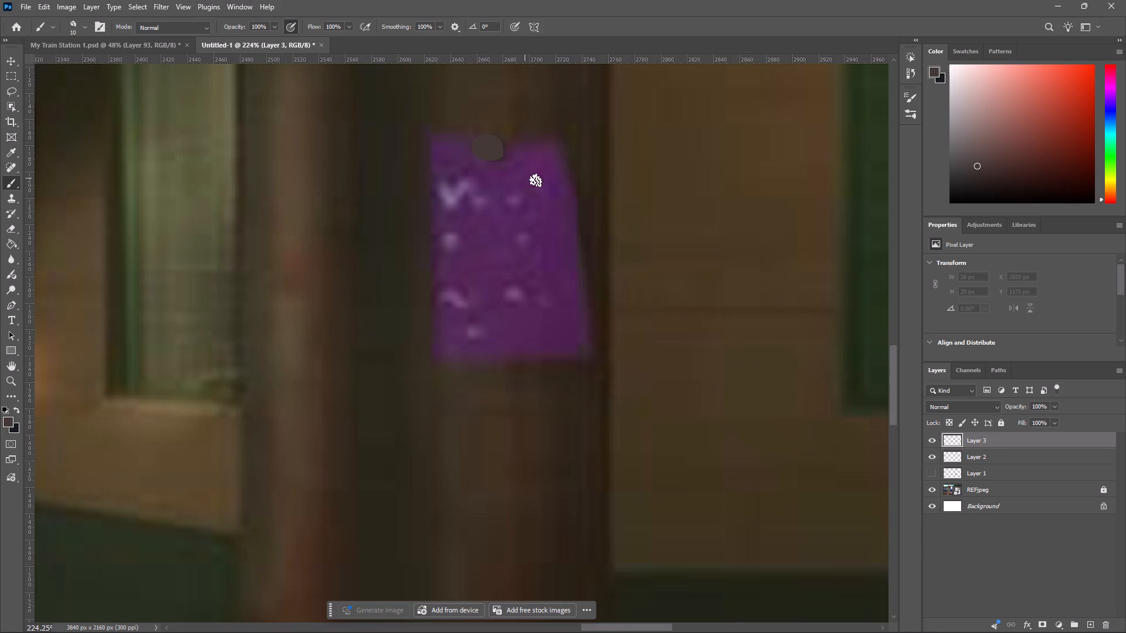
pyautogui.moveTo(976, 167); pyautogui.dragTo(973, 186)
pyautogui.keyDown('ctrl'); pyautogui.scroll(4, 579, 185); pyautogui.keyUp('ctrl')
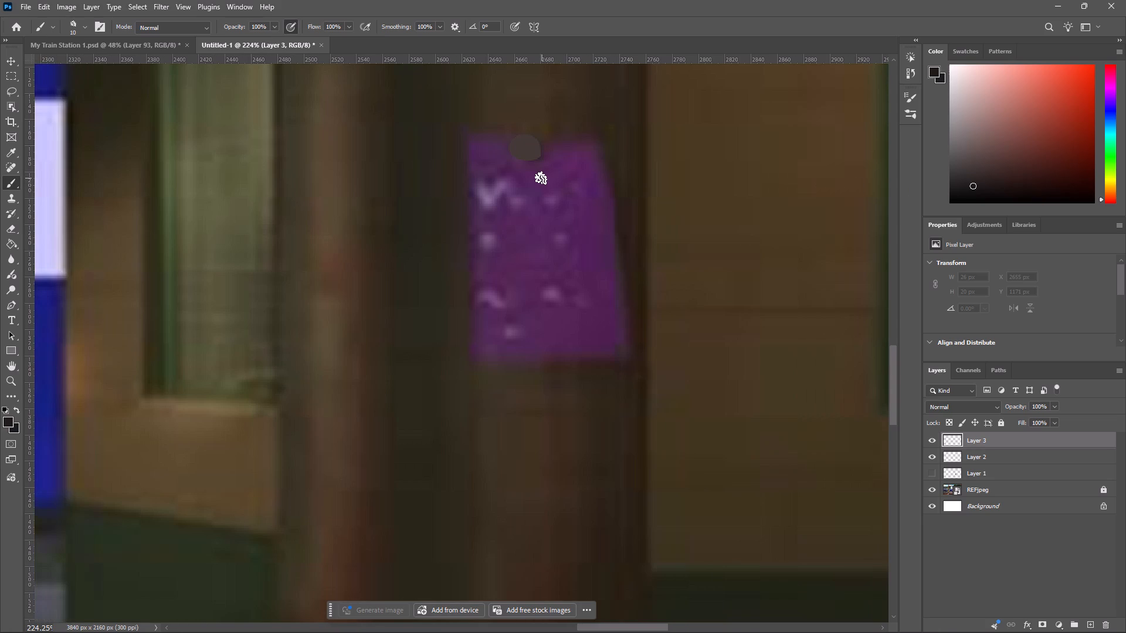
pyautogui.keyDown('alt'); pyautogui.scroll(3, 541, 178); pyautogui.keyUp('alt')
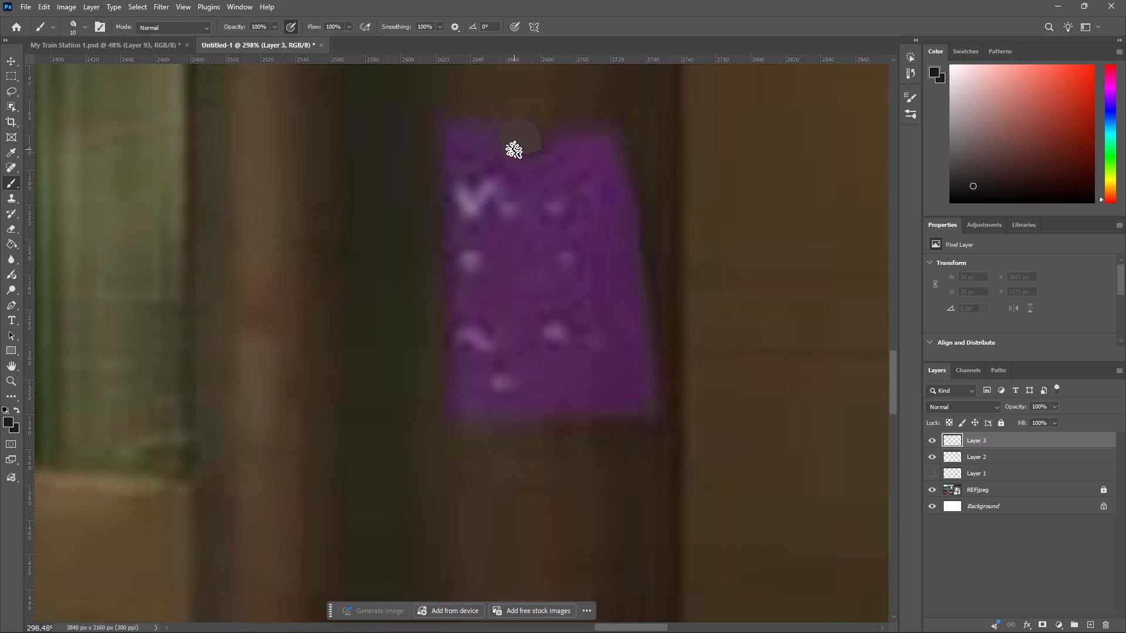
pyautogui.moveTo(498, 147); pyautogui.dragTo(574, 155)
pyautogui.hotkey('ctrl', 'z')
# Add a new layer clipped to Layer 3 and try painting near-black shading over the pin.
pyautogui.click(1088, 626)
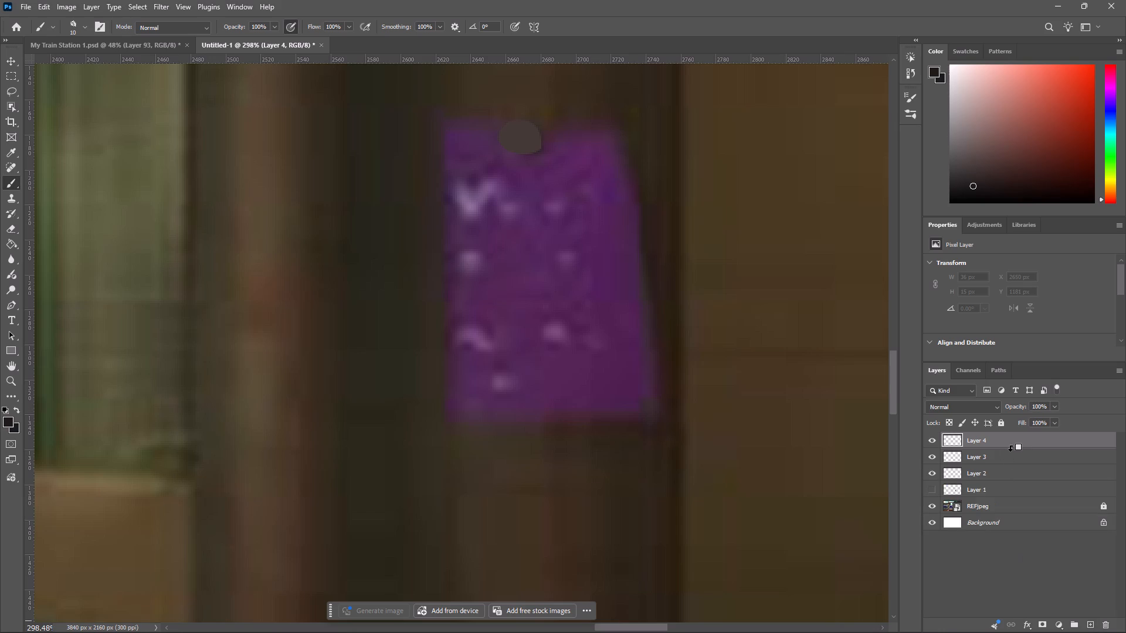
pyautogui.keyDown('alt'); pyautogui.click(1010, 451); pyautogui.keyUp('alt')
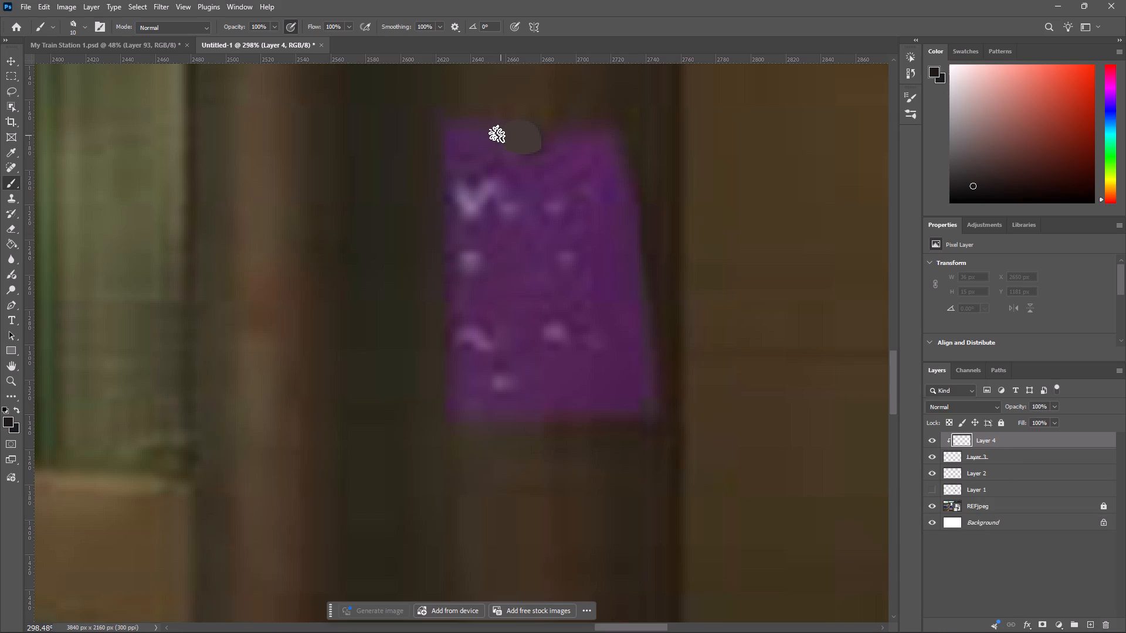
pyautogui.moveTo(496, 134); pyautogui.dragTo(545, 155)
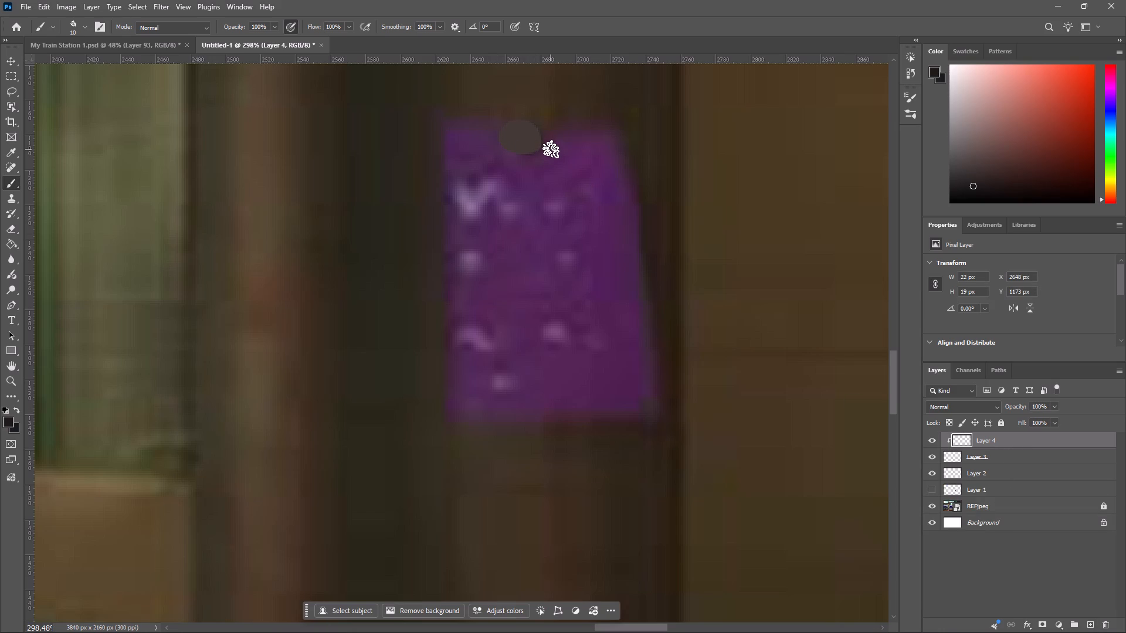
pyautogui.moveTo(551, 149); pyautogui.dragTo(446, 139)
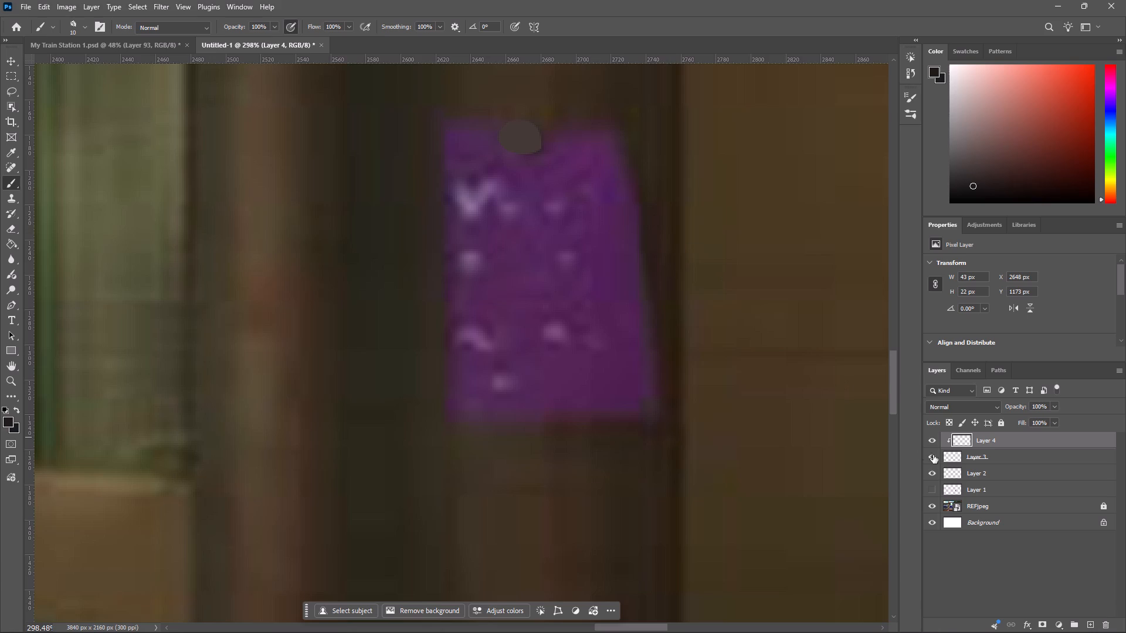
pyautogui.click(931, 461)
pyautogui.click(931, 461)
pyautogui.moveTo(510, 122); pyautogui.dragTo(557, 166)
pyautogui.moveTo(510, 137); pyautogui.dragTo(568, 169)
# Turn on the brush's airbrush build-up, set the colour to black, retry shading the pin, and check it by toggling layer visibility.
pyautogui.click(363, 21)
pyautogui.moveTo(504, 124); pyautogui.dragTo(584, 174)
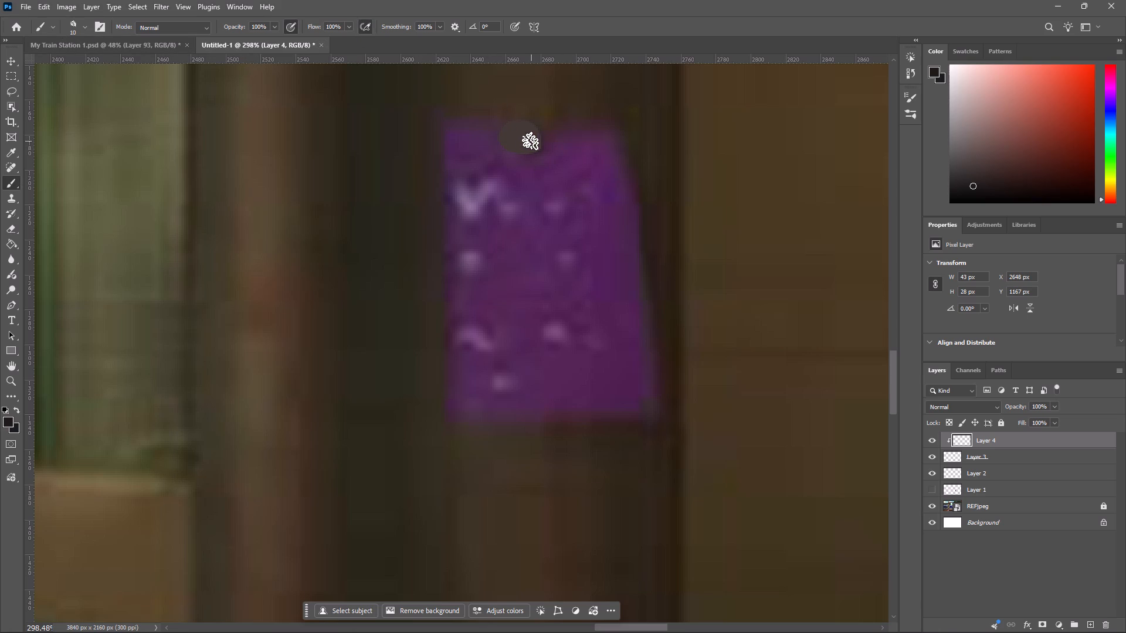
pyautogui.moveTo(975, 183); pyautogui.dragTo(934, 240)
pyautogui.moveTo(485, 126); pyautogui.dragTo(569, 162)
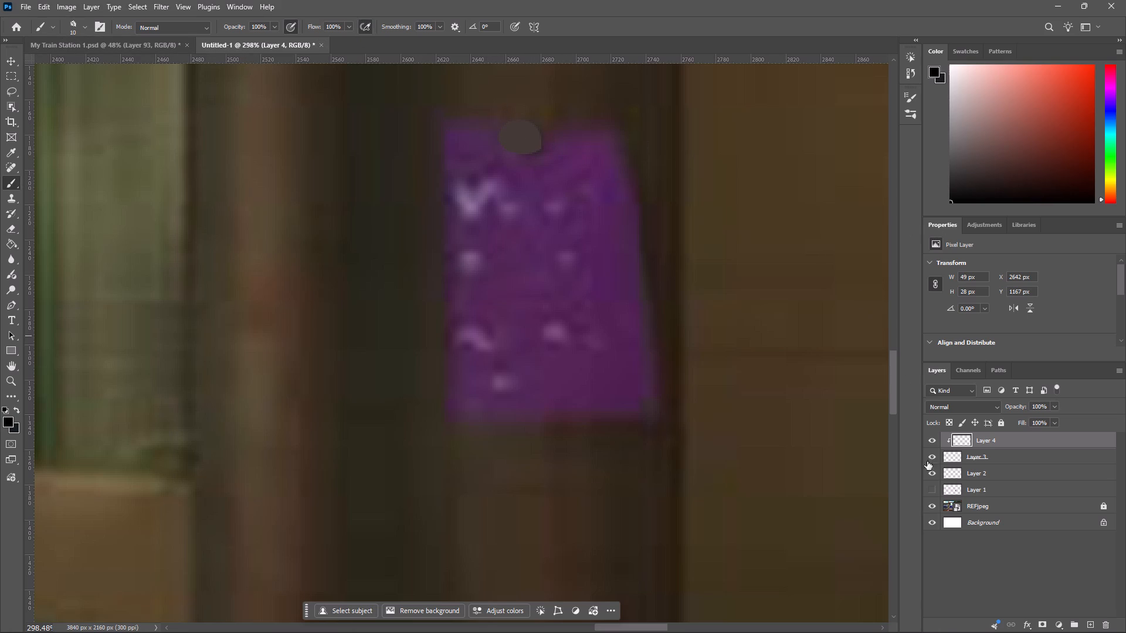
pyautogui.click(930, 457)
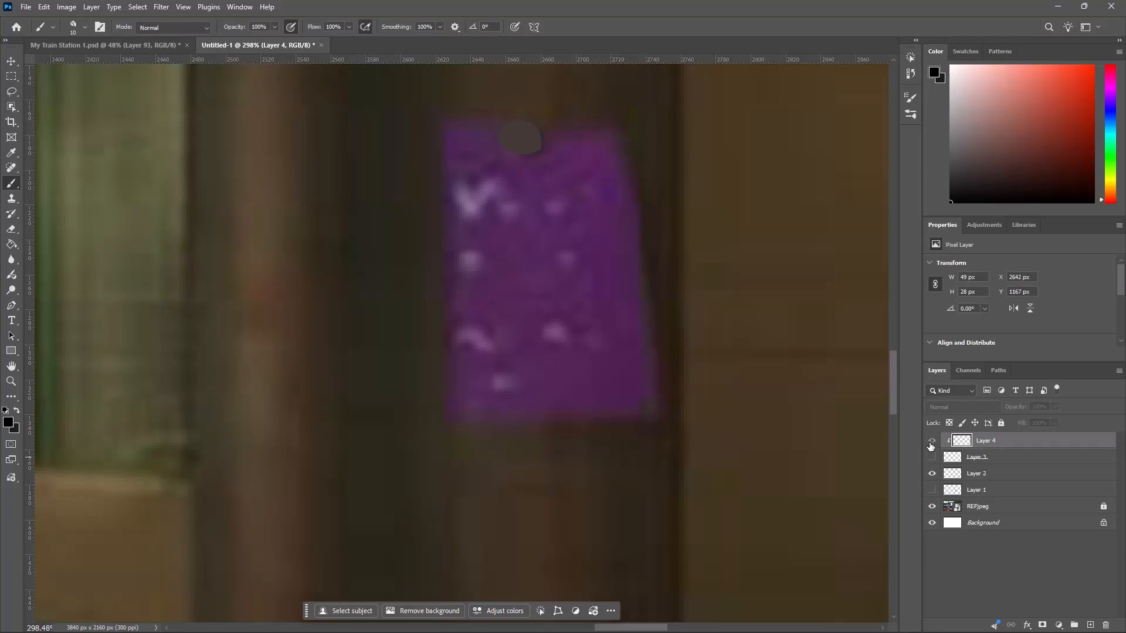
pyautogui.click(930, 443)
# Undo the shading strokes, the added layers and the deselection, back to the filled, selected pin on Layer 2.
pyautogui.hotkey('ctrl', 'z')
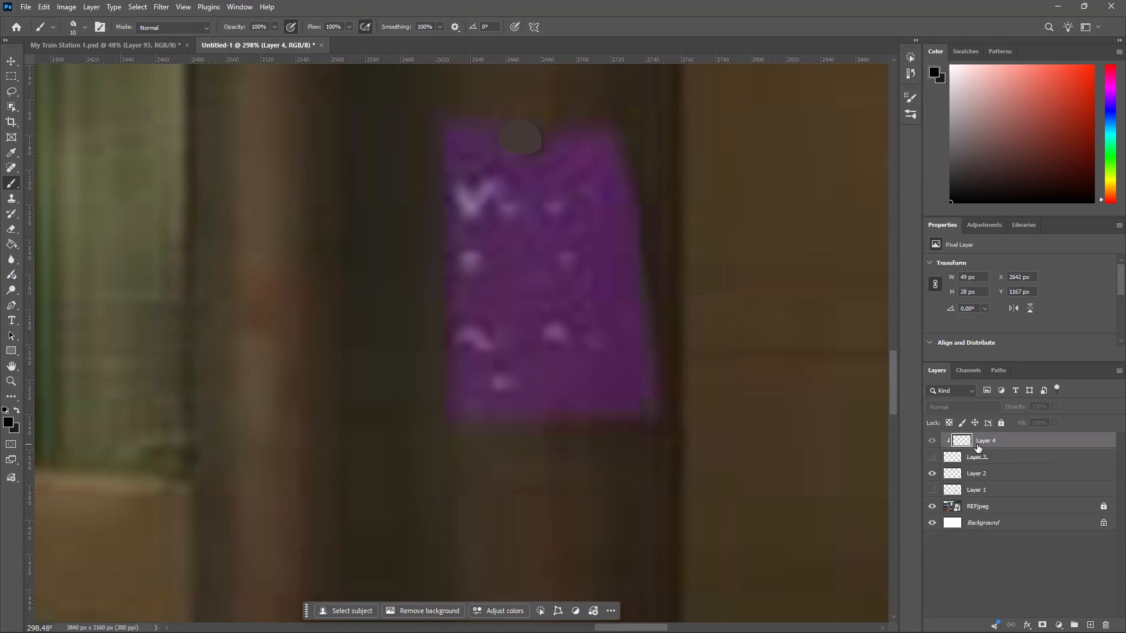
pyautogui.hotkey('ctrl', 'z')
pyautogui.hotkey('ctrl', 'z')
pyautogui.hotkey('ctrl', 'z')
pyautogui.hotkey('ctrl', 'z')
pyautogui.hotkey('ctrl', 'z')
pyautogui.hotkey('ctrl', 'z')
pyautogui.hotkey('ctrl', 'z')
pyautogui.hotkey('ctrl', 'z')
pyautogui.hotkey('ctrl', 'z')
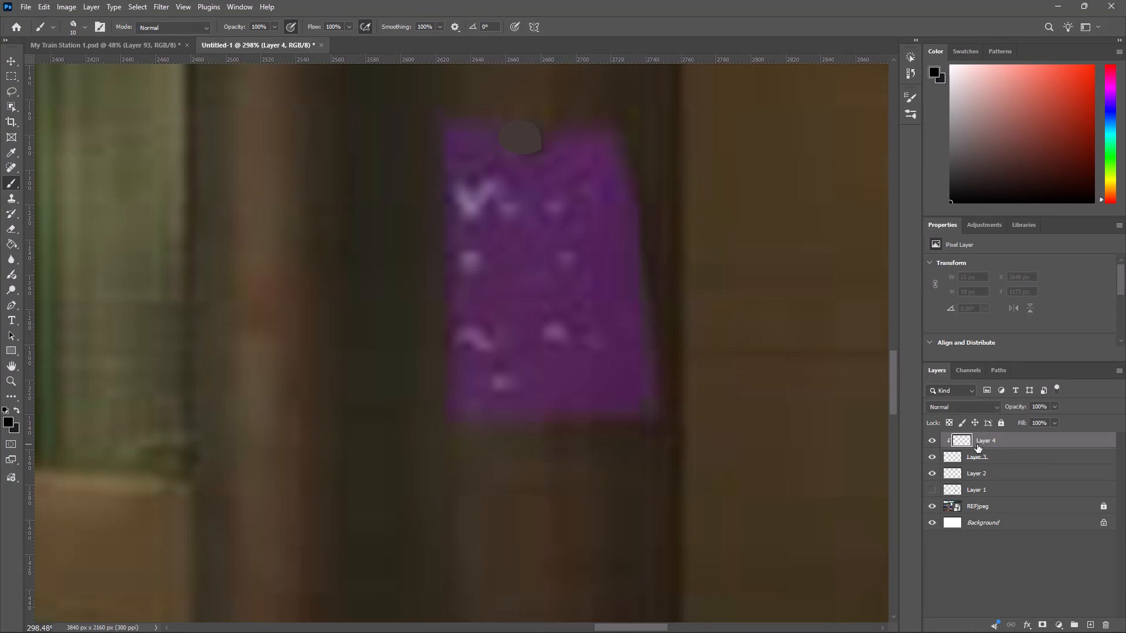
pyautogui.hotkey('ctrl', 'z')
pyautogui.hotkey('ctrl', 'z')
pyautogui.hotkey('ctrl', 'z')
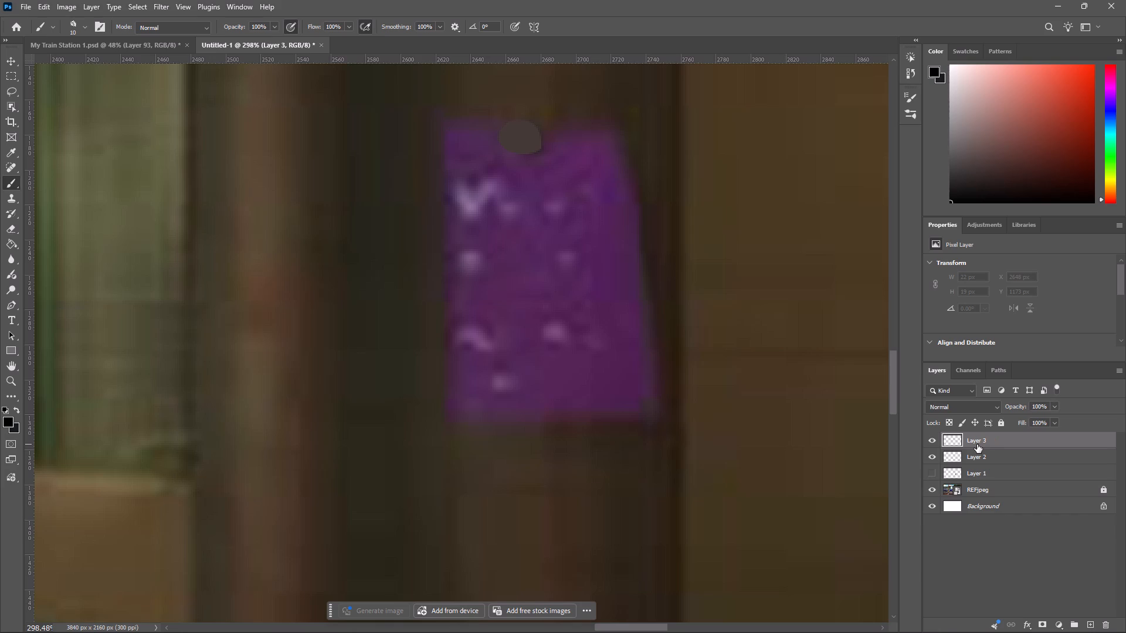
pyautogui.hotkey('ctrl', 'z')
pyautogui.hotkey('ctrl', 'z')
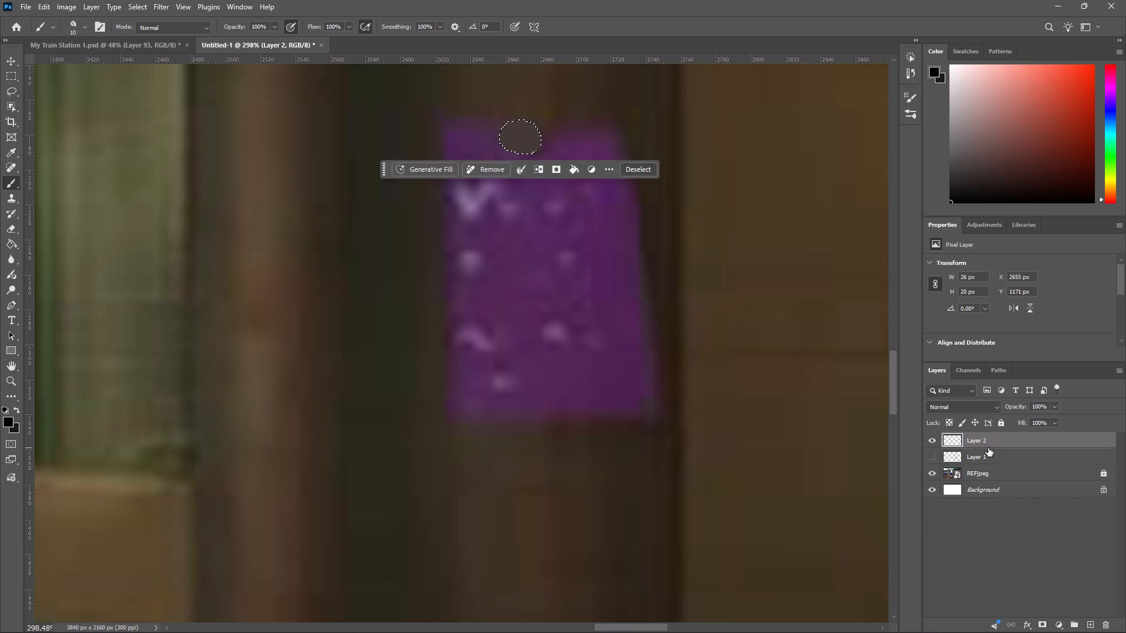
# Show Layer 1 with the purple note shape.
pyautogui.click(933, 458)
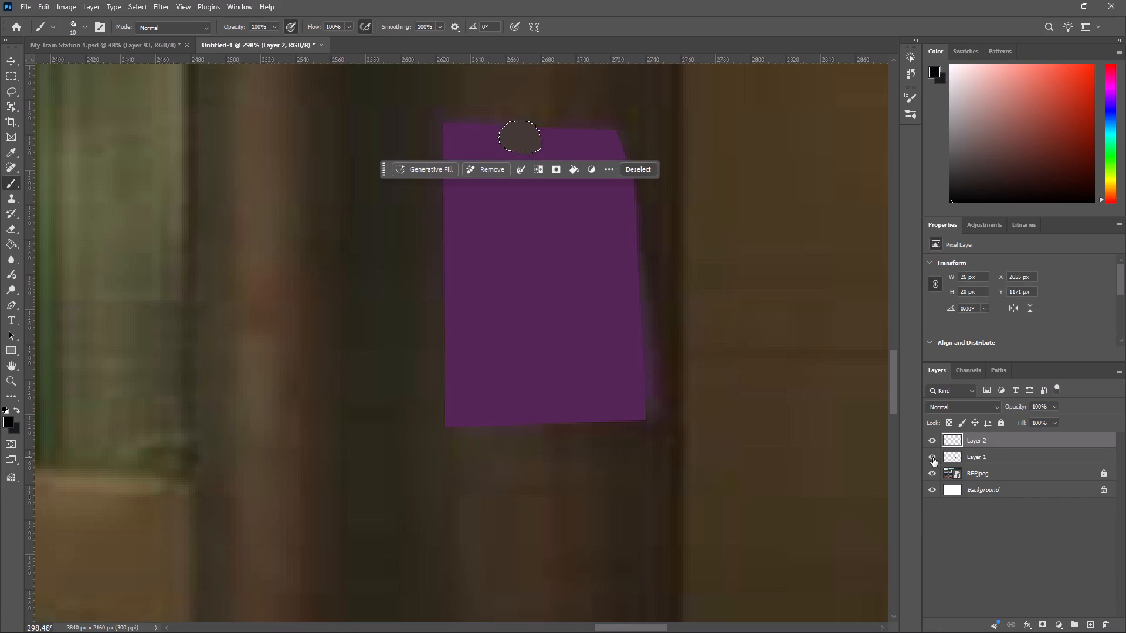
# Hide Layer 1, deselect the pin, and add a new layer clipped to Layer 2.
pyautogui.click(933, 458)
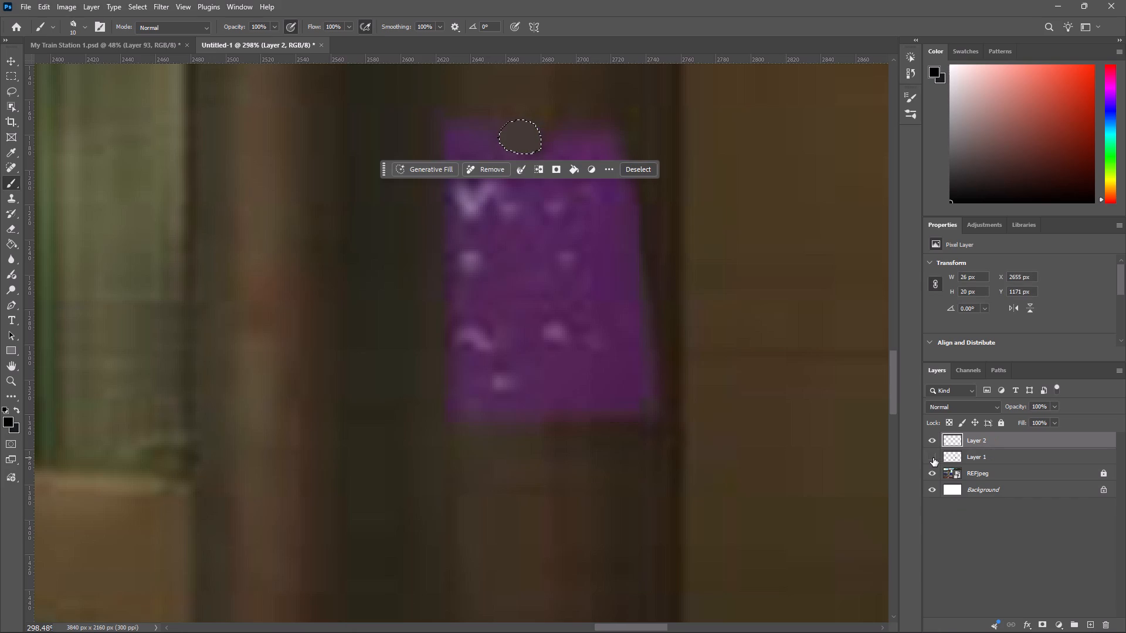
pyautogui.click(646, 172)
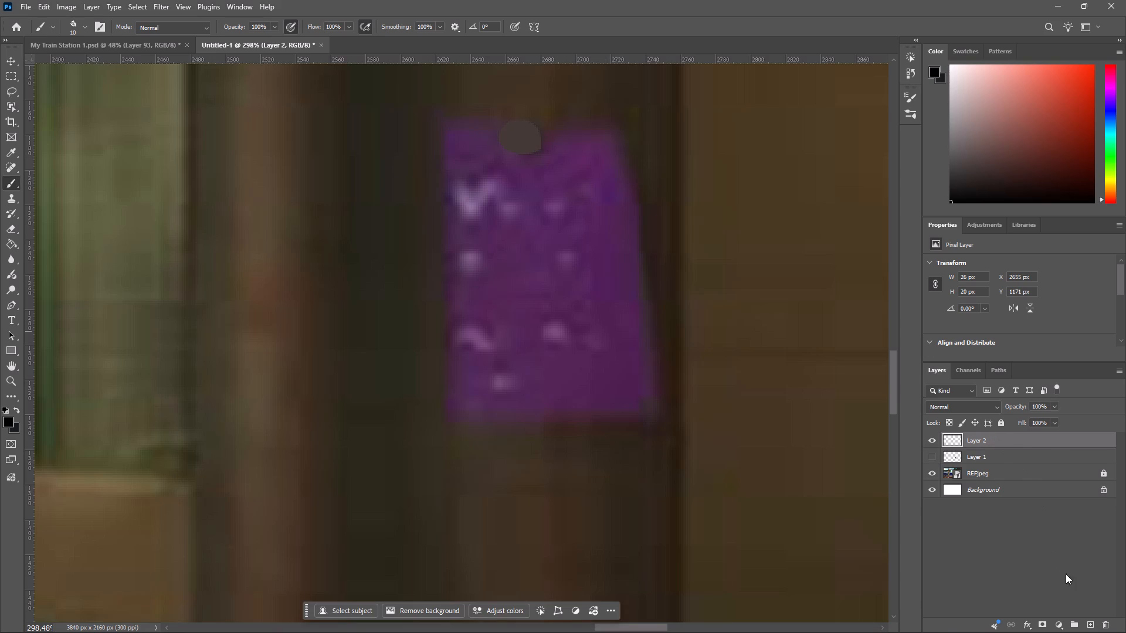
pyautogui.click(1086, 621)
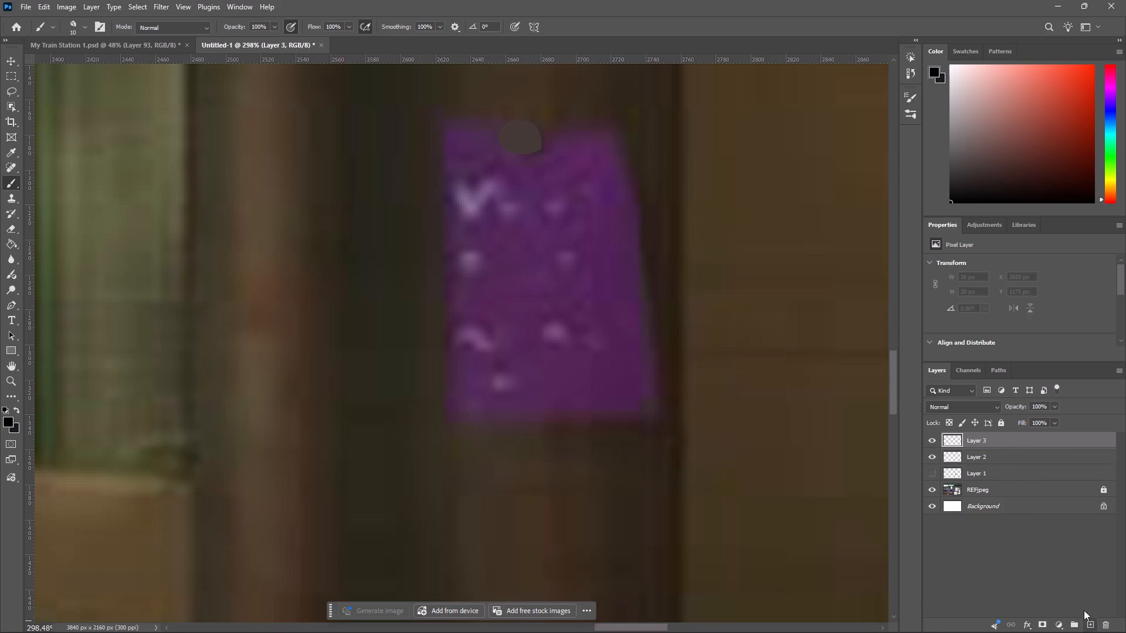
pyautogui.keyDown('alt'); pyautogui.click(995, 448); pyautogui.keyUp('alt')
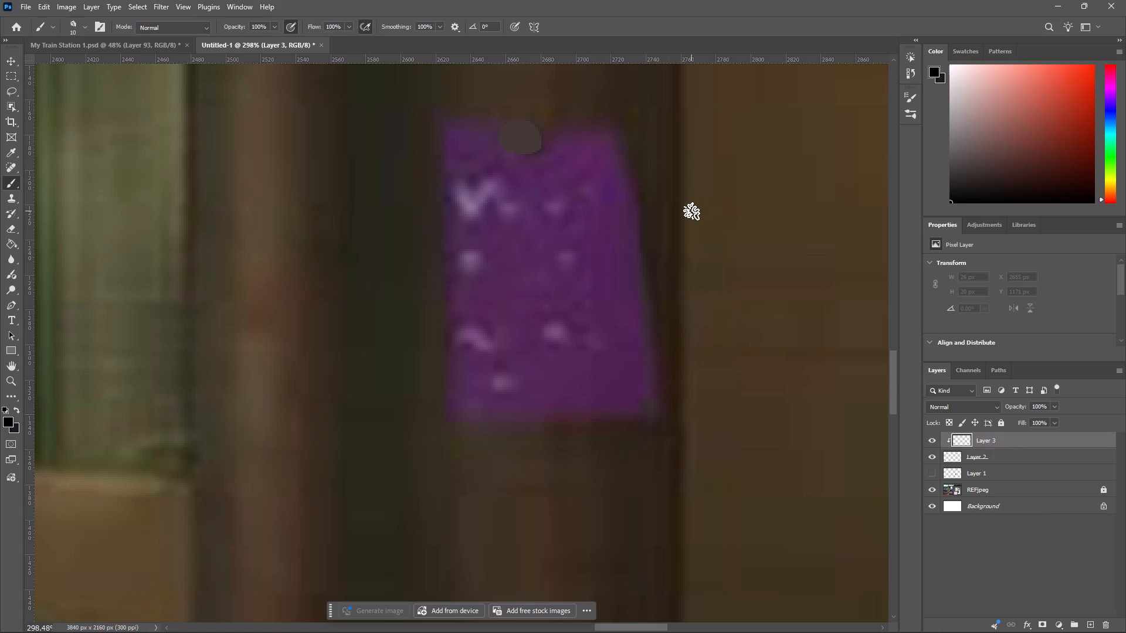
# Sample the pin's fill colour and darken it to near-black for painting with the Brush tool.
pyautogui.press('i')
pyautogui.click(536, 139)
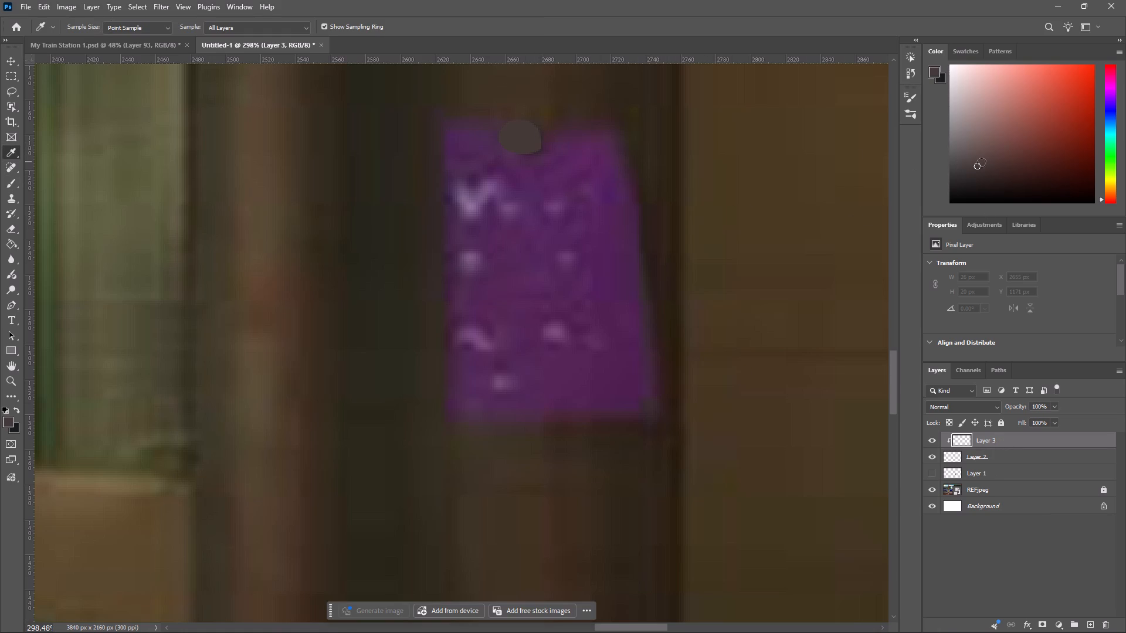
pyautogui.moveTo(981, 162); pyautogui.dragTo(974, 190)
pyautogui.press('b')
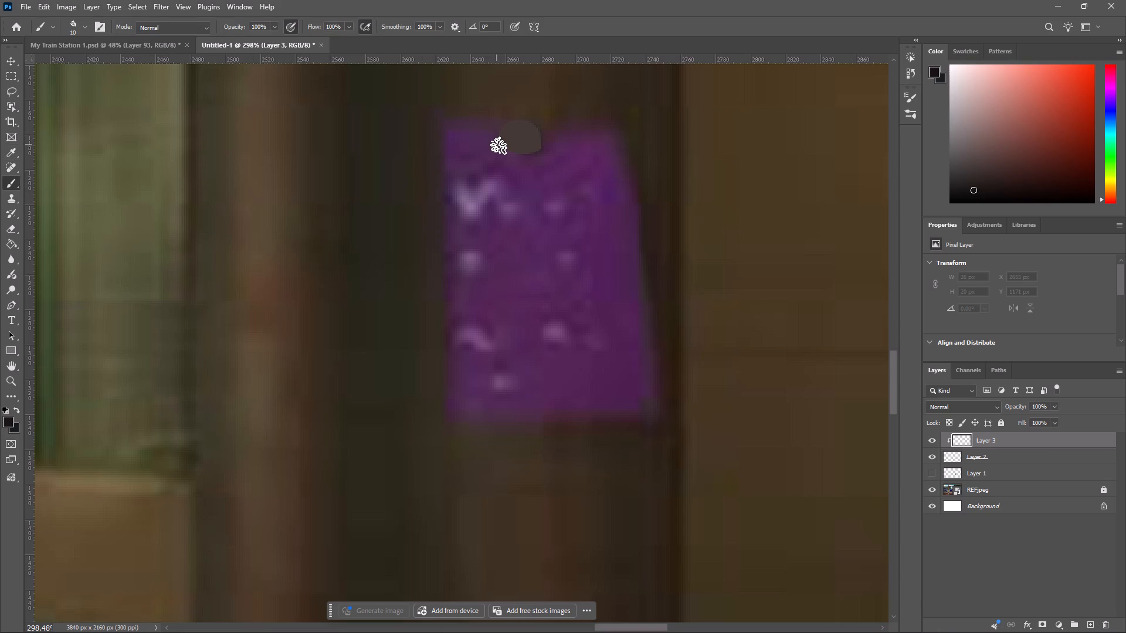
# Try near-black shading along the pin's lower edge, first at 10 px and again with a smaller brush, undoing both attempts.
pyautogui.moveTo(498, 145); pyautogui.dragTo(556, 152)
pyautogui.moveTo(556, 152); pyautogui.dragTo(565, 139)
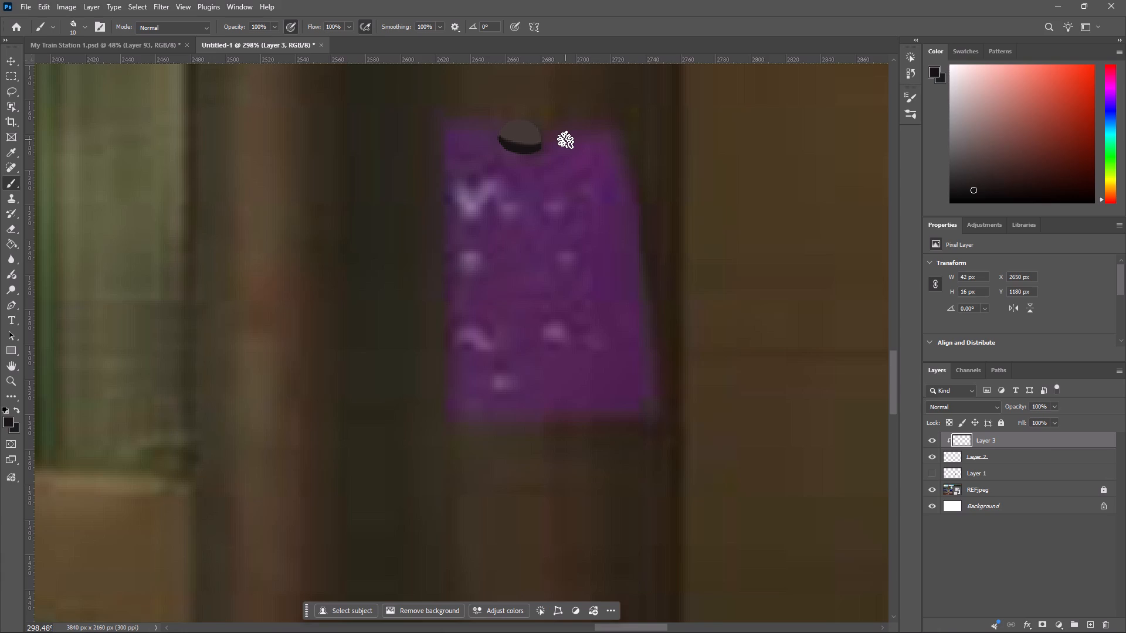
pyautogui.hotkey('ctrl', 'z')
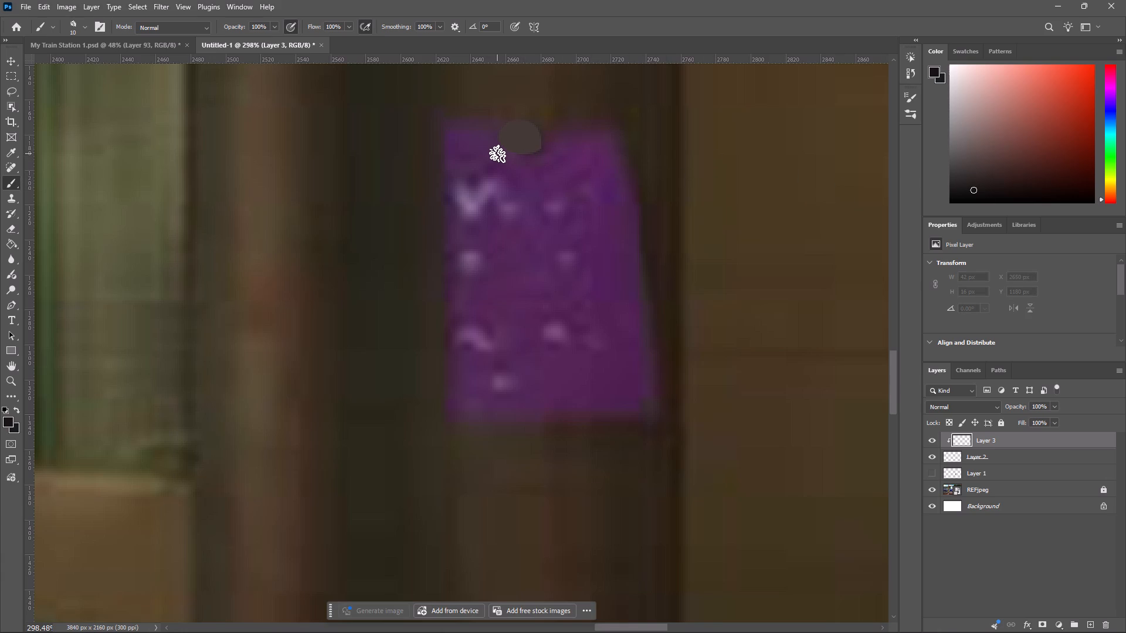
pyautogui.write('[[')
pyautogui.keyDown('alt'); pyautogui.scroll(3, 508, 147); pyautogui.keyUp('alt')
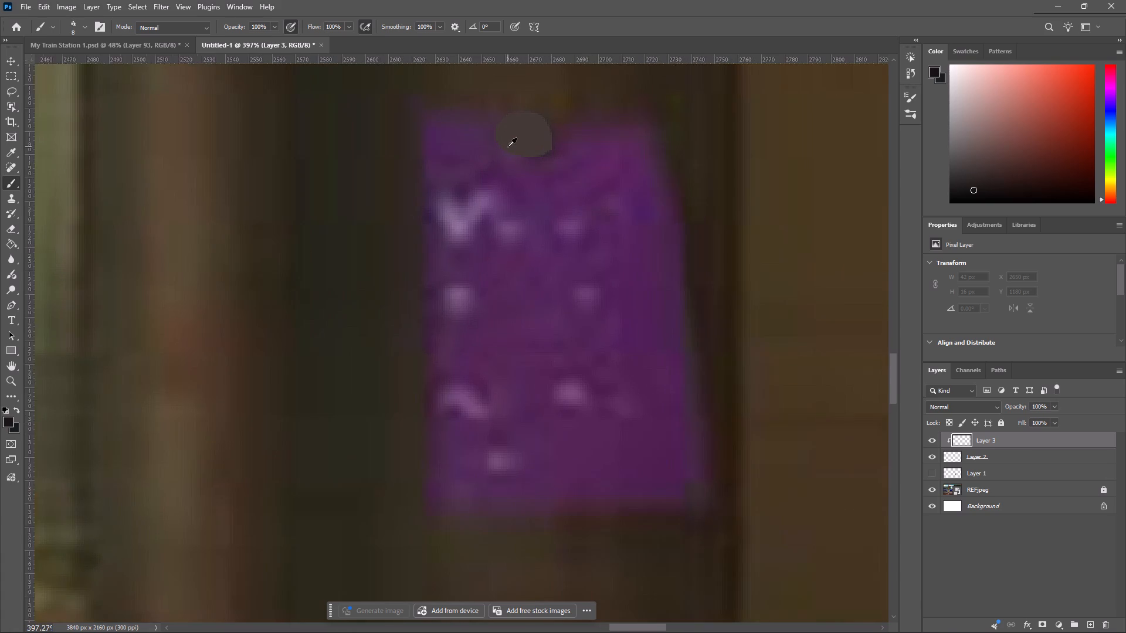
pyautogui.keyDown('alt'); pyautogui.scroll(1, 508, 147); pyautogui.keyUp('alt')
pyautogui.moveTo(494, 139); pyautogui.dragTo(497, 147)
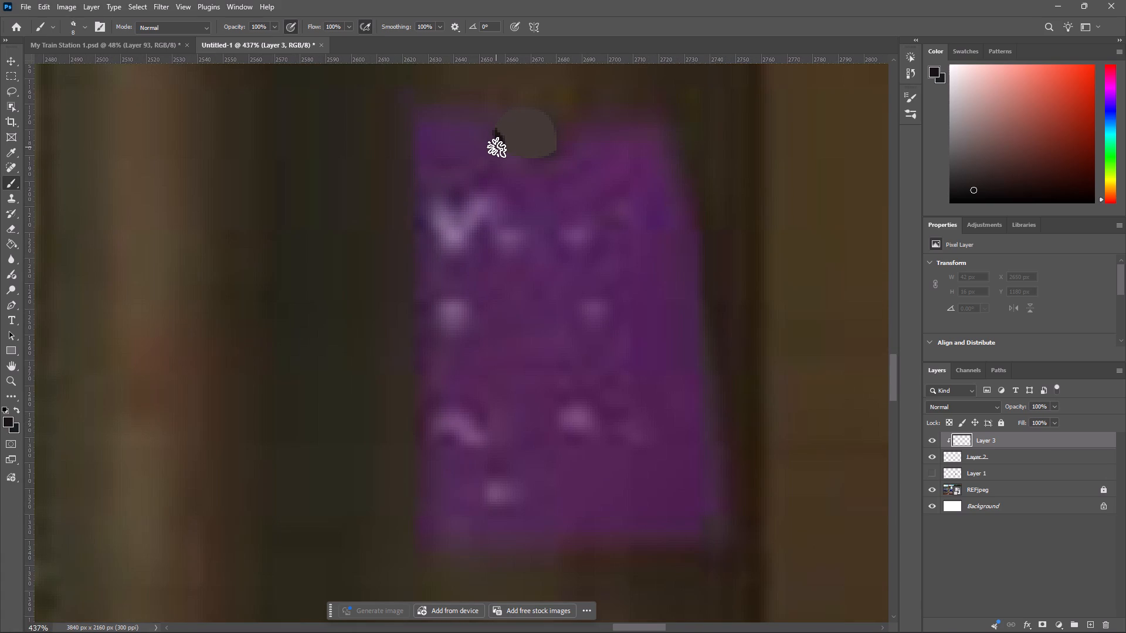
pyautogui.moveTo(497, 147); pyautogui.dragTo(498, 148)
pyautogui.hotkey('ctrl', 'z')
# Reduce the brush to 4 px and paint a thin near-black shadow along the pin's lower edge.
pyautogui.write('[[[')
pyautogui.press('[')
pyautogui.moveTo(496, 142); pyautogui.dragTo(519, 156)
pyautogui.moveTo(519, 156); pyautogui.dragTo(565, 156)
pyautogui.moveTo(565, 156); pyautogui.dragTo(624, 136)
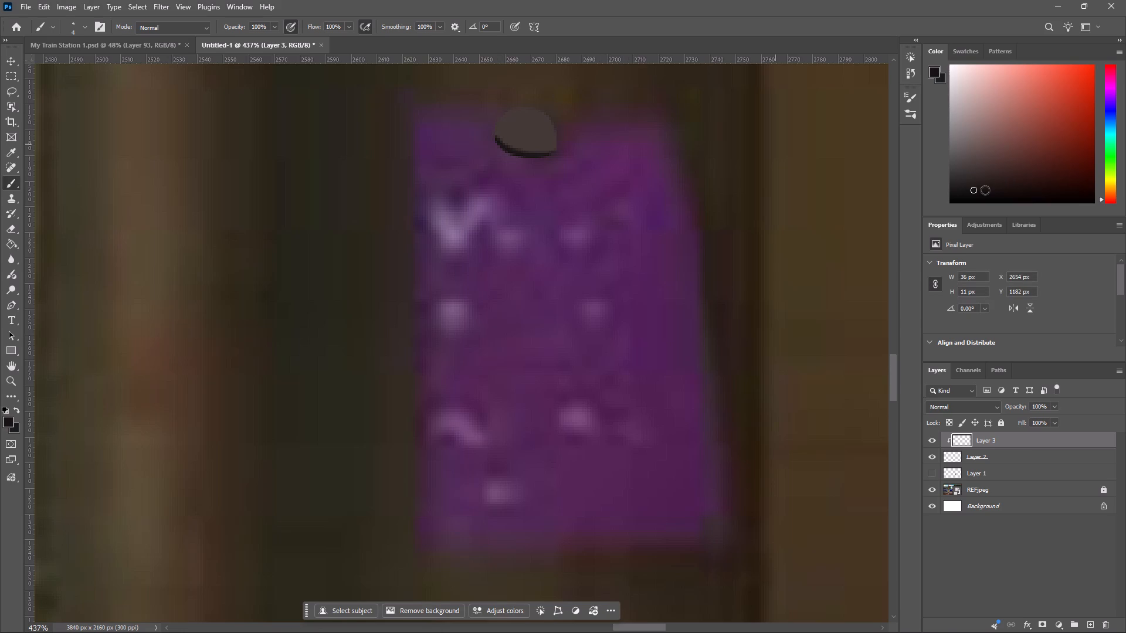
# Lighten the brush colour slightly to a dark brown and outline the rest of the pin's rim.
pyautogui.moveTo(978, 190); pyautogui.dragTo(980, 183)
pyautogui.moveTo(980, 183); pyautogui.dragTo(983, 180)
pyautogui.moveTo(496, 139); pyautogui.dragTo(500, 117)
pyautogui.moveTo(500, 117); pyautogui.dragTo(538, 107)
pyautogui.moveTo(538, 107); pyautogui.dragTo(559, 136)
pyautogui.moveTo(559, 136); pyautogui.dragTo(558, 164)
pyautogui.moveTo(558, 164); pyautogui.dragTo(547, 169)
# Soften the rim shading on Layer 3 using the Blur tool with a 20 px brush at 100% strength.
pyautogui.click(11, 258)
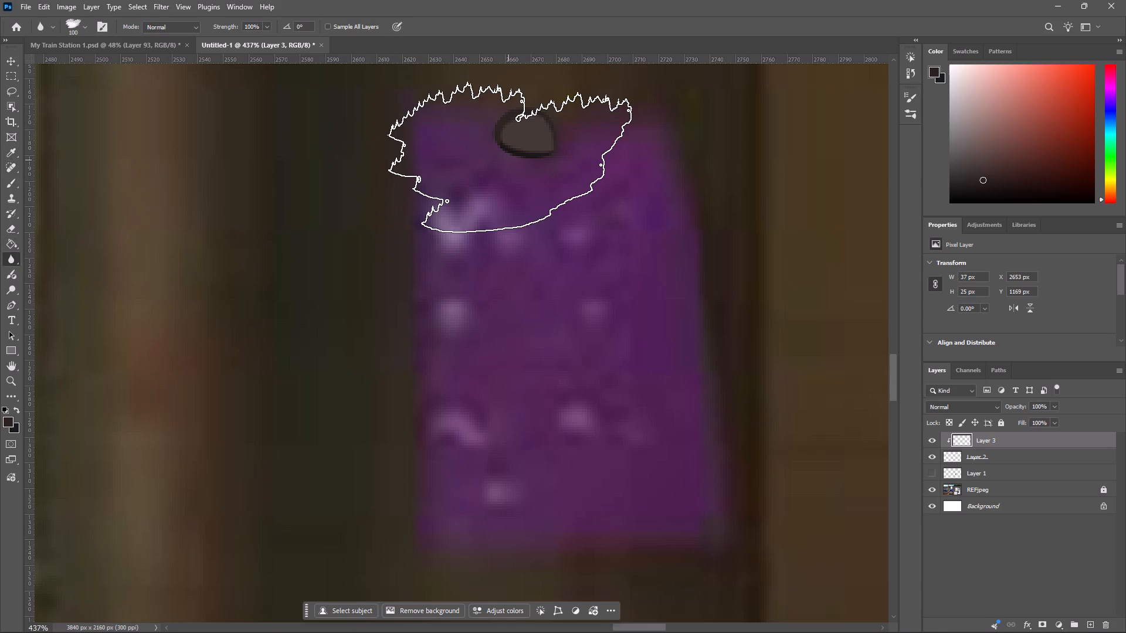
pyautogui.press('[')
pyautogui.press('[')
pyautogui.press('[')
pyautogui.press('[')
pyautogui.press('[')
pyautogui.press('[')
pyautogui.press('[')
pyautogui.press('[')
pyautogui.press('[')
pyautogui.press('[')
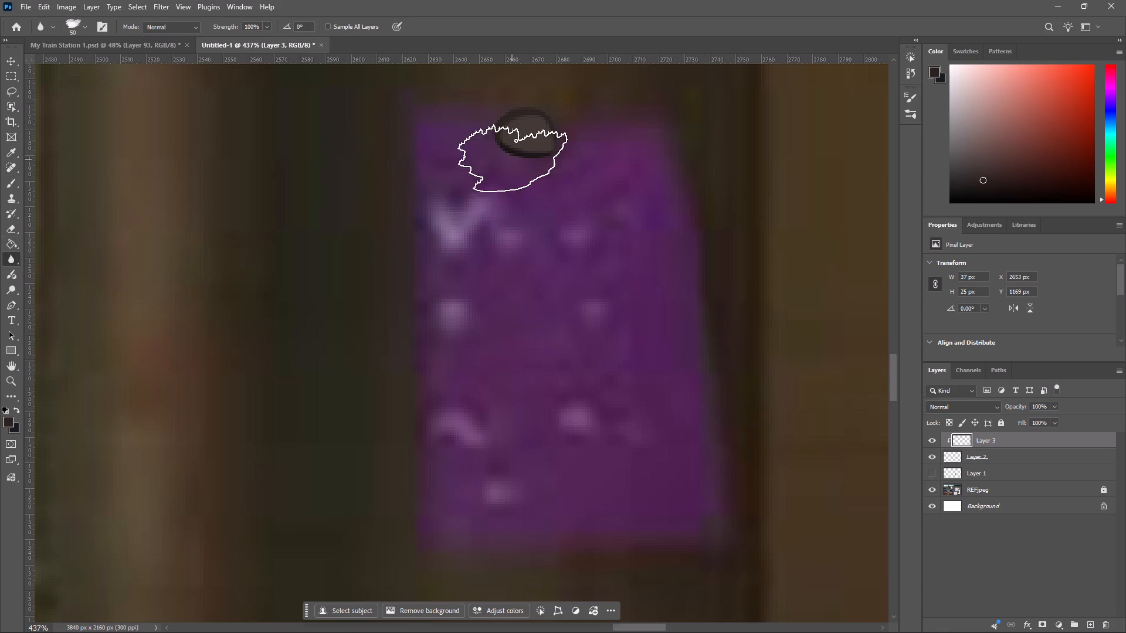
pyautogui.press('[')
pyautogui.moveTo(496, 132); pyautogui.dragTo(628, 171)
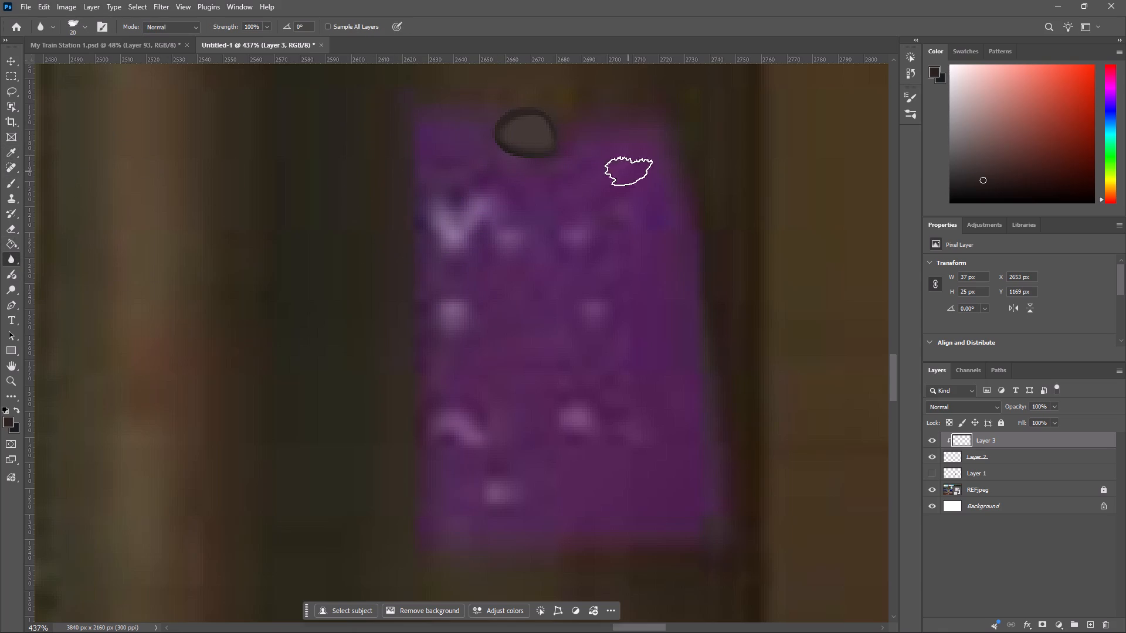
pyautogui.moveTo(628, 171); pyautogui.dragTo(654, 168)
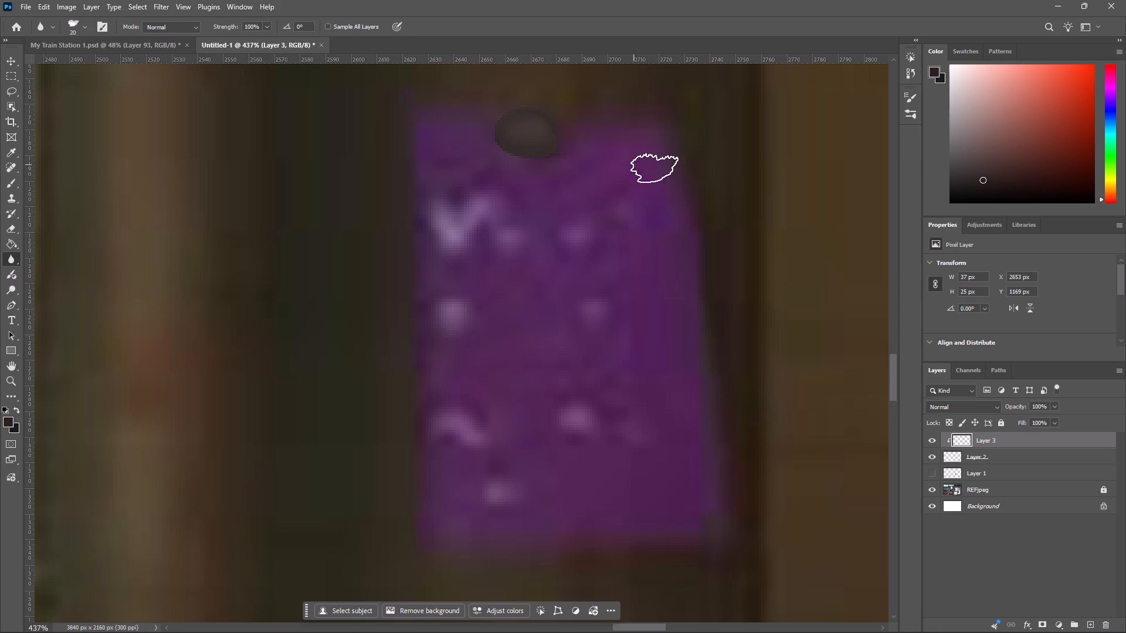
pyautogui.moveTo(654, 168); pyautogui.dragTo(504, 158)
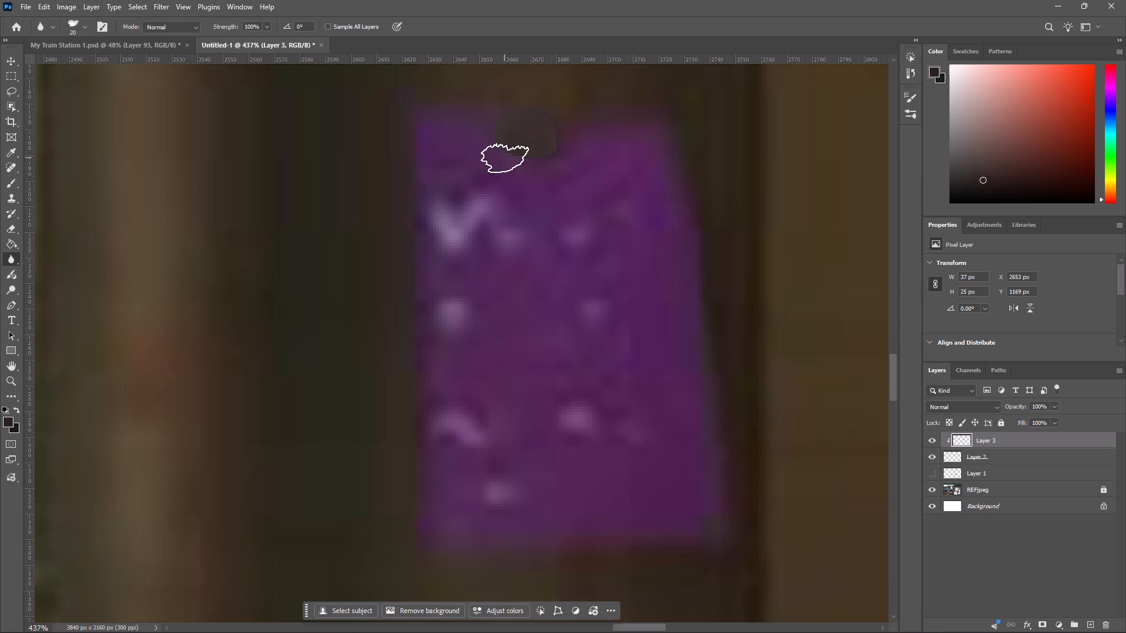
pyautogui.moveTo(504, 158); pyautogui.dragTo(559, 147)
# Show the note on Layer 1 again and merge the pin's Layer 2 with its clipped shading on Layer 3.
pyautogui.click(932, 472)
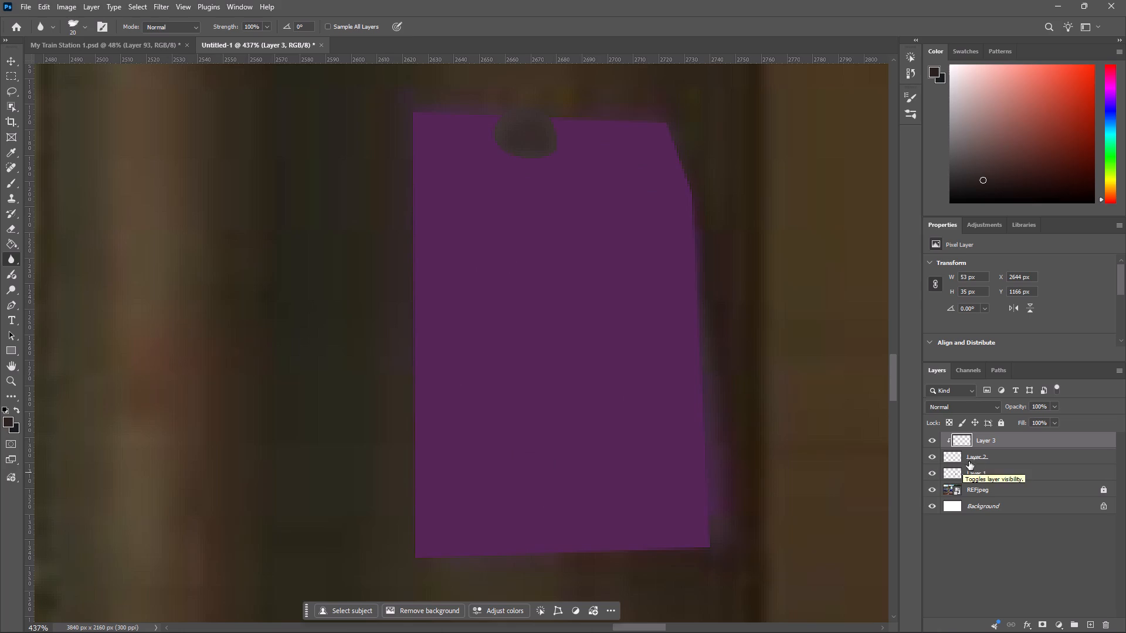
pyautogui.click(998, 457)
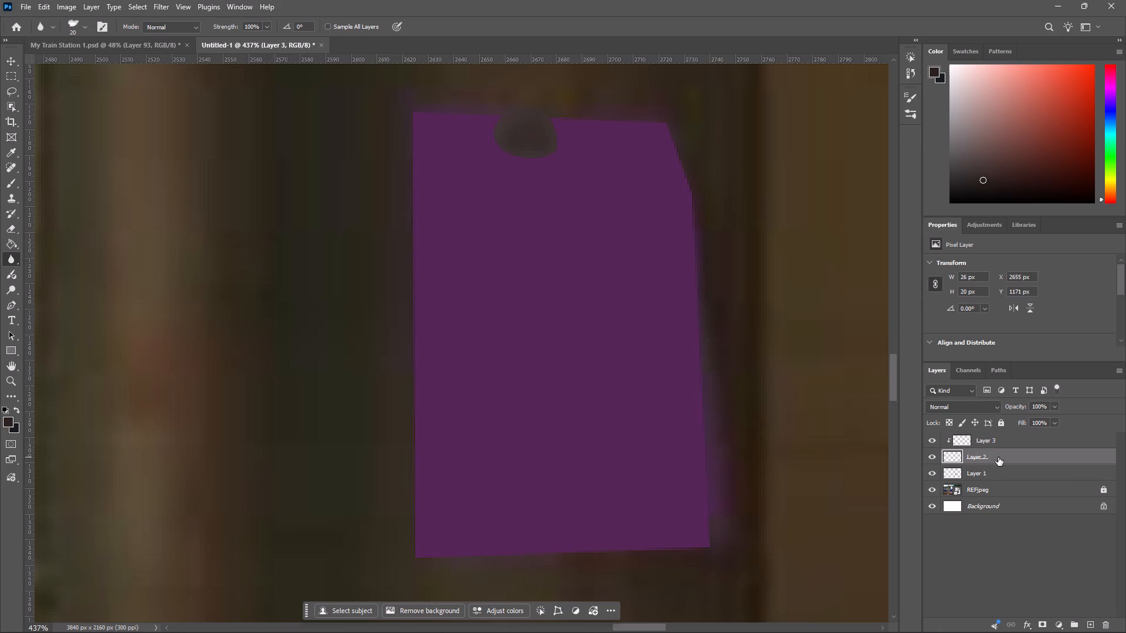
pyautogui.keyDown('shift'); pyautogui.click(1006, 440); pyautogui.keyUp('shift')
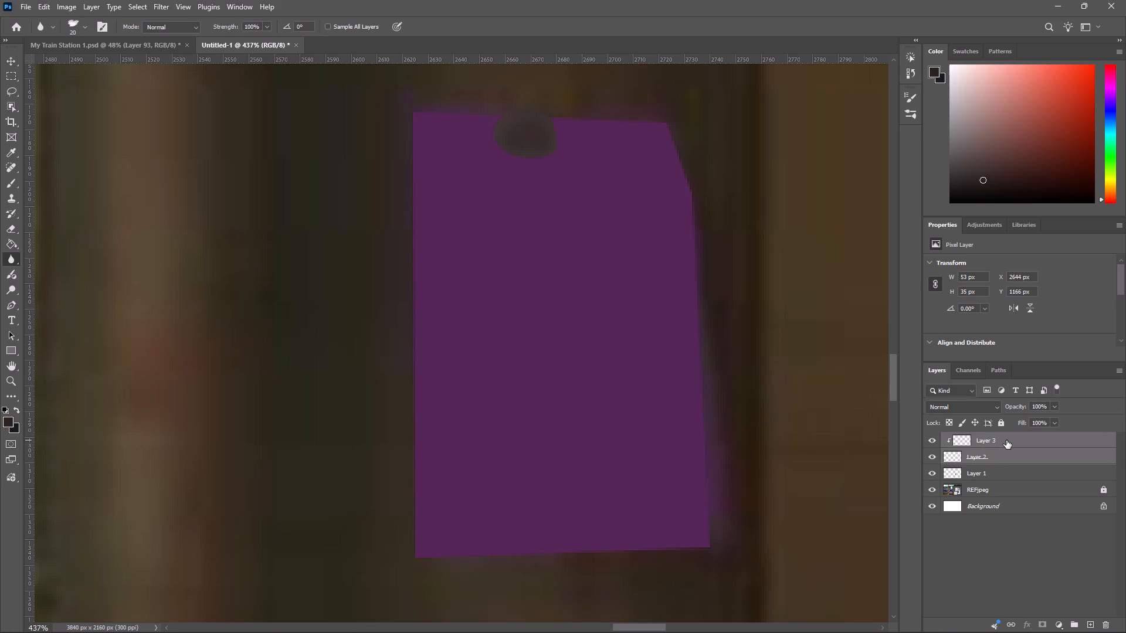
pyautogui.hotkey('shift', 'e')
pyautogui.hotkey('ctrl', 'e')
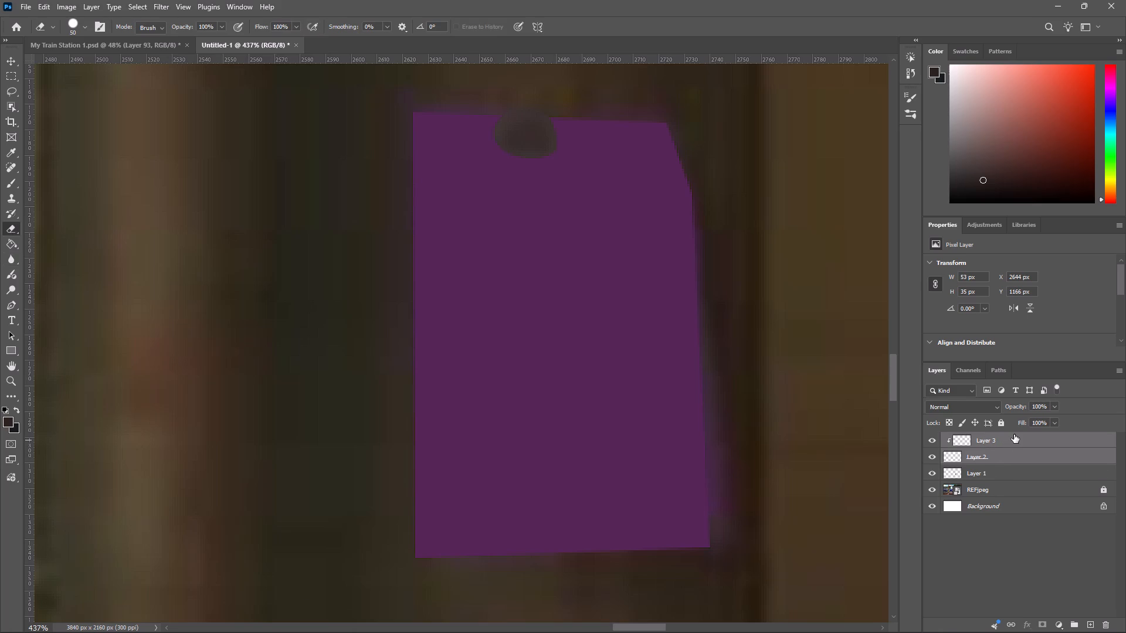
# Nudge the merged pin up 5 px so it overlaps the note's upper edge.
pyautogui.click(14, 60)
pyautogui.press('Up')
pyautogui.press('Up')
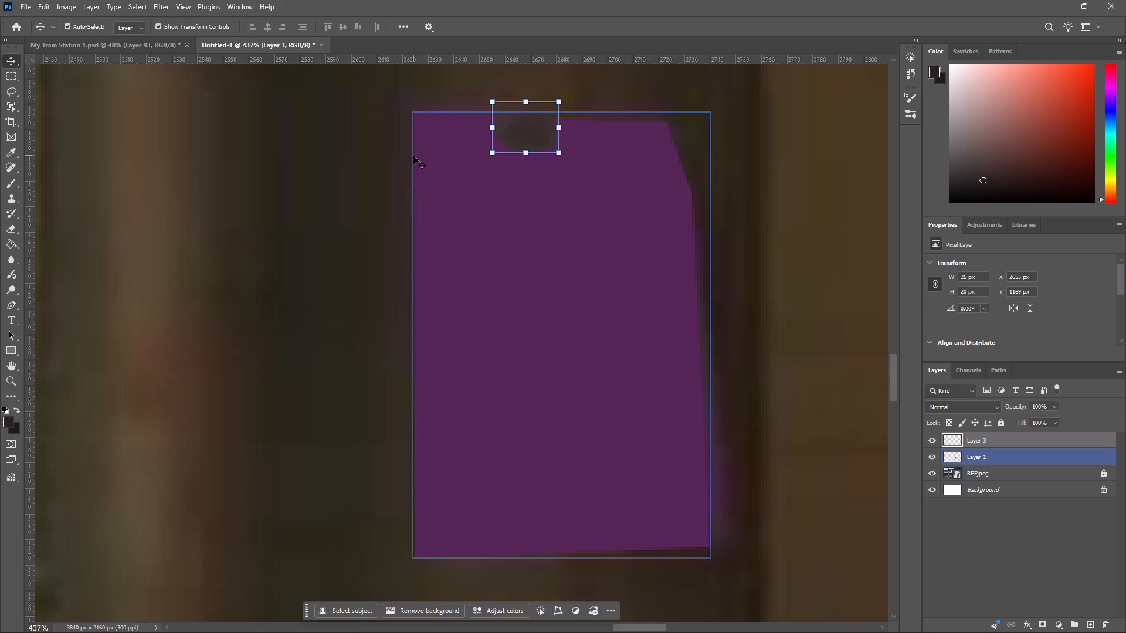
pyautogui.press('Up')
pyautogui.press('Up')
pyautogui.press('Up')
pyautogui.click(822, 182)
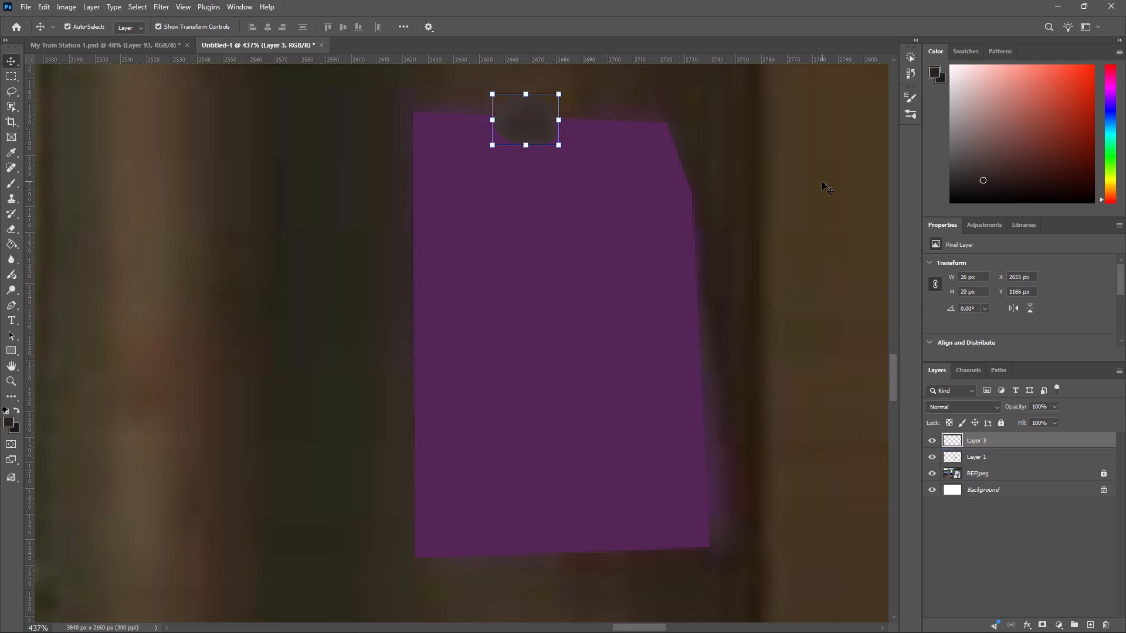
# Merge the pin on Layer 3 with the purple note on Layer 1.
pyautogui.keyDown('ctrl'); pyautogui.scroll(-7, 742, 204); pyautogui.keyUp('ctrl')
pyautogui.keyDown('alt'); pyautogui.scroll(-11, 646, 246); pyautogui.keyUp('alt')
pyautogui.click(975, 458)
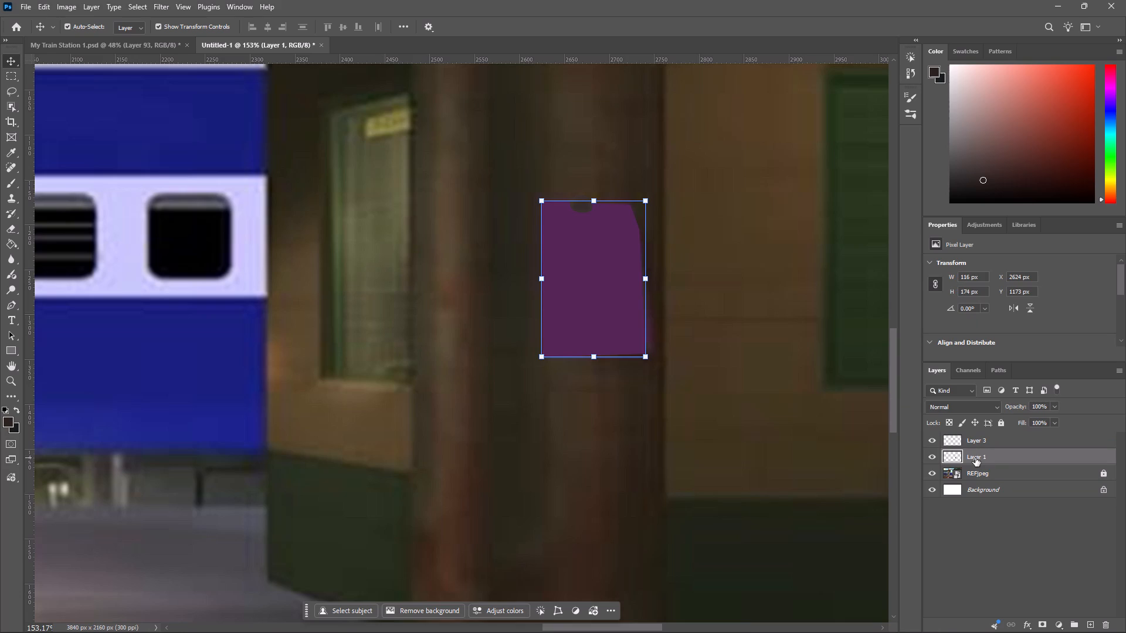
pyautogui.keyDown('shift'); pyautogui.click(978, 440); pyautogui.keyUp('shift')
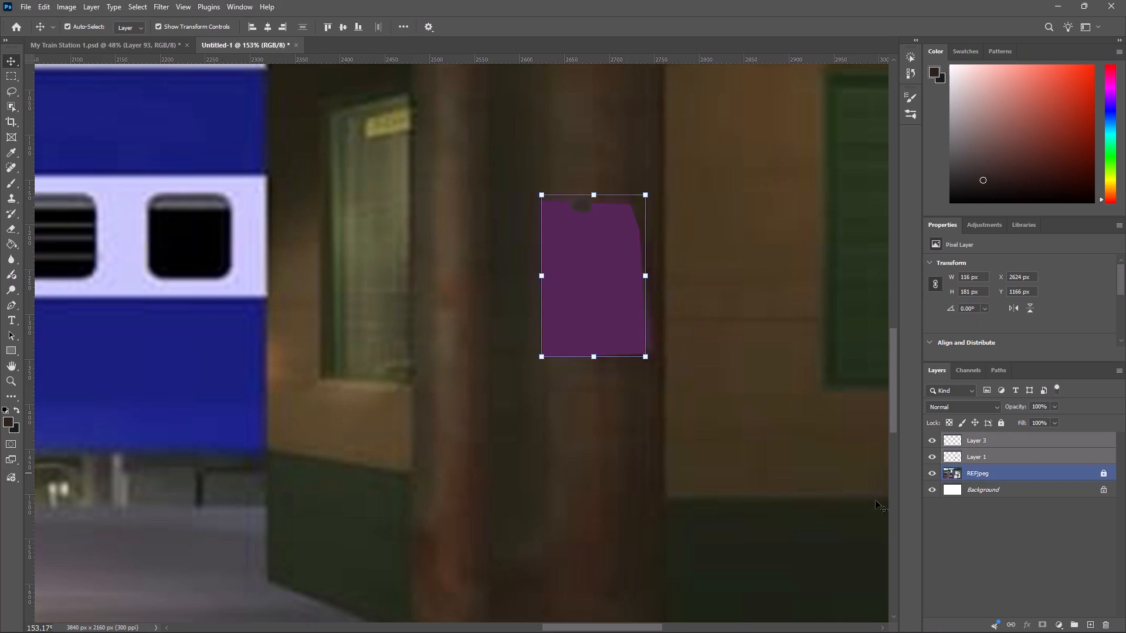
pyautogui.hotkey('ctrl', 'e')
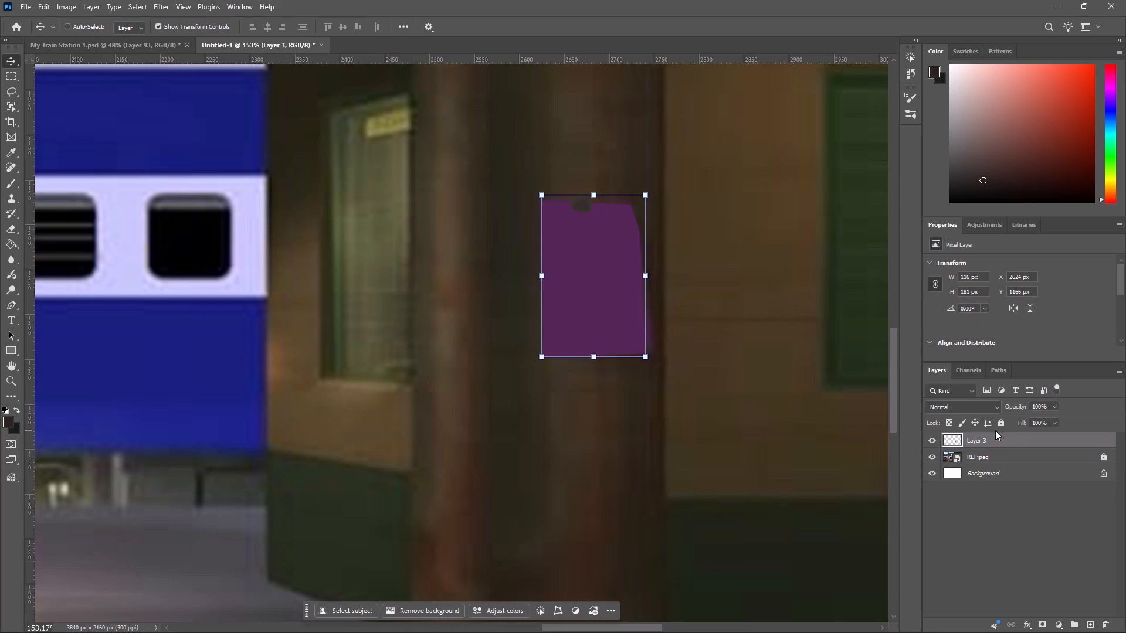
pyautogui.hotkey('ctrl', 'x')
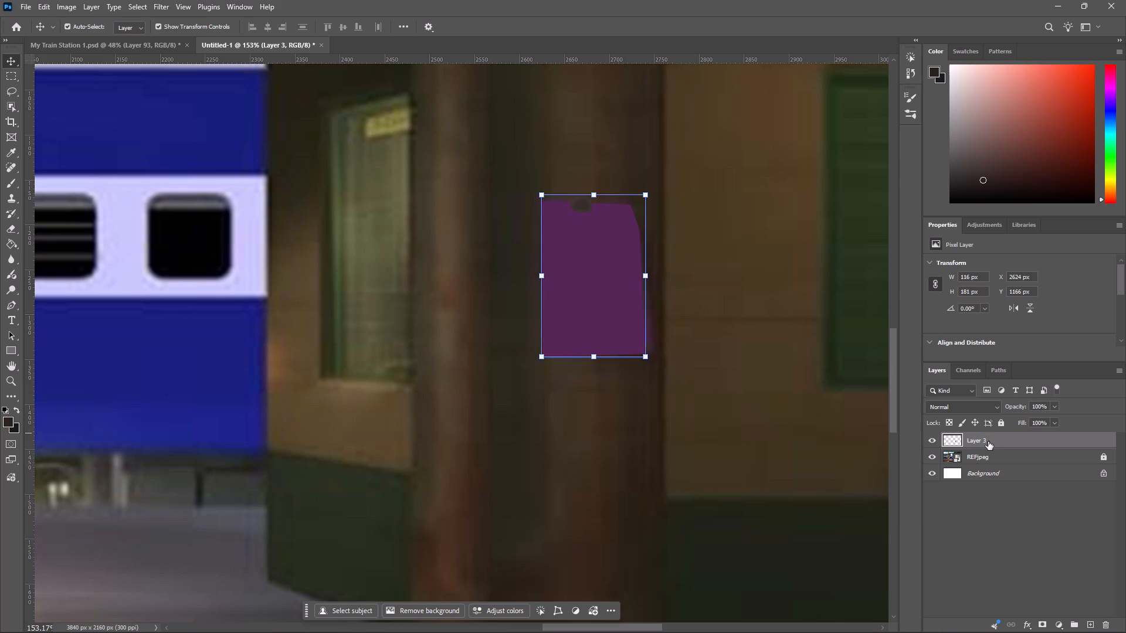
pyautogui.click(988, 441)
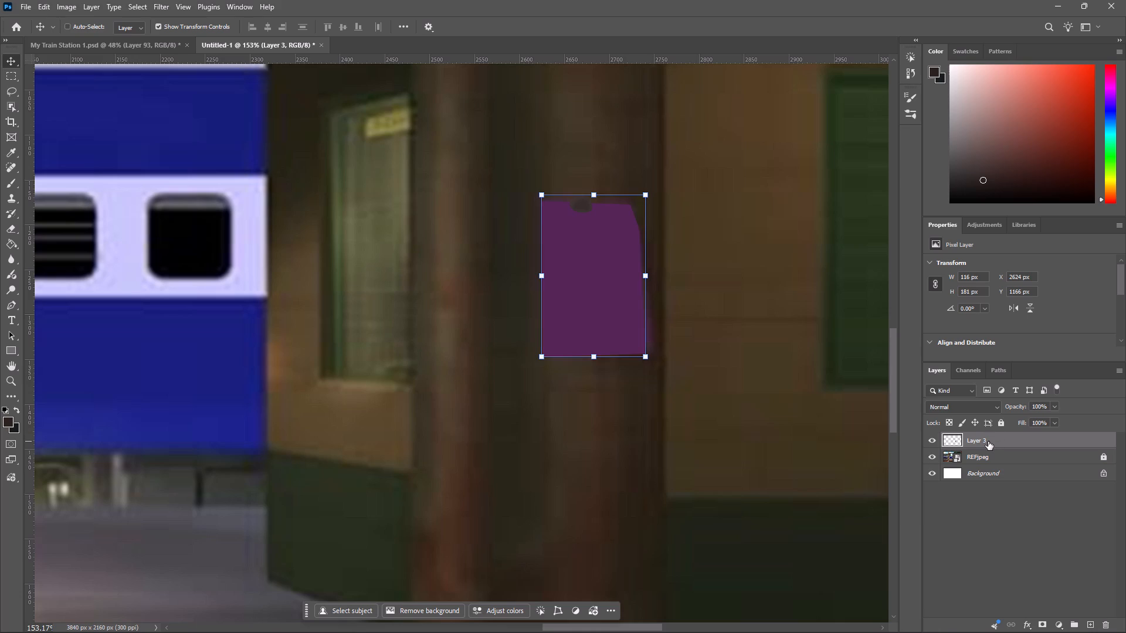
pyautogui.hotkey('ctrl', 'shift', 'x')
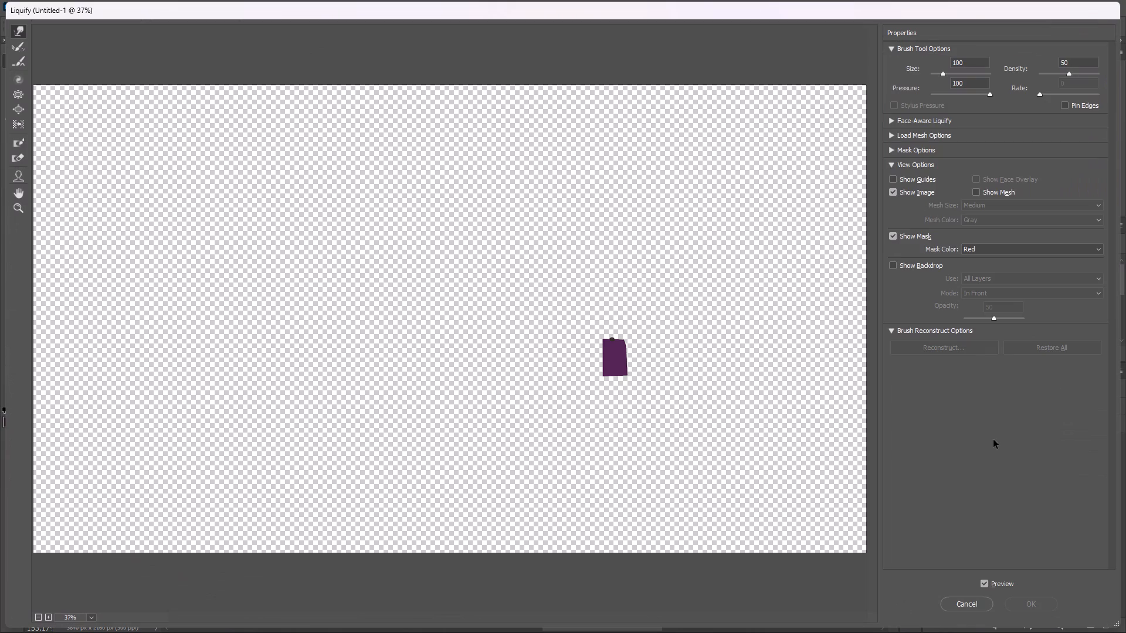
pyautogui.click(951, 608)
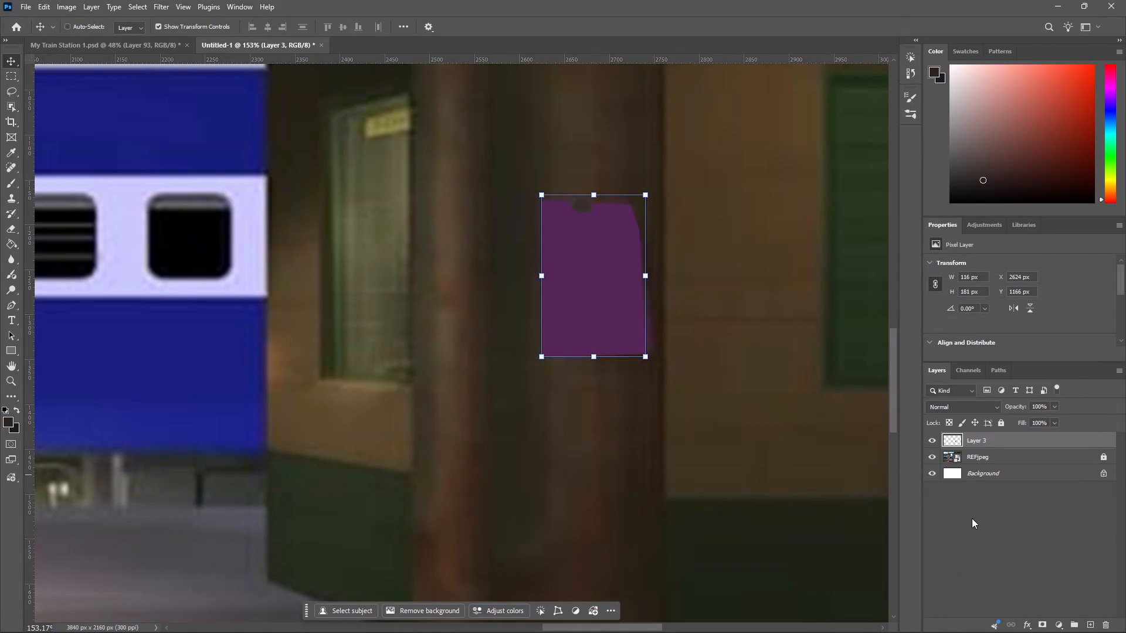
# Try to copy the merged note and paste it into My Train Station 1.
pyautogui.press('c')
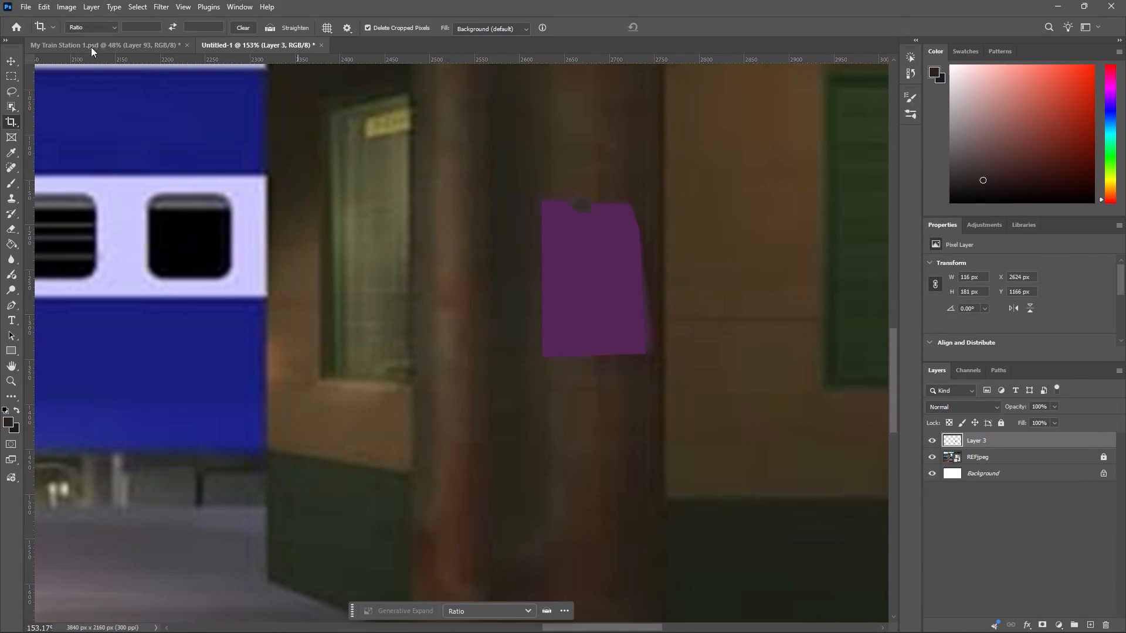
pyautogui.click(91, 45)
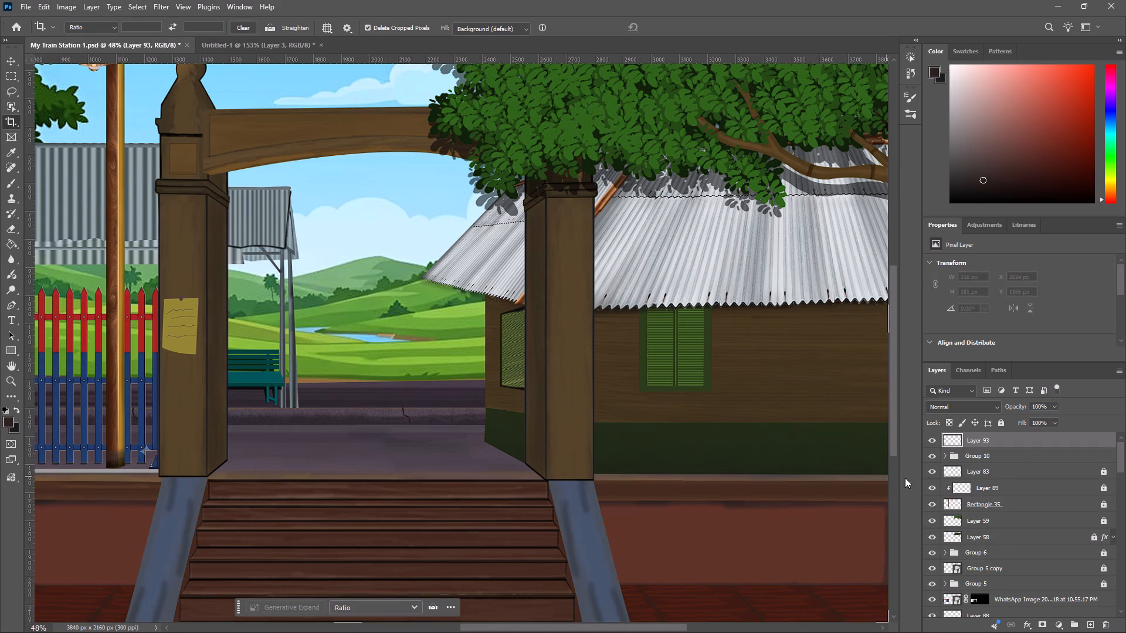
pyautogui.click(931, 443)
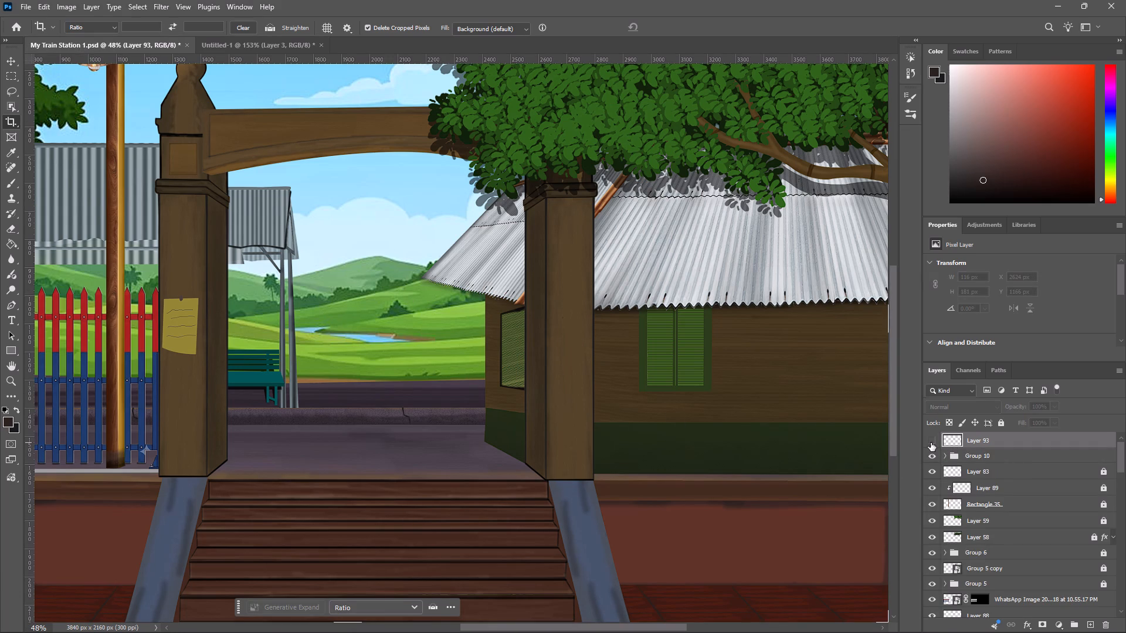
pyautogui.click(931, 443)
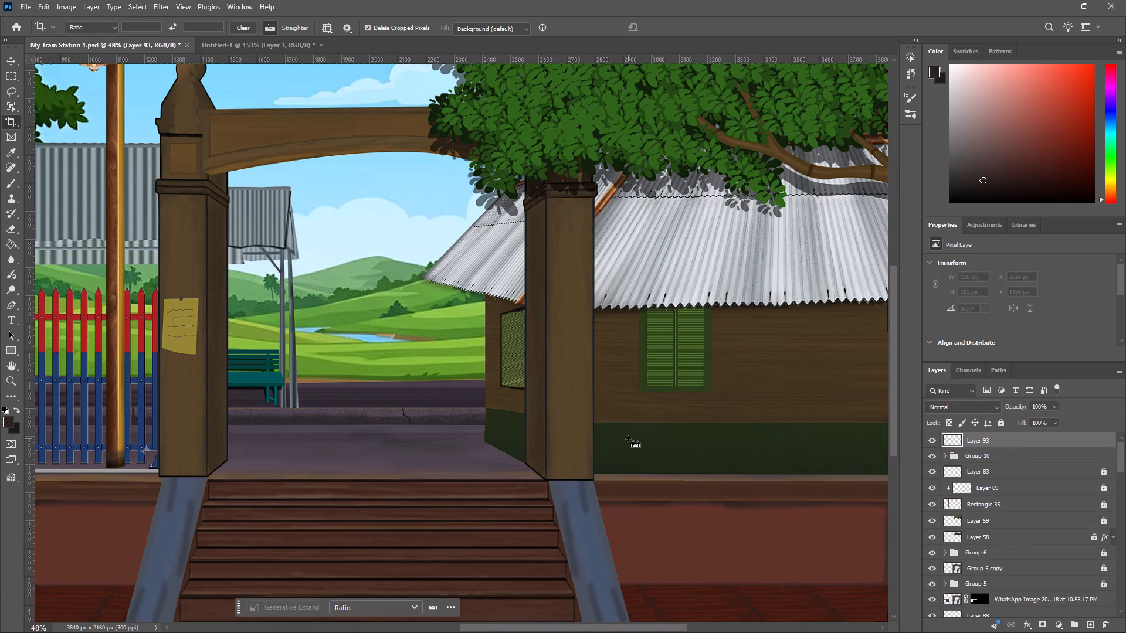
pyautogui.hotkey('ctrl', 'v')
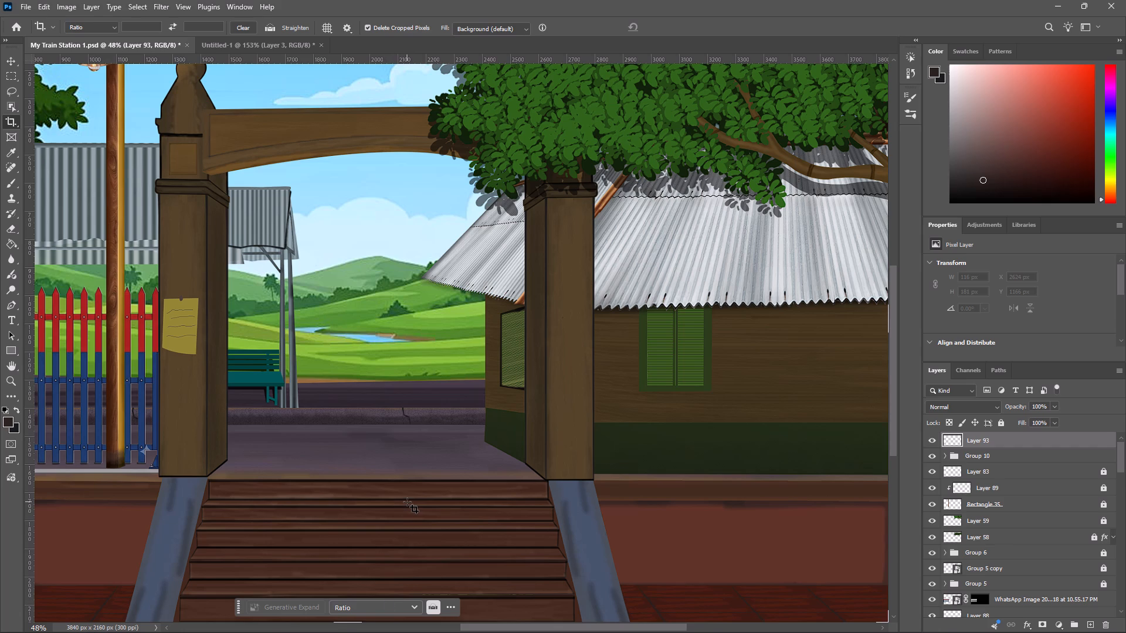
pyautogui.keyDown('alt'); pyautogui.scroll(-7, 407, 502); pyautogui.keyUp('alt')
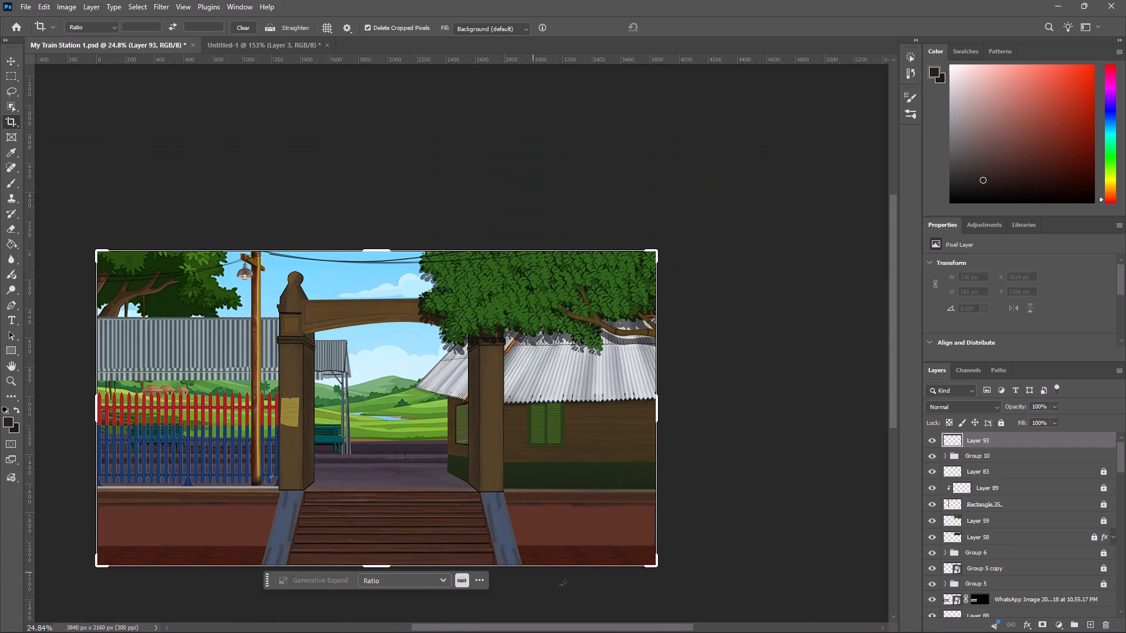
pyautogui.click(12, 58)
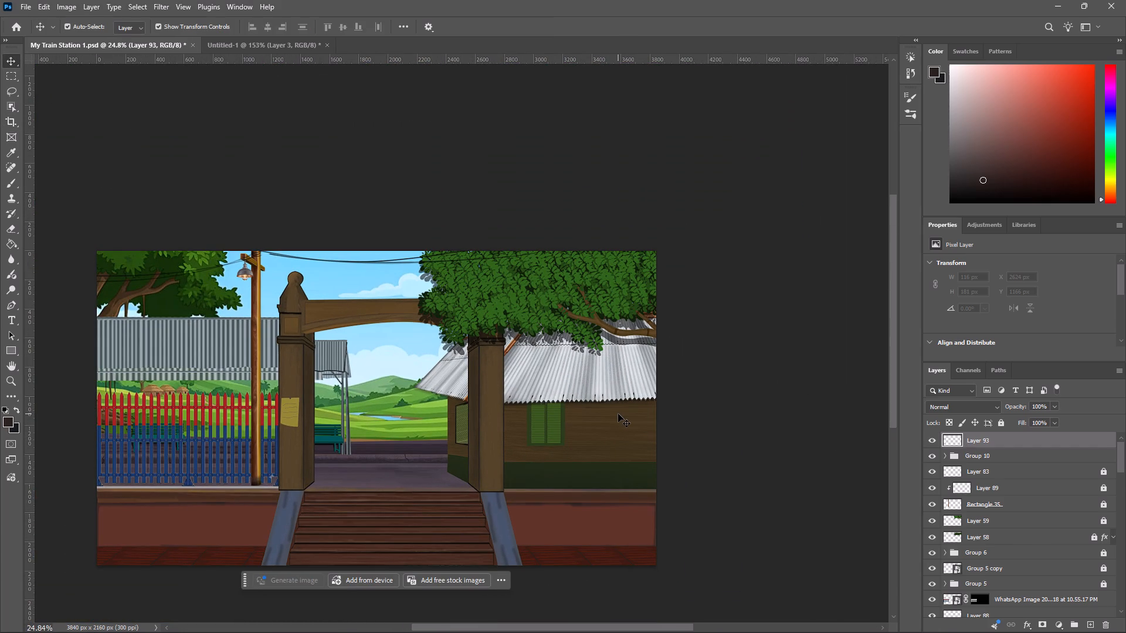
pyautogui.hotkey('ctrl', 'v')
# Transfer the merged note from Untitled-1 into My Train Station 1, placing it on the right-hand gate pillar at about X 2647, Y 959 px.
pyautogui.click(255, 52)
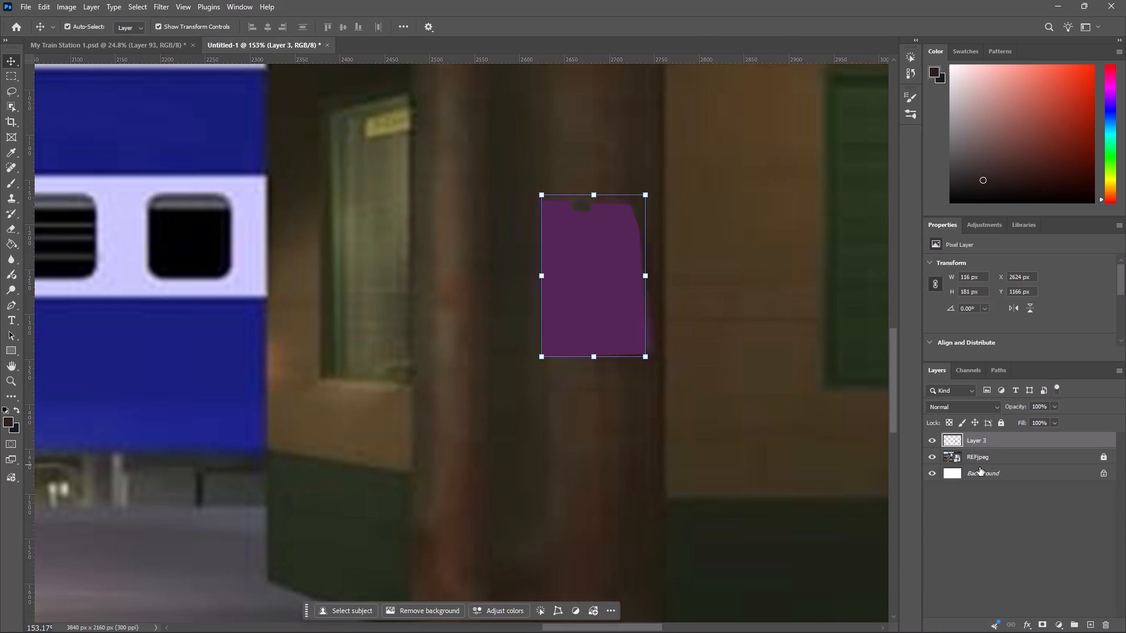
pyautogui.click(1004, 443)
pyautogui.rightClick(1004, 443)
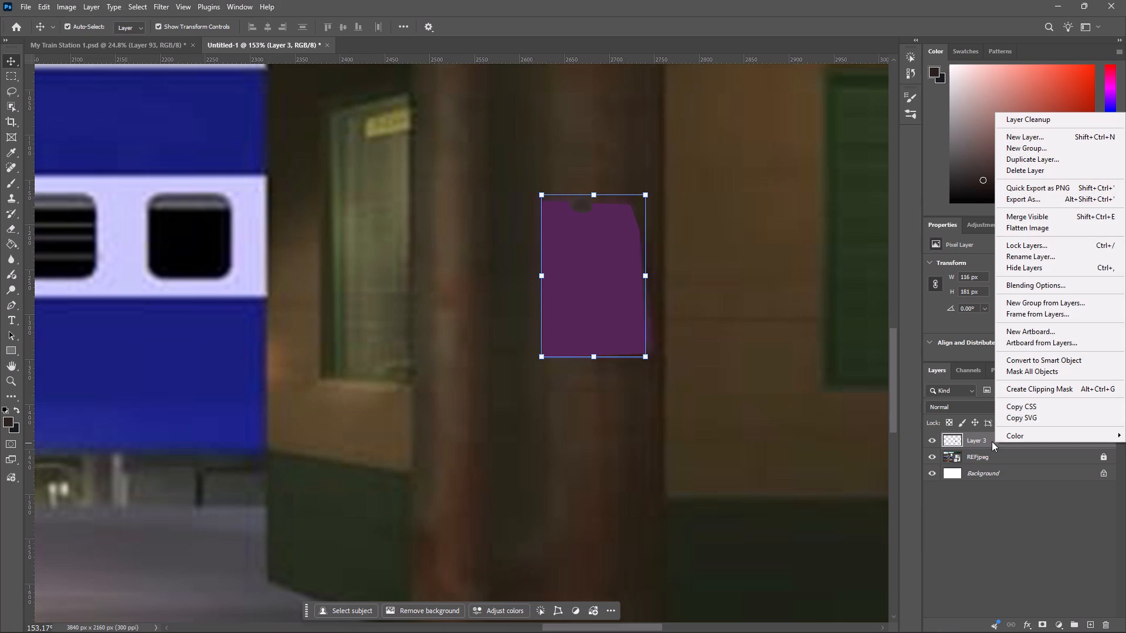
pyautogui.moveTo(588, 294); pyautogui.dragTo(456, 240)
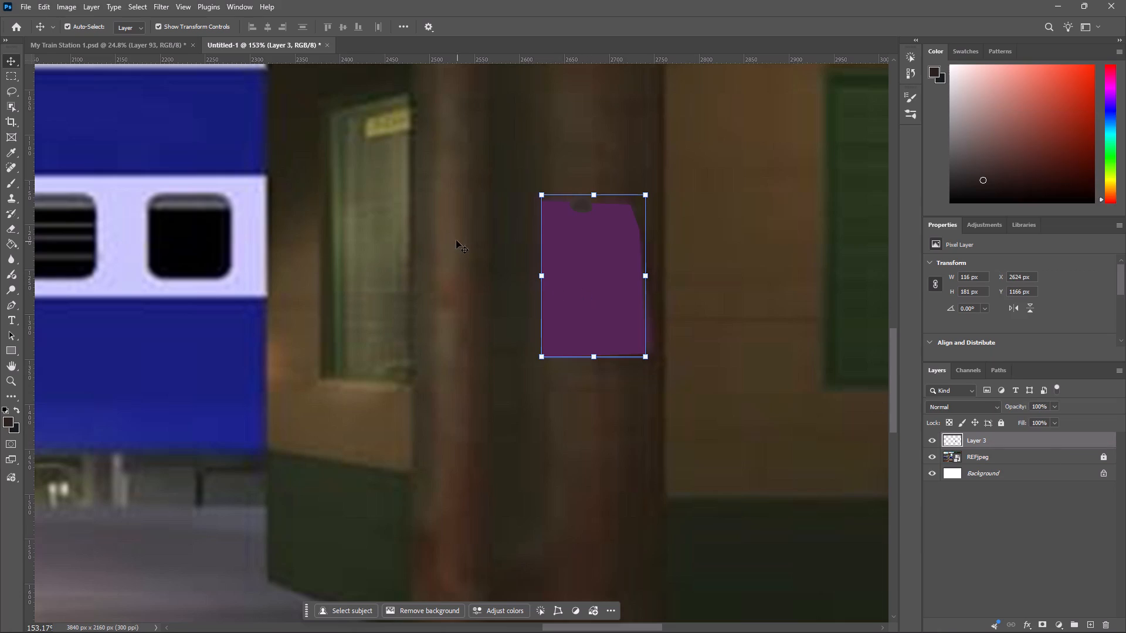
pyautogui.moveTo(456, 240); pyautogui.dragTo(407, 216)
pyautogui.click(344, 155)
pyautogui.moveTo(349, 135); pyautogui.dragTo(636, 393)
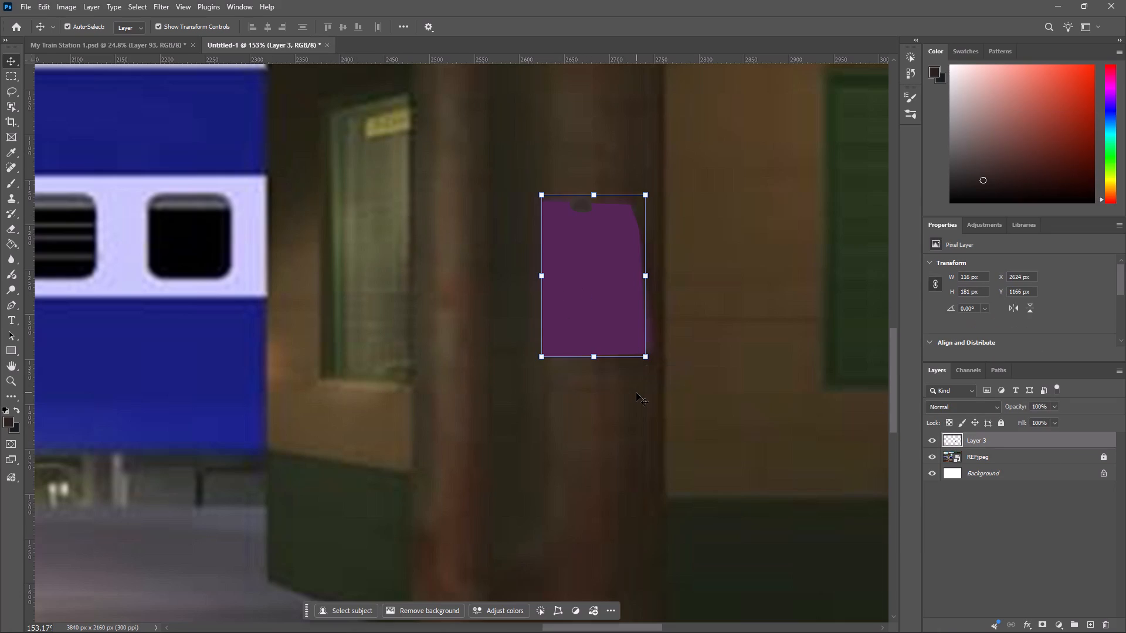
pyautogui.moveTo(596, 295); pyautogui.dragTo(486, 249)
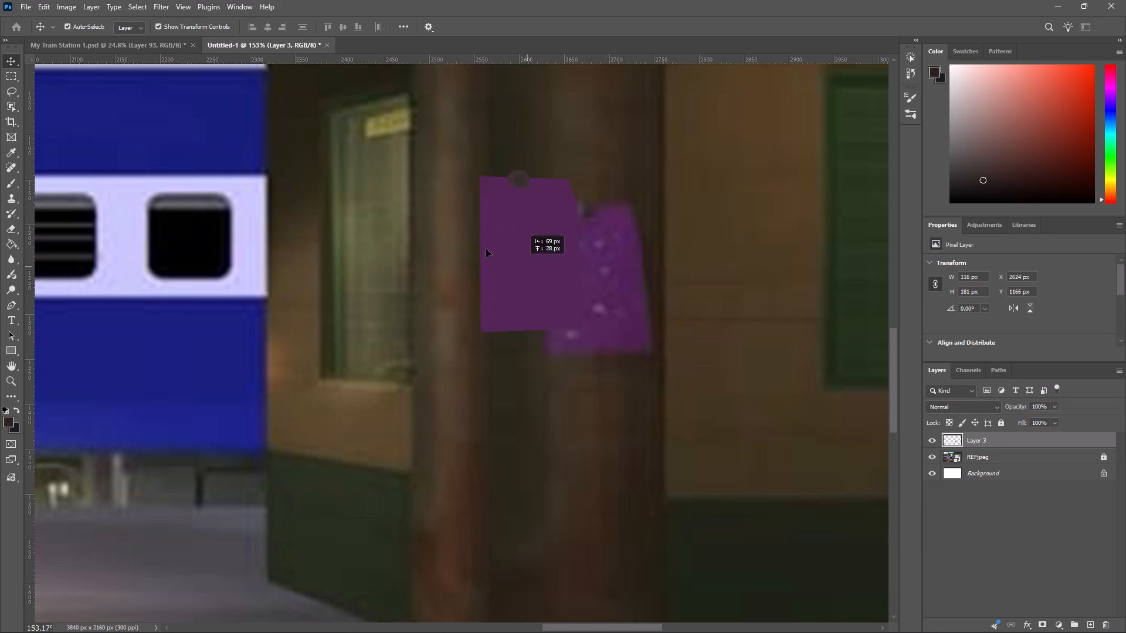
pyautogui.moveTo(486, 249); pyautogui.dragTo(520, 414)
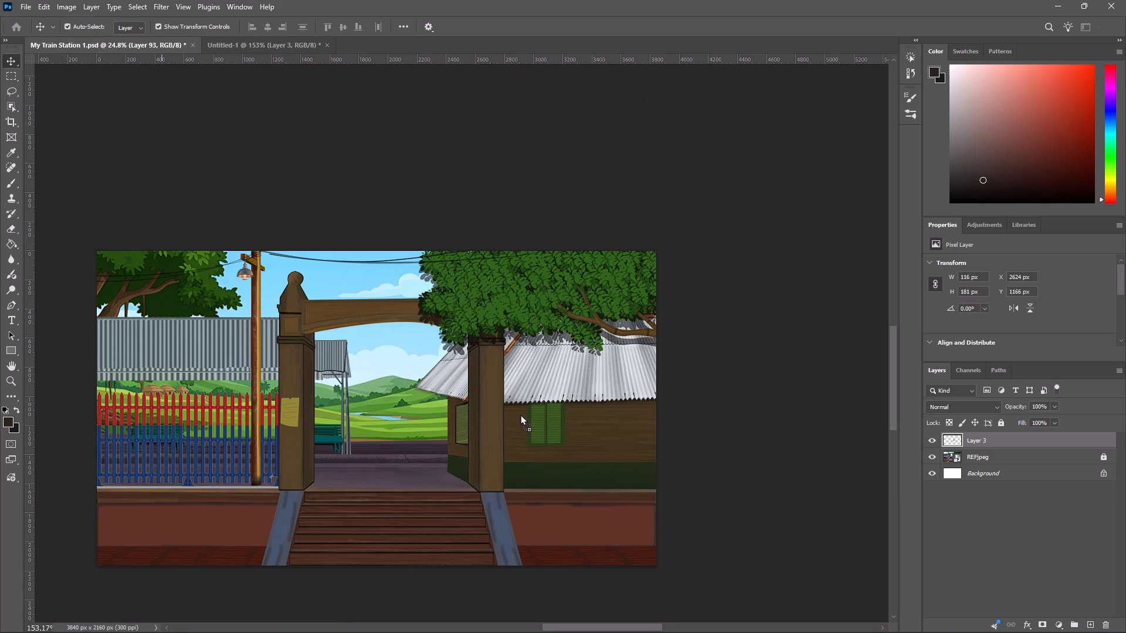
pyautogui.moveTo(520, 414); pyautogui.dragTo(491, 404)
# Rotate the purple note on the right-hand pillar to about -8.4° and apply the transform.
pyautogui.keyDown('ctrl'); pyautogui.scroll(1, 485, 425); pyautogui.keyUp('ctrl')
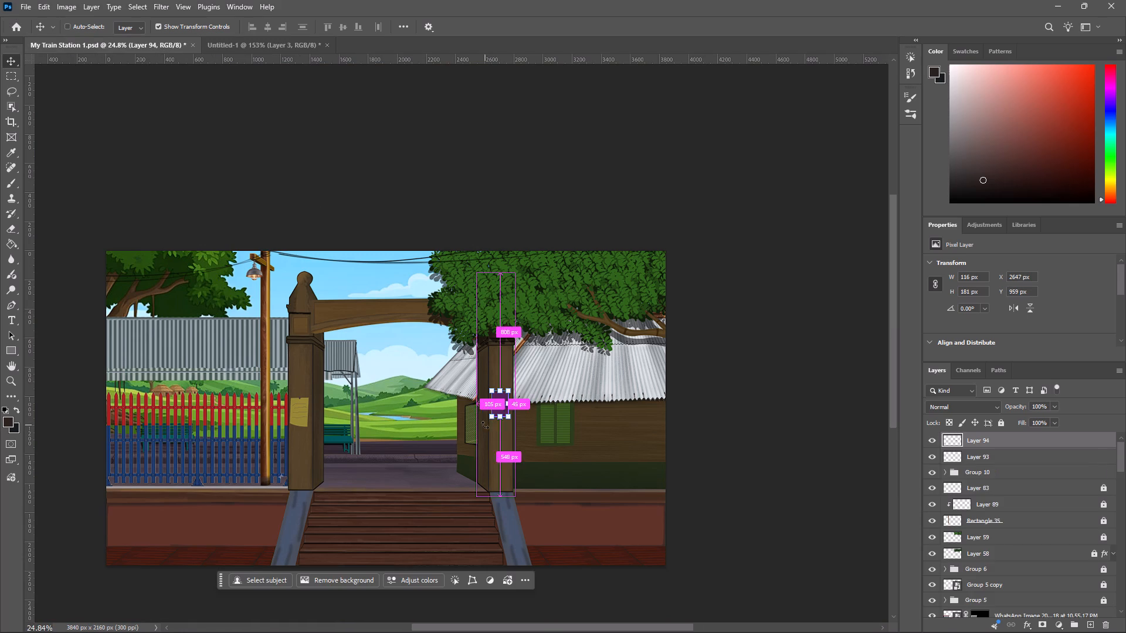
pyautogui.keyDown('ctrl'); pyautogui.scroll(4, 485, 425); pyautogui.keyUp('ctrl')
pyautogui.keyDown('alt'); pyautogui.scroll(6, 596, 438); pyautogui.keyUp('alt')
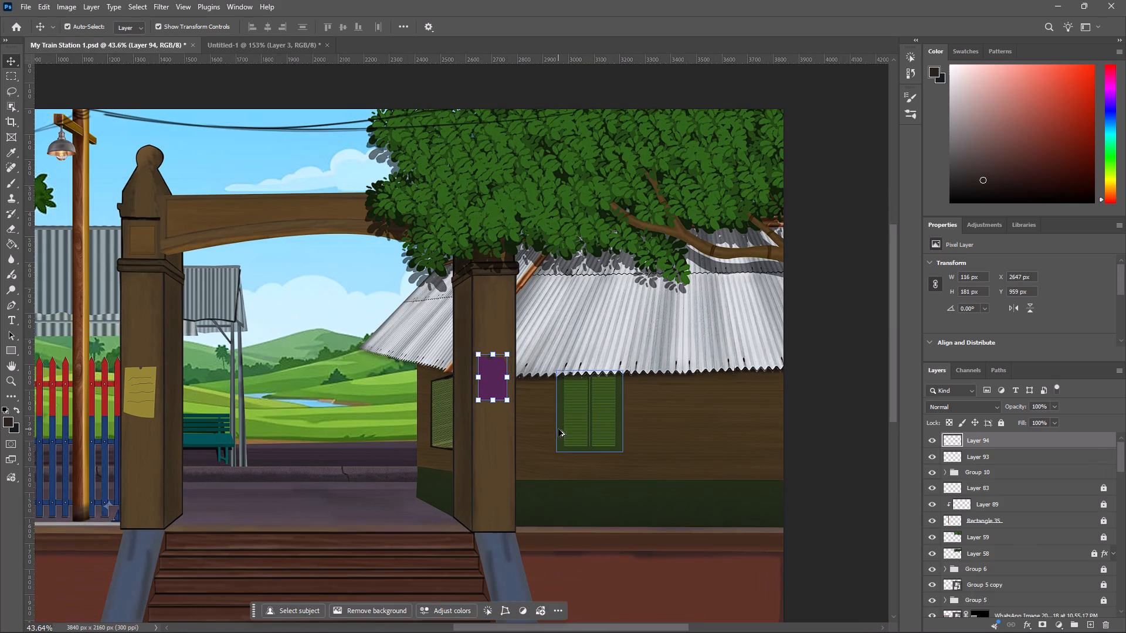
pyautogui.click(600, 429)
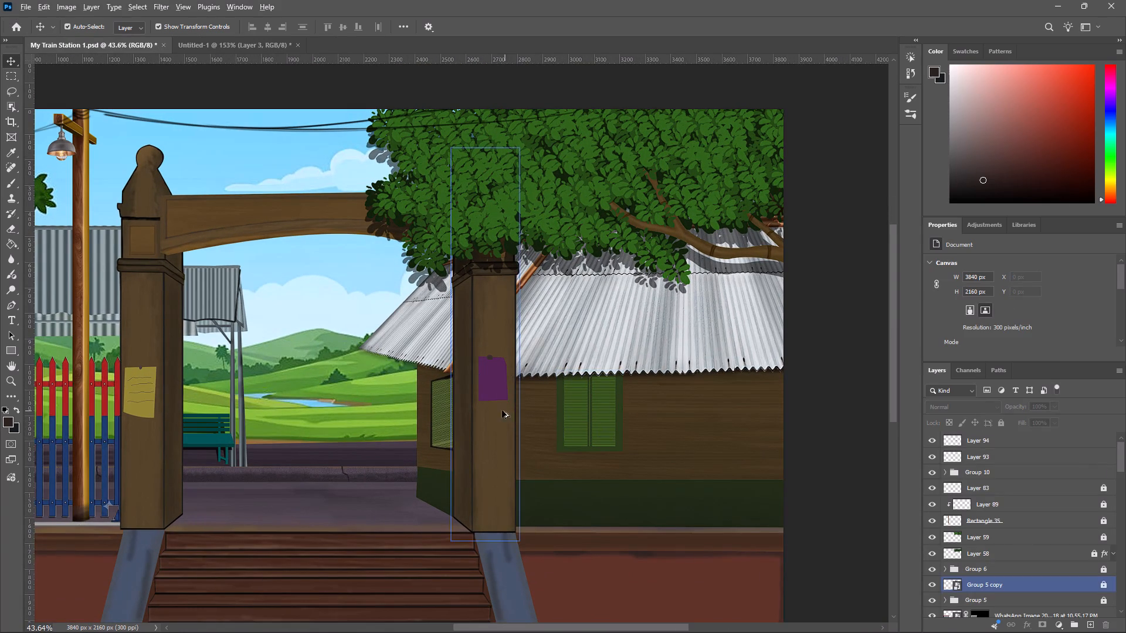
pyautogui.keyDown('alt'); pyautogui.scroll(9, 486, 395); pyautogui.keyUp('alt')
pyautogui.click(495, 396)
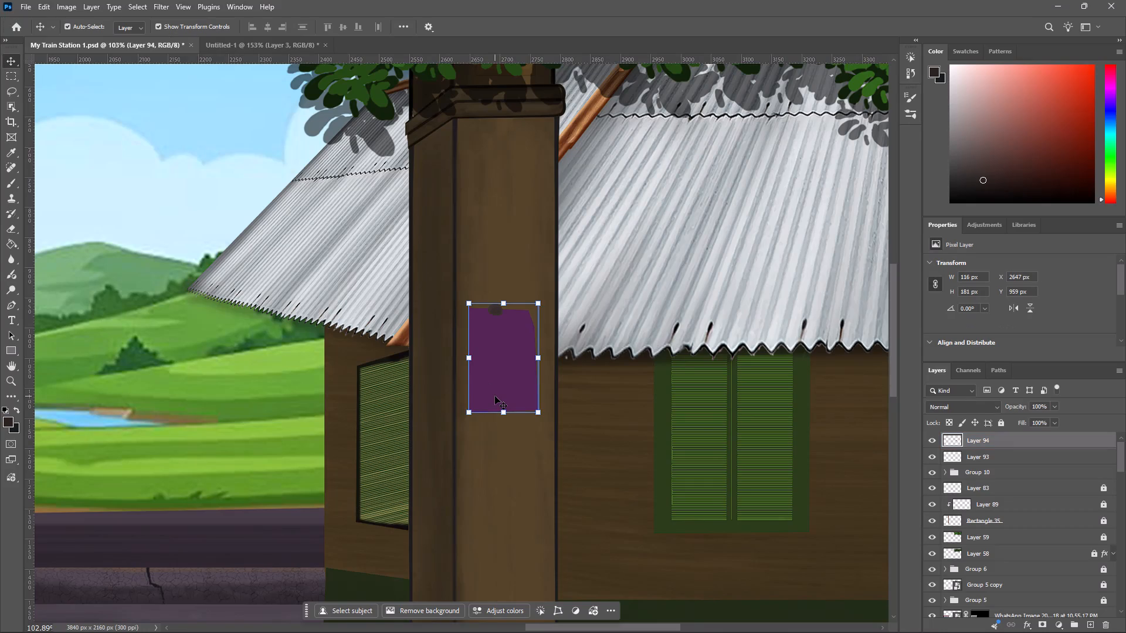
pyautogui.moveTo(535, 421); pyautogui.dragTo(533, 422)
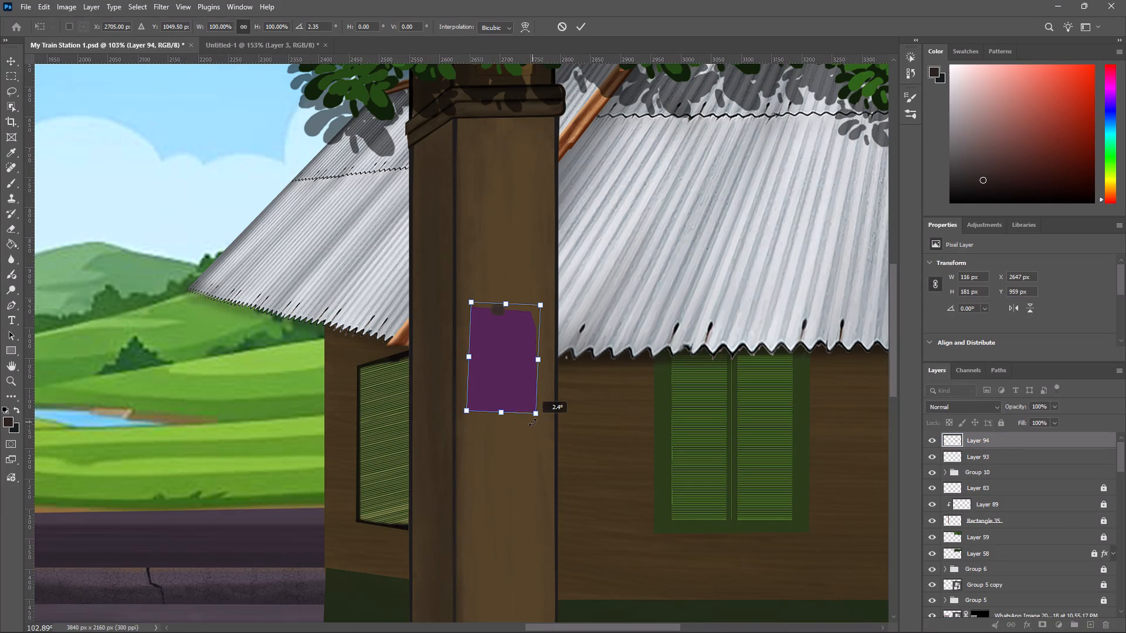
pyautogui.moveTo(533, 422); pyautogui.dragTo(546, 418)
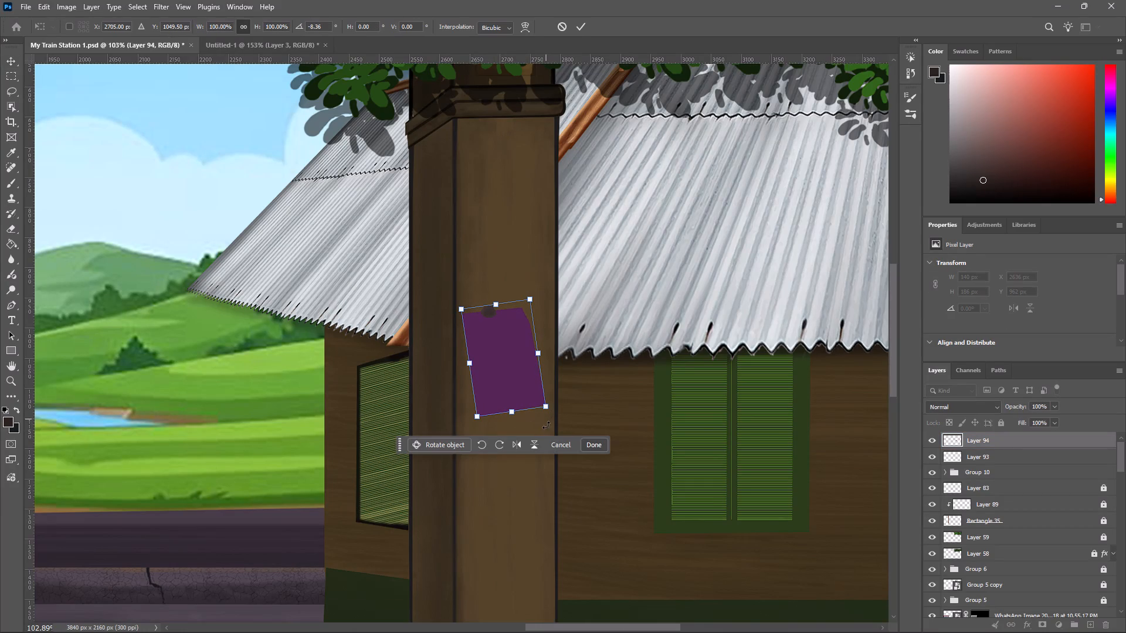
pyautogui.click(598, 441)
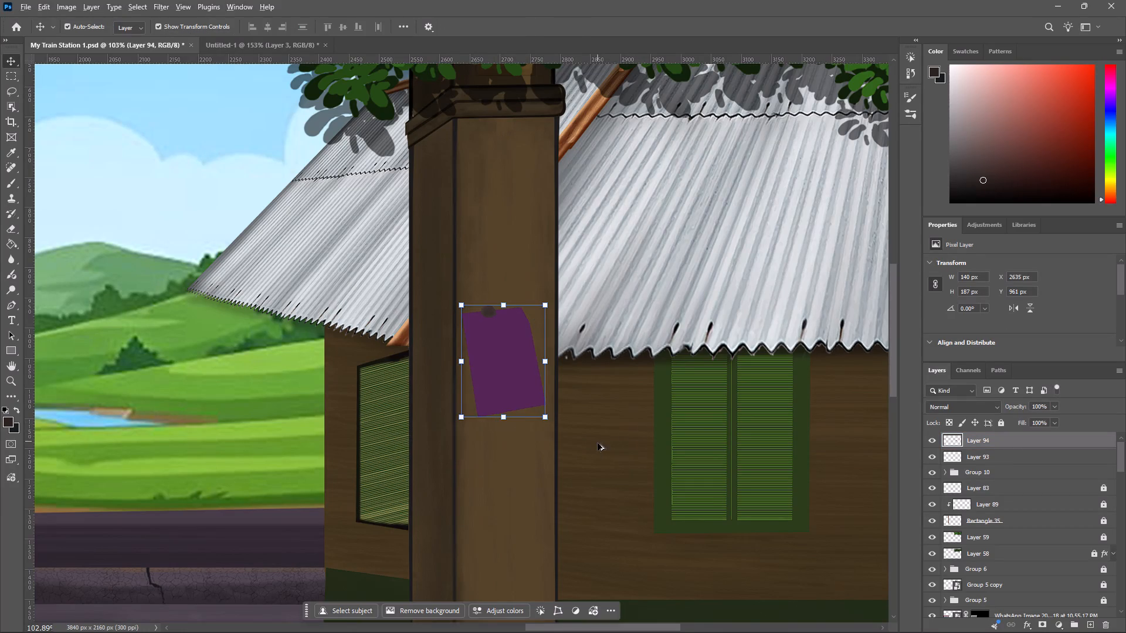
# Check what Layer 93 contributes to the scene by toggling its visibility, leaving it visible.
pyautogui.keyDown('alt'); pyautogui.scroll(-7, 595, 453); pyautogui.keyUp('alt')
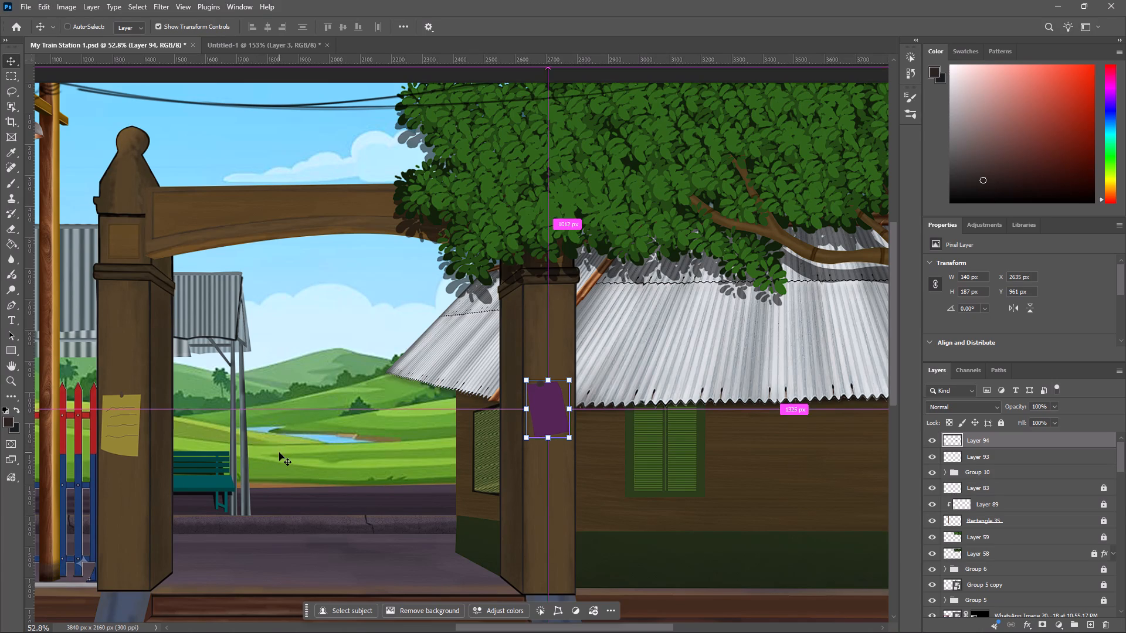
pyautogui.keyDown('alt'); pyautogui.scroll(-3, 287, 458); pyautogui.keyUp('alt')
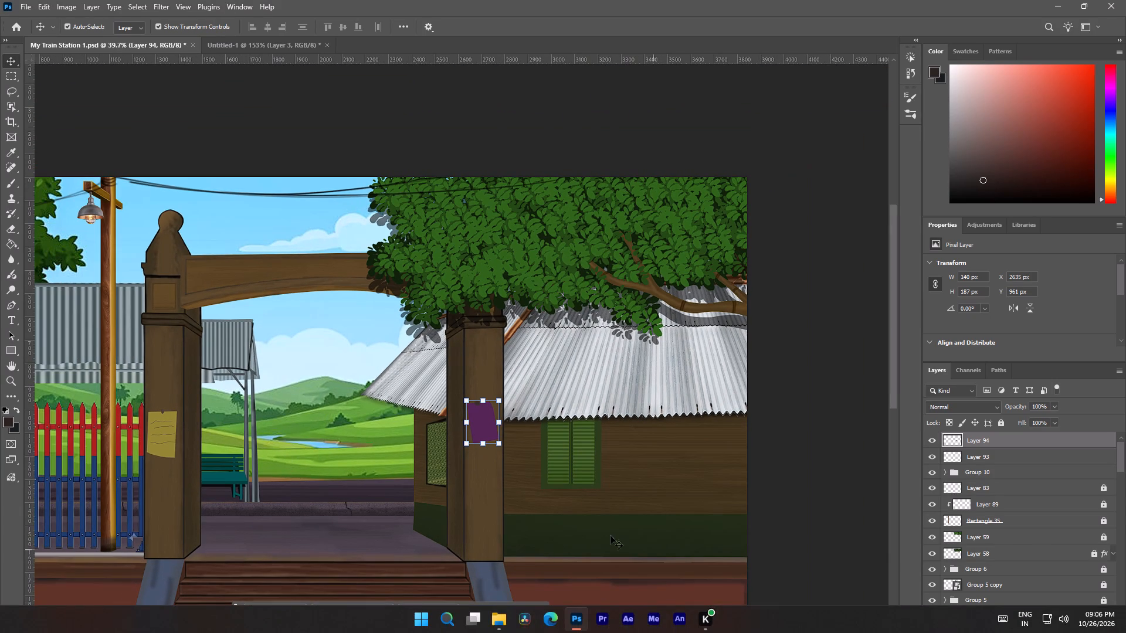
pyautogui.keyDown('alt'); pyautogui.scroll(5, 426, 449); pyautogui.keyUp('alt')
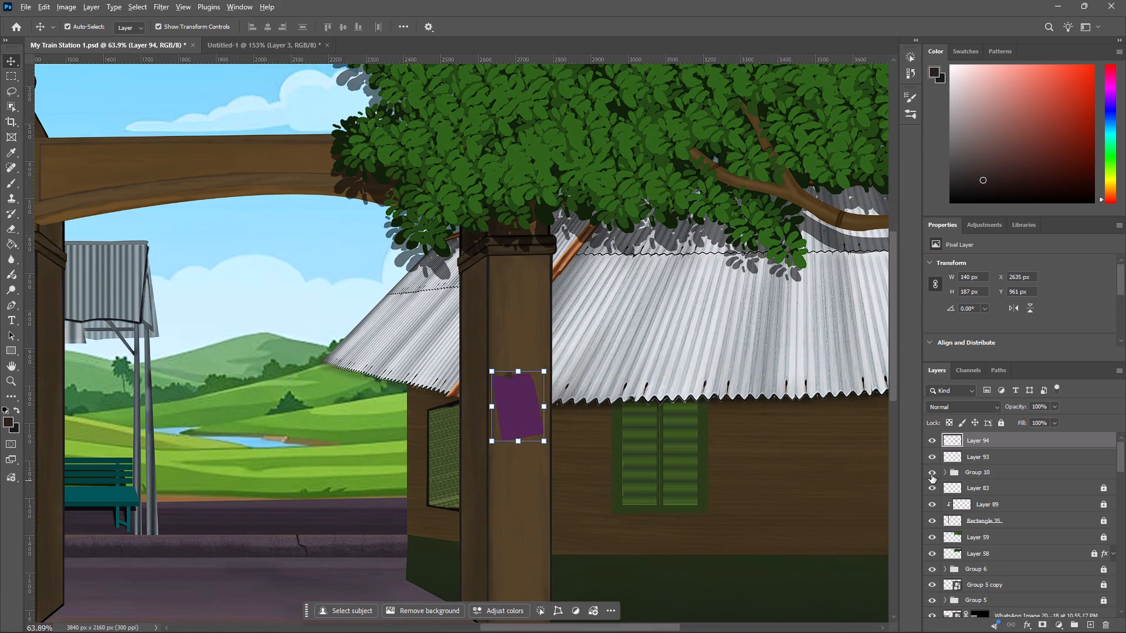
pyautogui.keyDown('alt'); pyautogui.scroll(1, 958, 463); pyautogui.keyUp('alt')
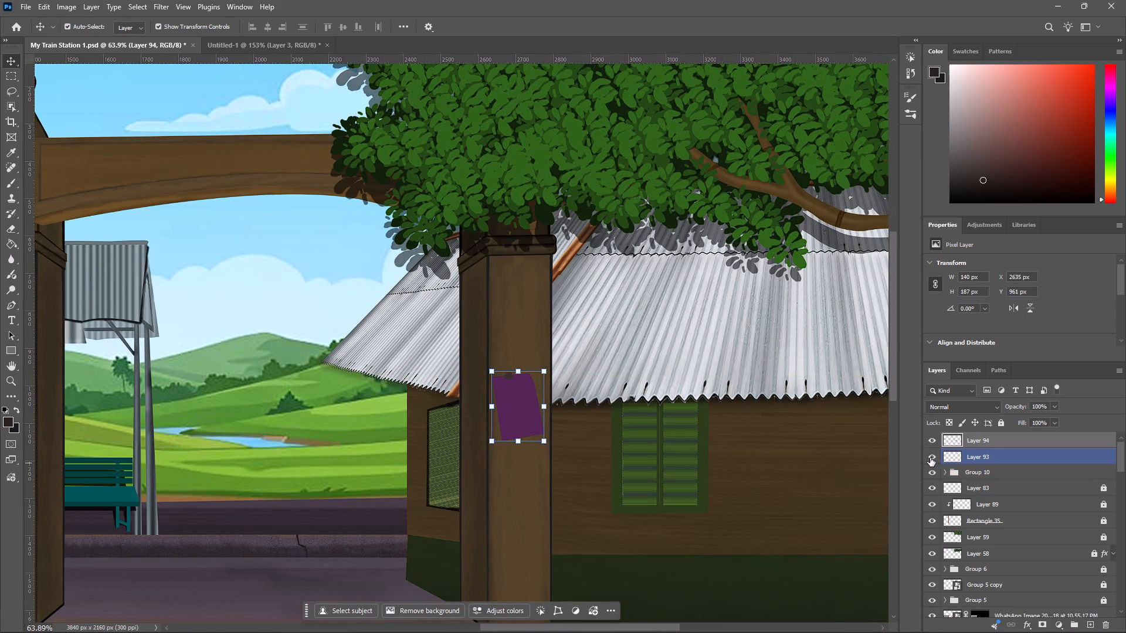
pyautogui.click(930, 458)
pyautogui.click(930, 458)
pyautogui.click(930, 458)
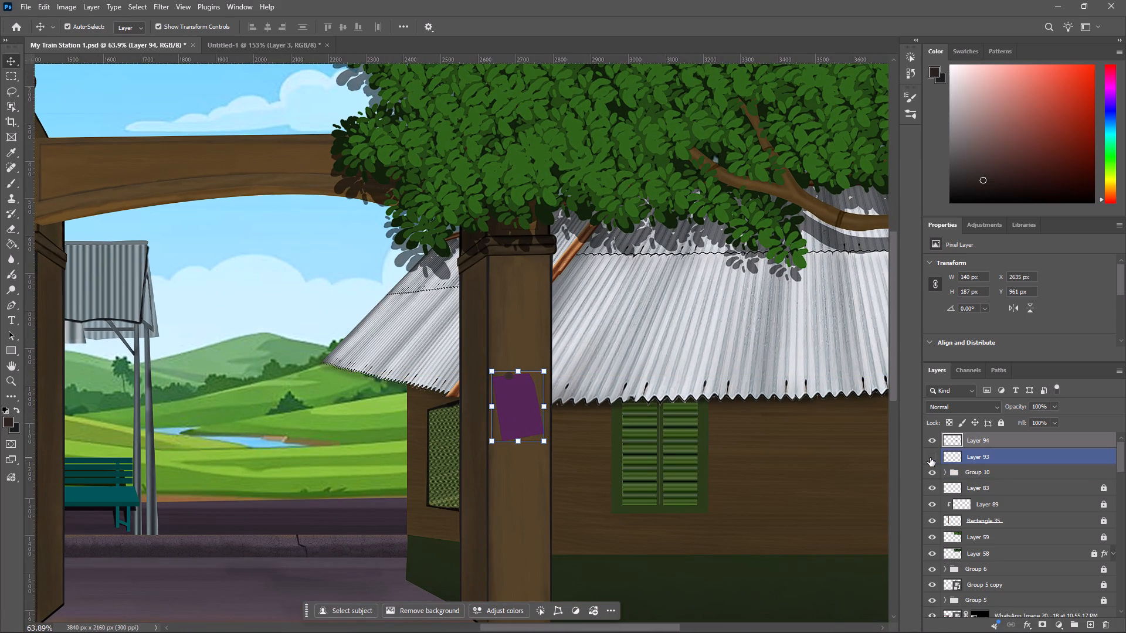
pyautogui.click(930, 458)
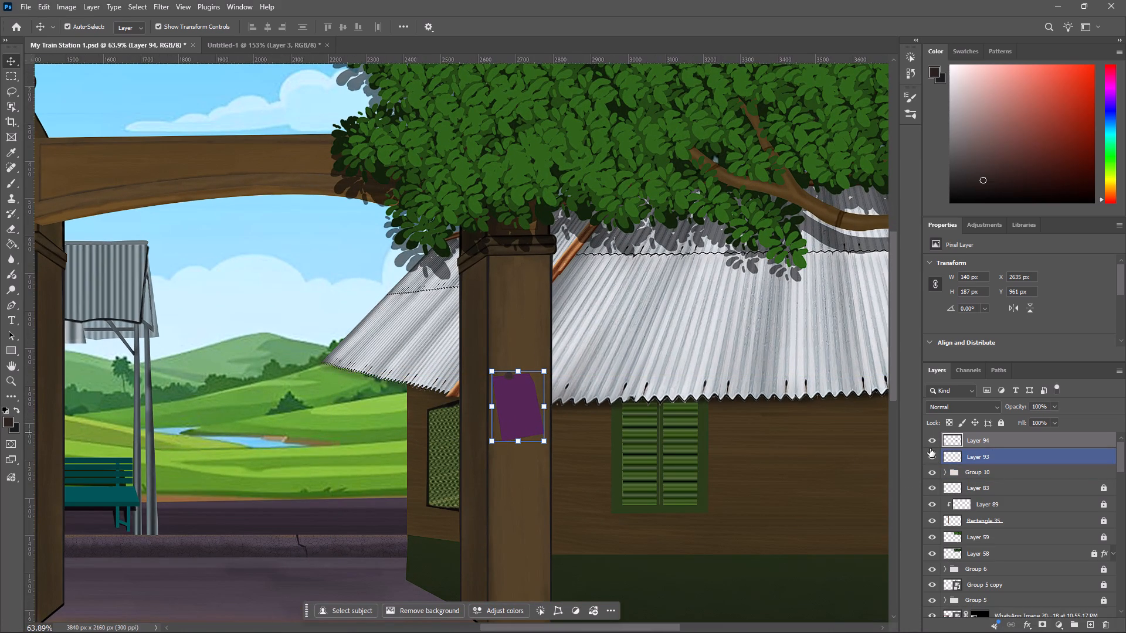
pyautogui.keyDown('alt'); pyautogui.scroll(-3, 801, 457); pyautogui.keyUp('alt')
pyautogui.click(937, 458)
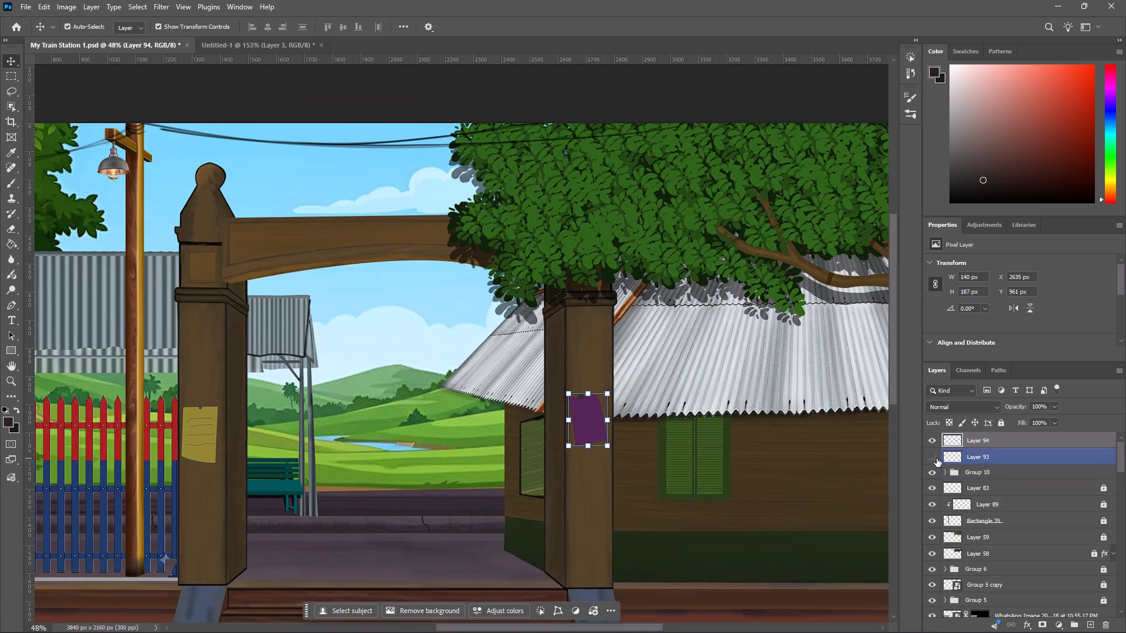
pyautogui.click(937, 458)
# Select Layer 93 beneath the purple note and choose the Soft Round brush from the General Brushes.
pyautogui.keyDown('alt'); pyautogui.scroll(5, 577, 433); pyautogui.keyUp('alt')
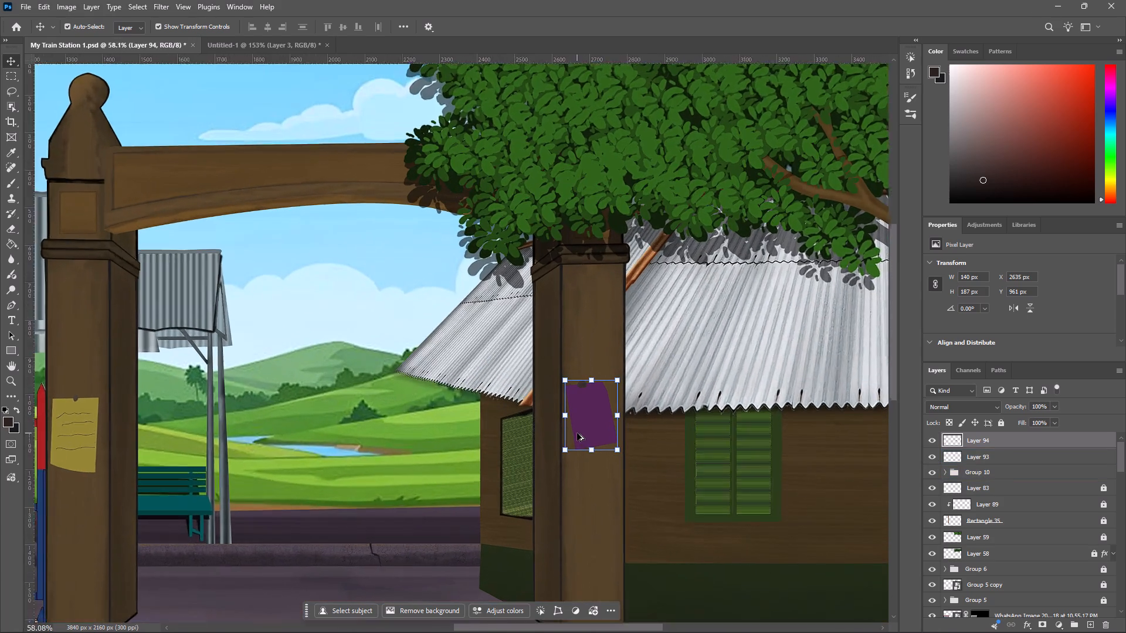
pyautogui.keyDown('alt'); pyautogui.scroll(9, 577, 418); pyautogui.keyUp('alt')
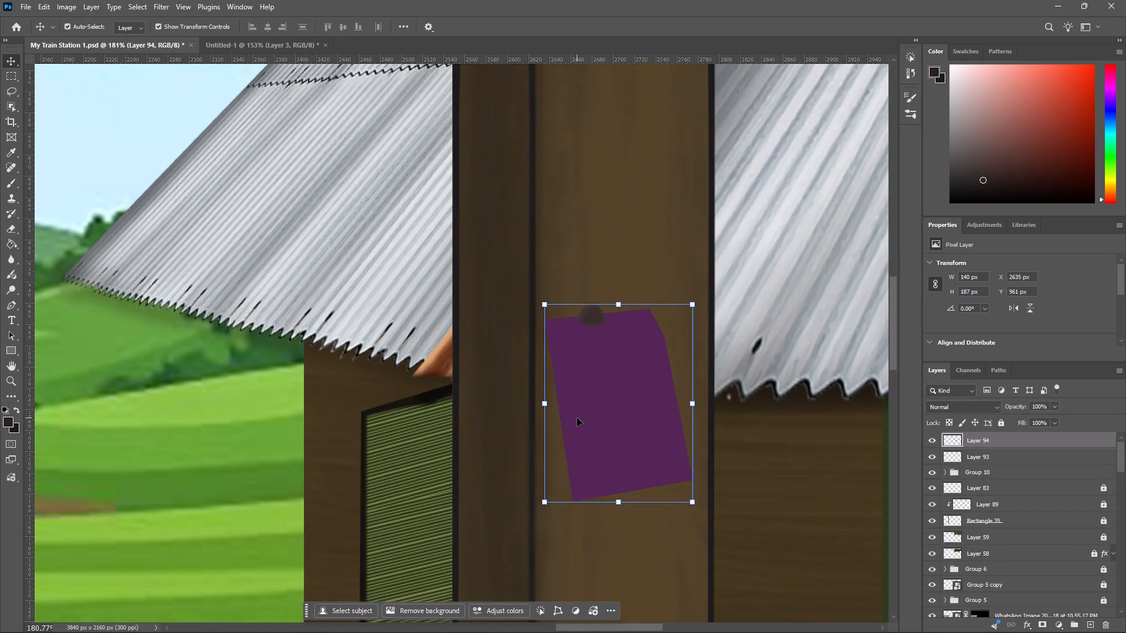
pyautogui.click(983, 460)
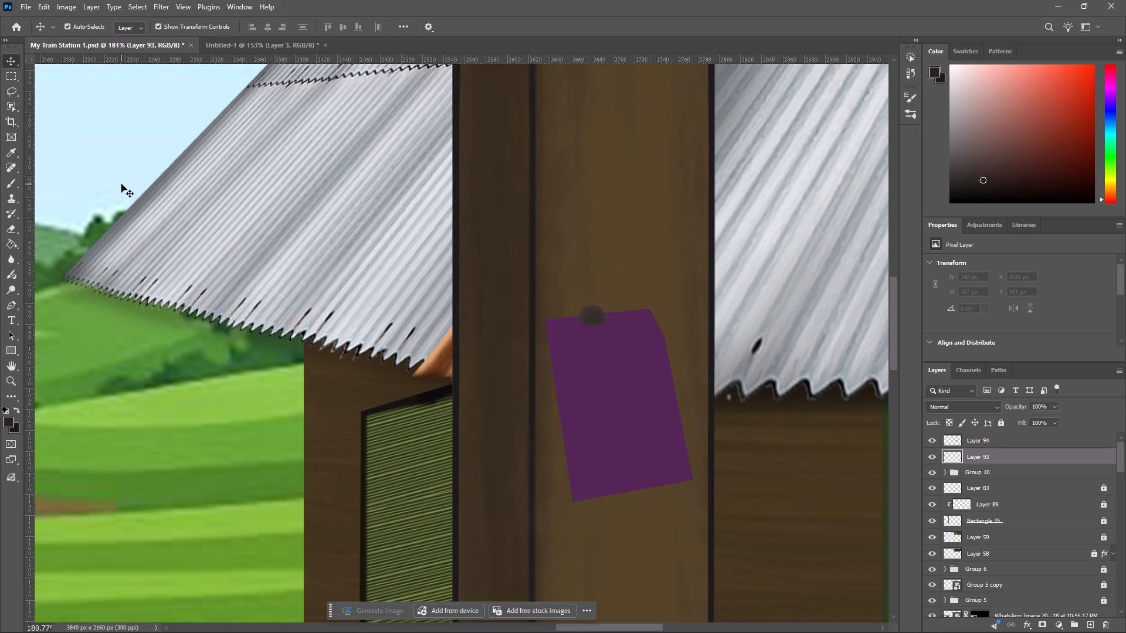
pyautogui.press('b')
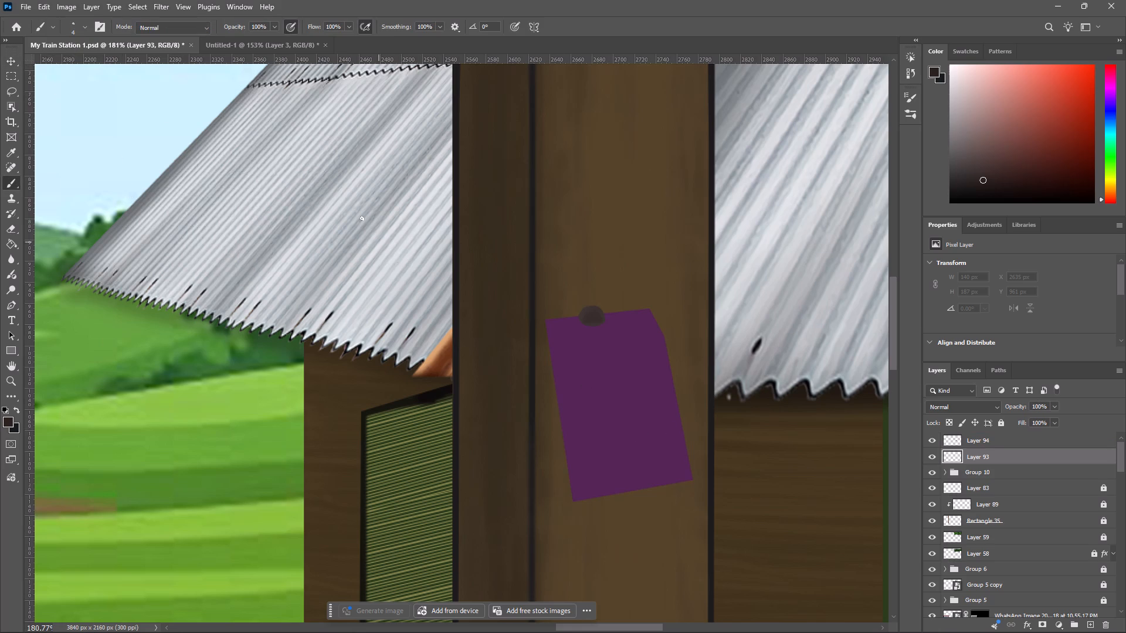
pyautogui.click(84, 28)
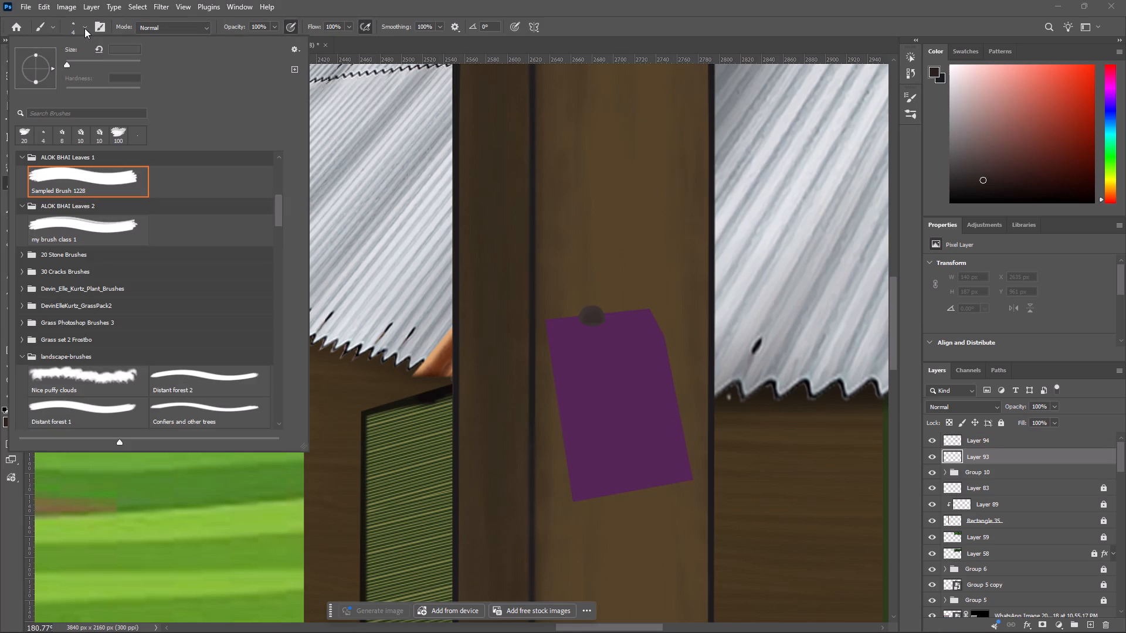
pyautogui.moveTo(274, 209); pyautogui.dragTo(274, 132)
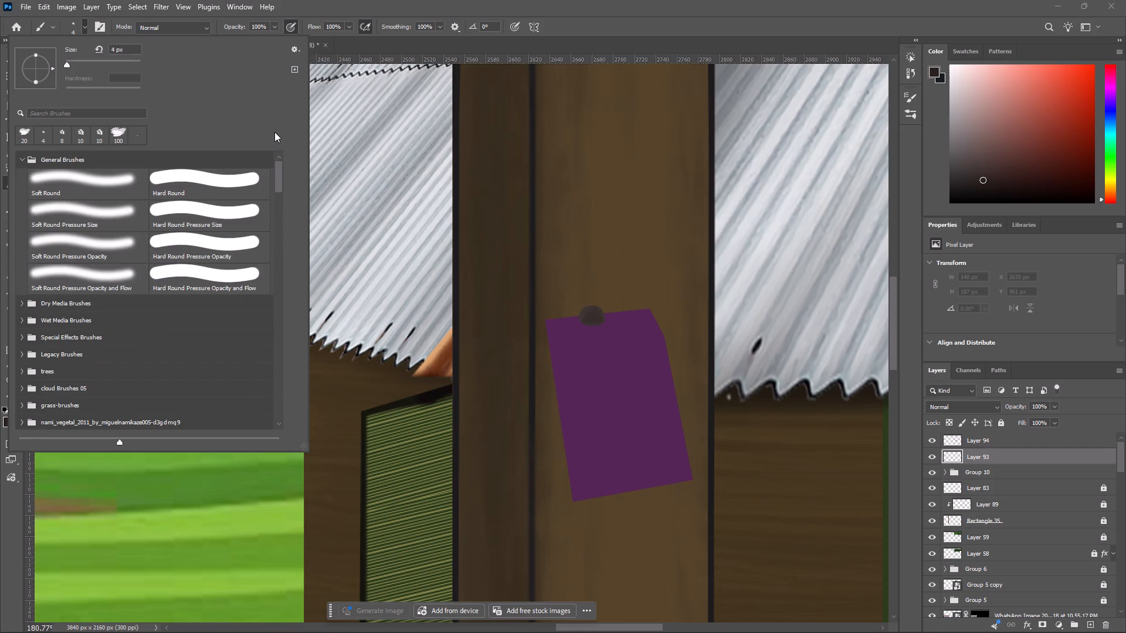
pyautogui.moveTo(274, 132); pyautogui.dragTo(274, 131)
pyautogui.click(88, 188)
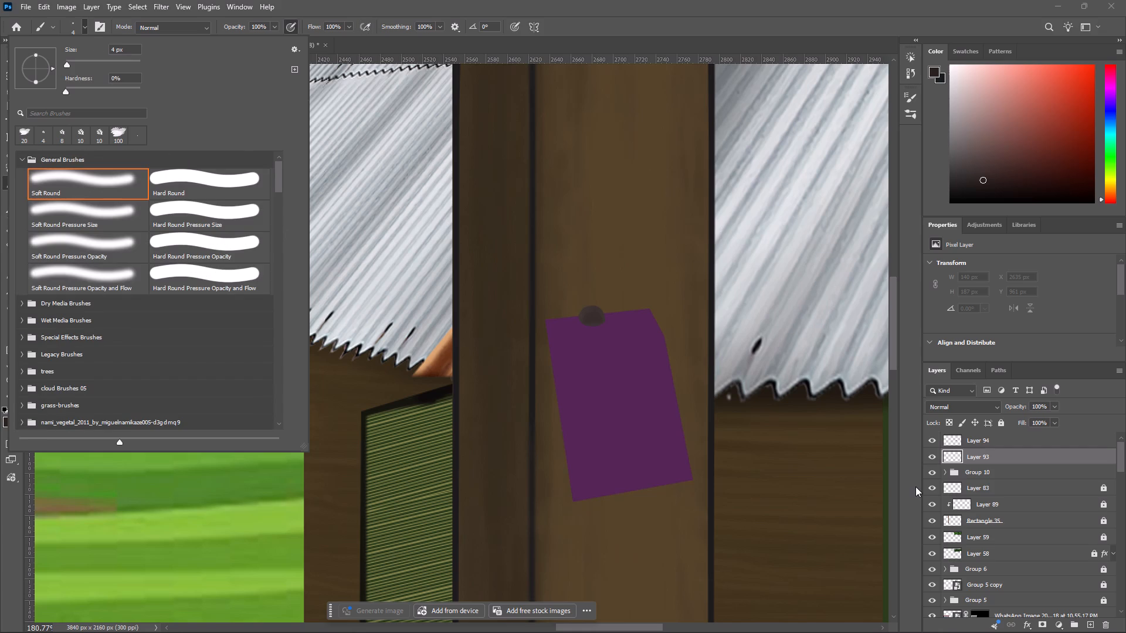
pyautogui.click(917, 496)
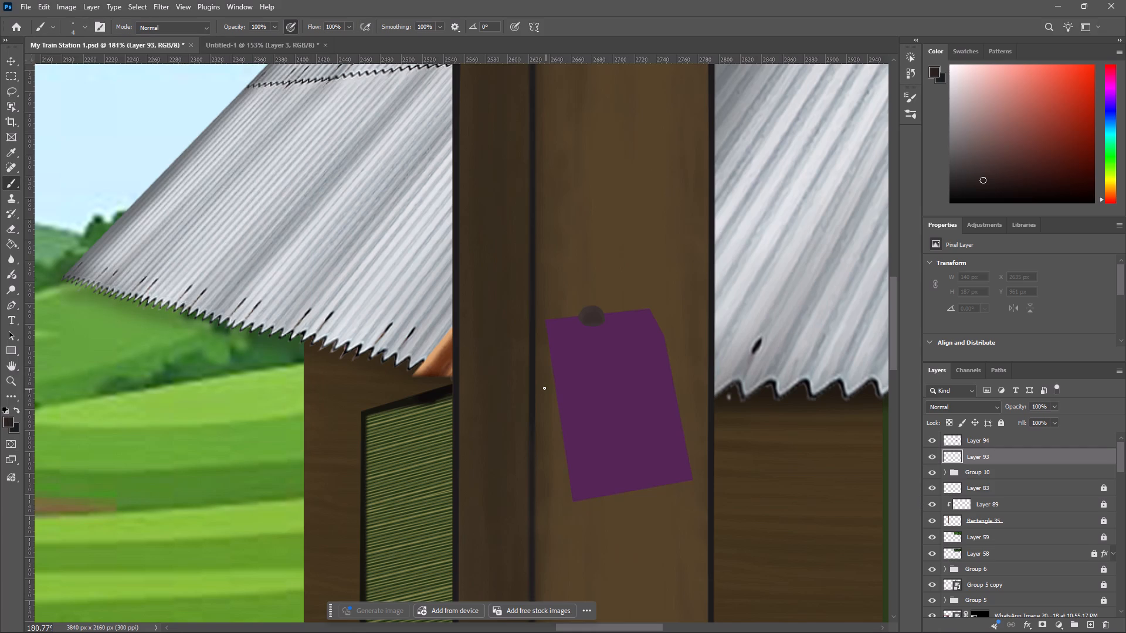
# Set the Soft Round brush to size 15 px, 59% opacity and 60% flow.
pyautogui.press(']')
pyautogui.press(']')
pyautogui.press(']')
pyautogui.press(']')
pyautogui.press(']')
pyautogui.press(']')
pyautogui.press(']')
pyautogui.moveTo(239, 28); pyautogui.dragTo(230, 31)
pyautogui.moveTo(230, 31); pyautogui.dragTo(215, 33)
pyautogui.moveTo(314, 28); pyautogui.dragTo(292, 33)
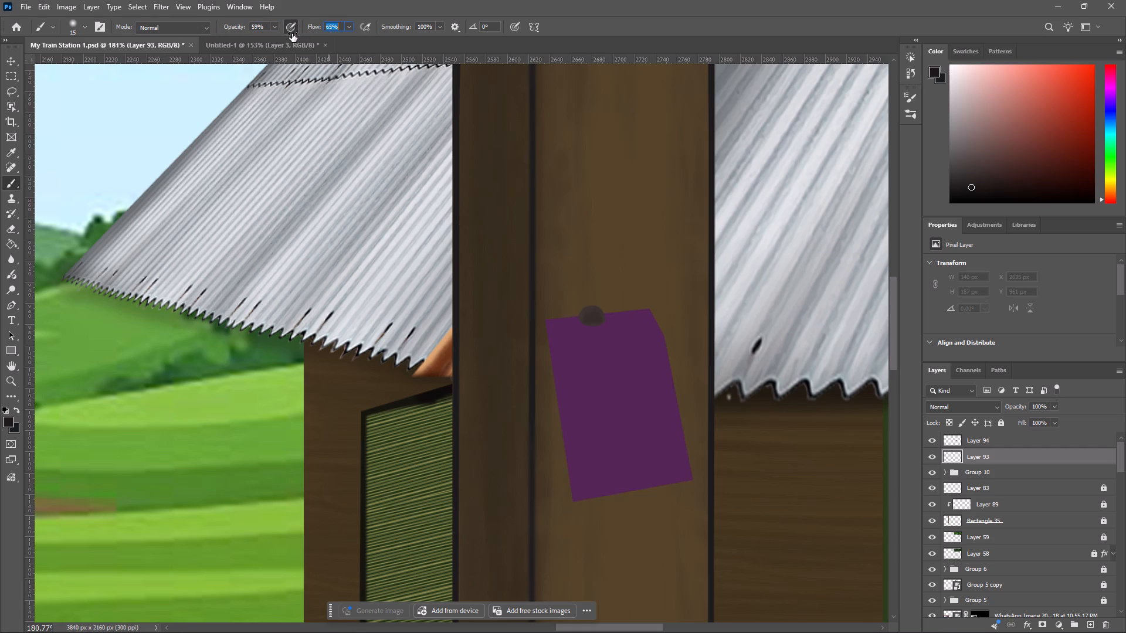
pyautogui.moveTo(292, 33); pyautogui.dragTo(290, 35)
# Paint a soft near-black shadow on Layer 93 along the full left edge of the purple note.
pyautogui.moveTo(548, 324); pyautogui.dragTo(551, 337)
pyautogui.moveTo(551, 337); pyautogui.dragTo(554, 369)
pyautogui.moveTo(554, 369); pyautogui.dragTo(558, 409)
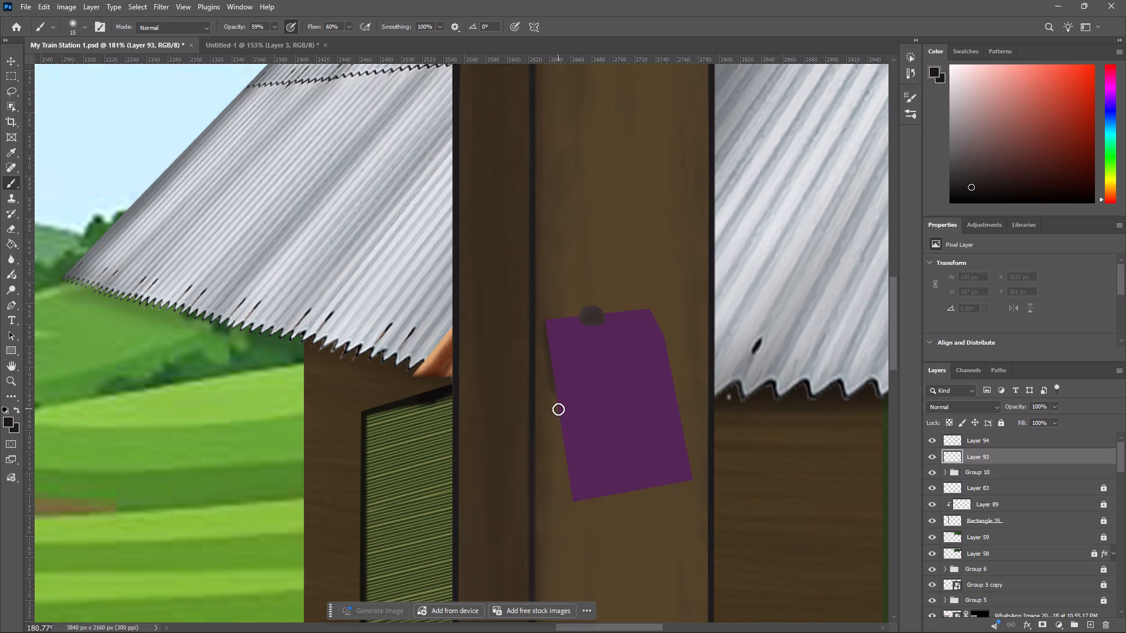
pyautogui.moveTo(558, 409); pyautogui.dragTo(564, 447)
pyautogui.moveTo(564, 447); pyautogui.dragTo(568, 475)
pyautogui.moveTo(568, 475); pyautogui.dragTo(568, 498)
pyautogui.moveTo(568, 498); pyautogui.dragTo(568, 499)
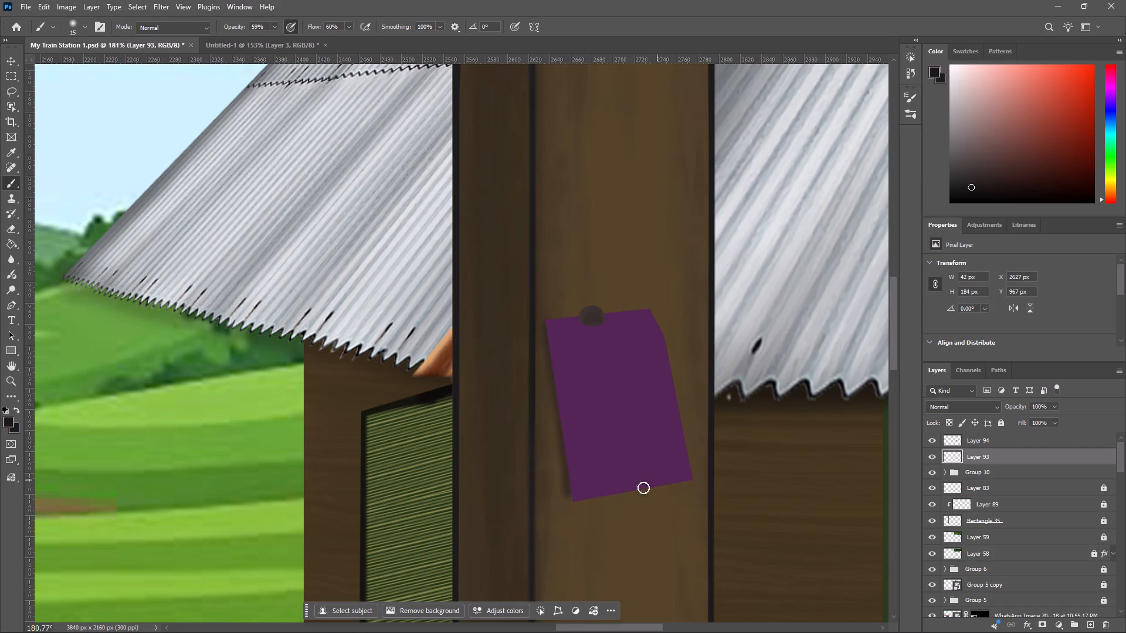
# Paint the soft shadow on Layer 93 along the purple note's bottom edge, from its lower-left to its lower-right corner.
pyautogui.moveTo(571, 499); pyautogui.dragTo(593, 499)
pyautogui.moveTo(593, 499); pyautogui.dragTo(633, 489)
pyautogui.moveTo(633, 489); pyautogui.dragTo(668, 481)
pyautogui.moveTo(668, 481); pyautogui.dragTo(689, 478)
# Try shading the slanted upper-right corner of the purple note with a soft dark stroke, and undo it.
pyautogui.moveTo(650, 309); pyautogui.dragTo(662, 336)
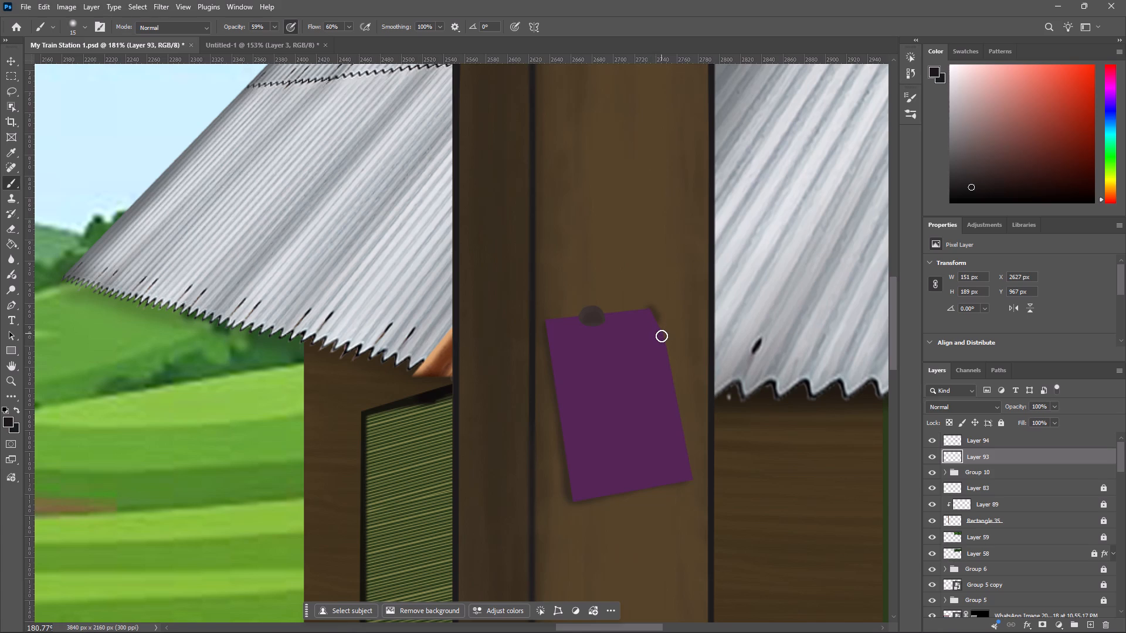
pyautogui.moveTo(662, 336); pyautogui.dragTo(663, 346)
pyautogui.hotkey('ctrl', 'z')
# Paint the soft shadow on Layer 93 along the purple note's right edge, from its upper-right to its lower-right corner.
pyautogui.moveTo(647, 315); pyautogui.dragTo(653, 325)
pyautogui.moveTo(653, 325); pyautogui.dragTo(660, 341)
pyautogui.moveTo(660, 341); pyautogui.dragTo(669, 378)
pyautogui.moveTo(669, 378); pyautogui.dragTo(677, 441)
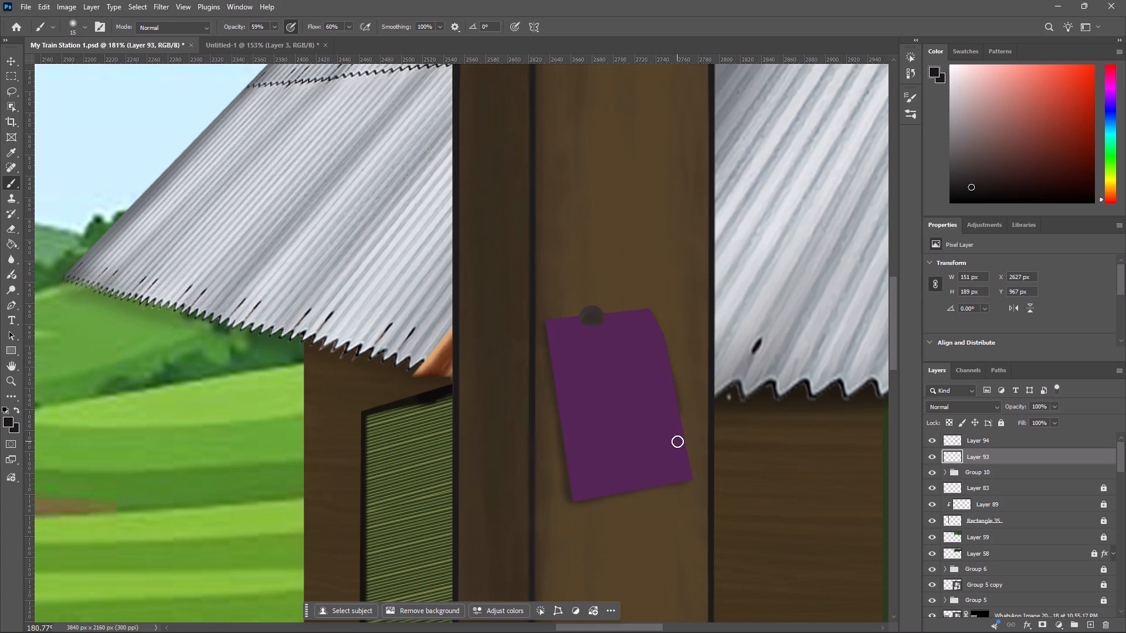
pyautogui.moveTo(677, 441); pyautogui.dragTo(680, 478)
pyautogui.moveTo(691, 478); pyautogui.dragTo(688, 464)
pyautogui.moveTo(688, 464); pyautogui.dragTo(660, 382)
pyautogui.moveTo(660, 382); pyautogui.dragTo(650, 349)
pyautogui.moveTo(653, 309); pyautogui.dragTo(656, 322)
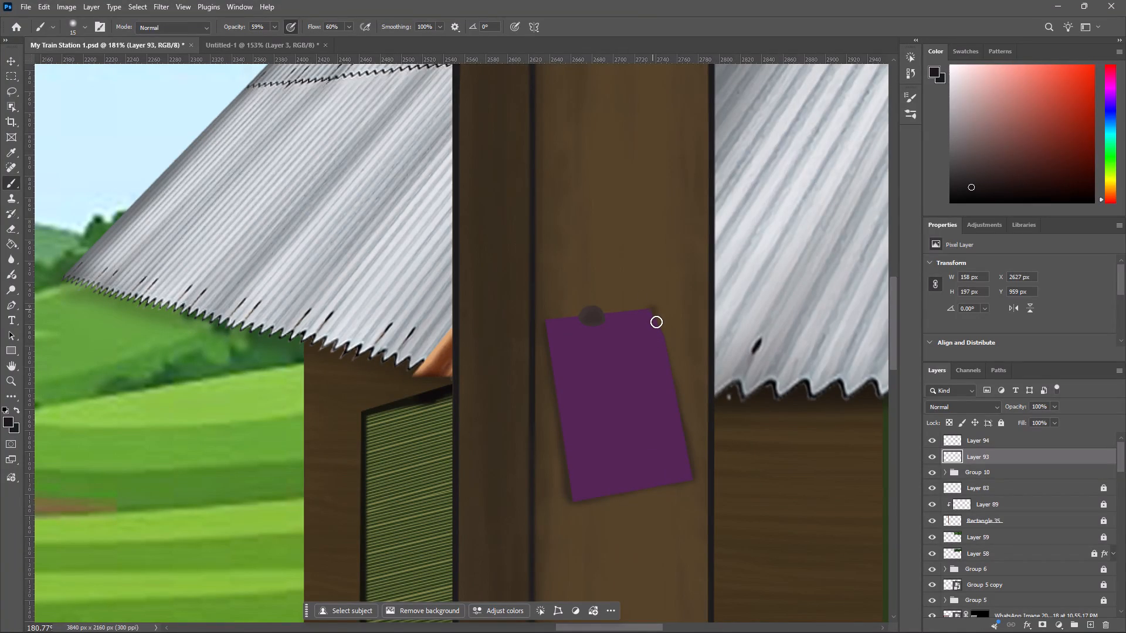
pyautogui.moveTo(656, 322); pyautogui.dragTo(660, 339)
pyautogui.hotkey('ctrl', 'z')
# Paint the soft shadow on Layer 93 around the purple note's slanted upper-right corner and along its top edge.
pyautogui.moveTo(645, 314); pyautogui.dragTo(661, 346)
pyautogui.moveTo(661, 346); pyautogui.dragTo(665, 389)
pyautogui.moveTo(550, 322); pyautogui.dragTo(609, 316)
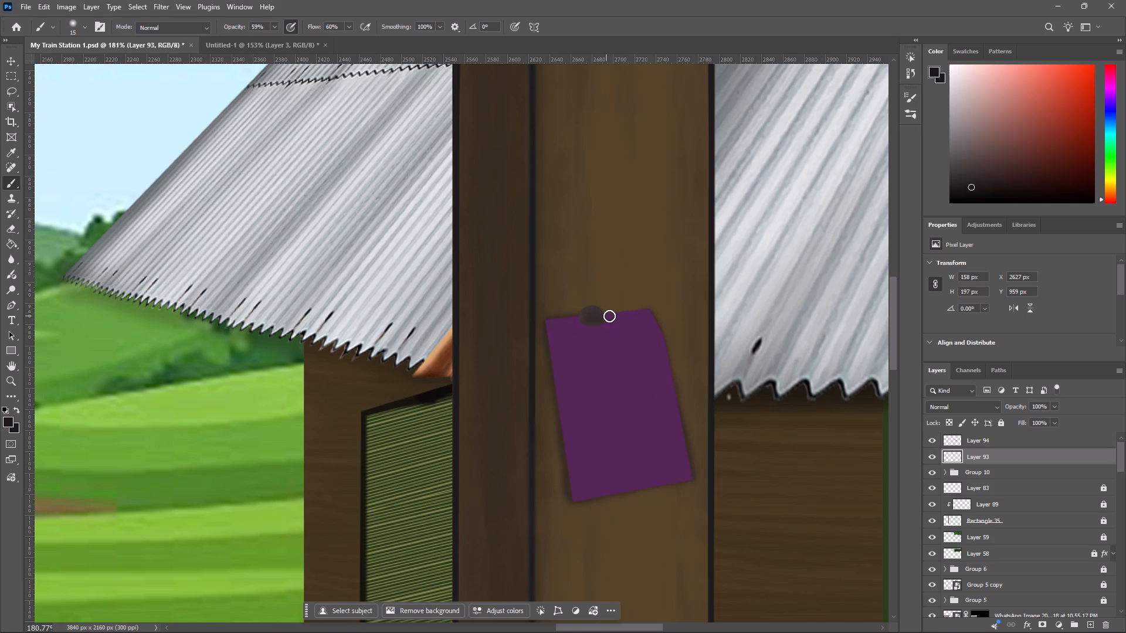
pyautogui.moveTo(609, 316); pyautogui.dragTo(648, 314)
pyautogui.moveTo(648, 314); pyautogui.dragTo(649, 314)
# Lower the opacity of the shadow layer, Layer 93, to 60%.
pyautogui.keyDown('ctrl'); pyautogui.scroll(-7, 720, 378); pyautogui.keyUp('ctrl')
pyautogui.keyDown('alt'); pyautogui.scroll(-10, 626, 379); pyautogui.keyUp('alt')
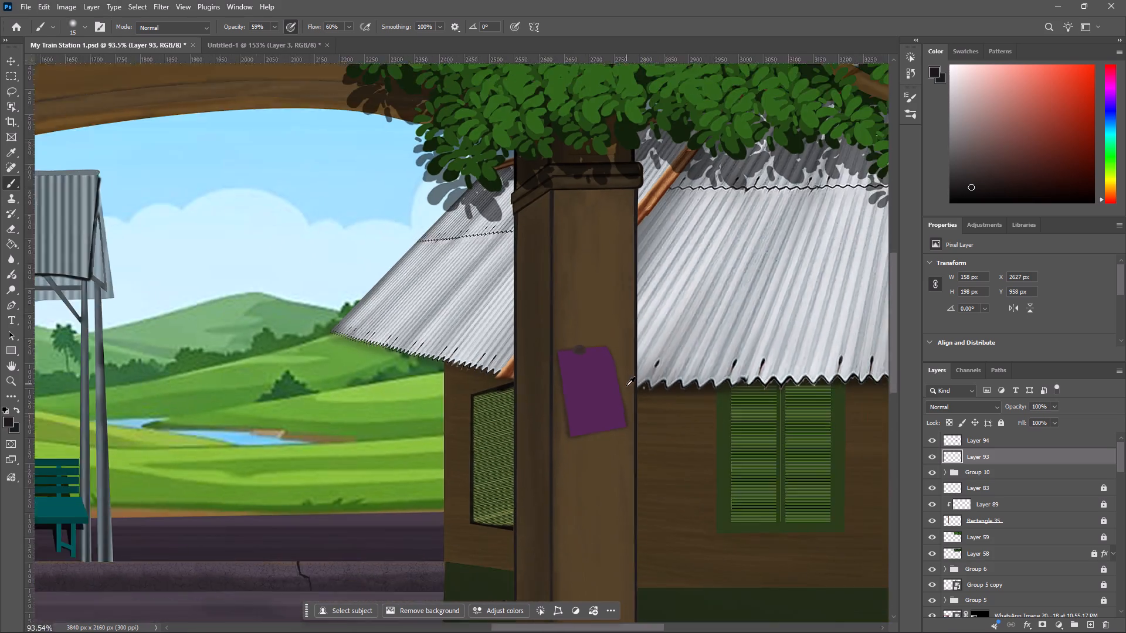
pyautogui.keyDown('alt'); pyautogui.scroll(-8, 626, 386); pyautogui.keyUp('alt')
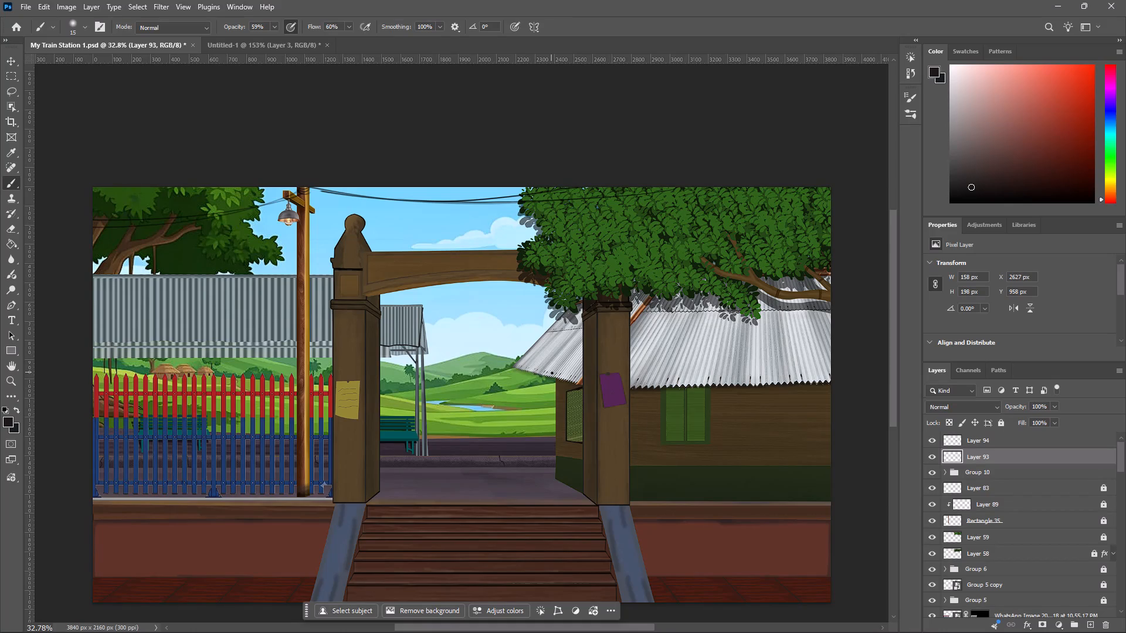
pyautogui.keyDown('ctrl'); pyautogui.scroll(6, 552, 373); pyautogui.keyUp('ctrl')
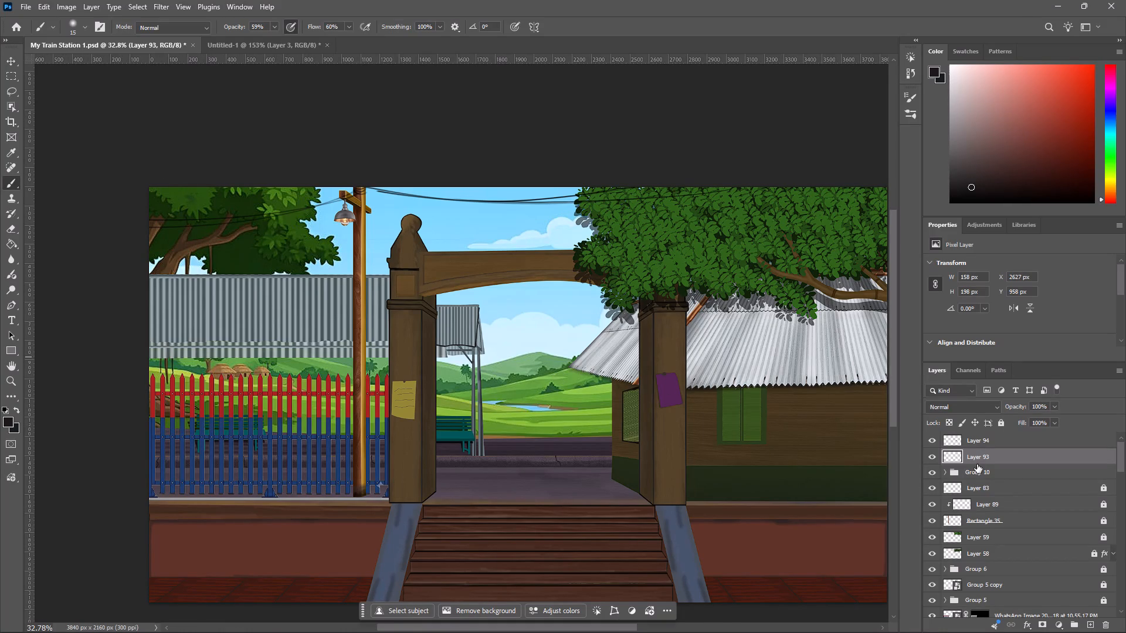
pyautogui.keyDown('alt'); pyautogui.scroll(7, 718, 432); pyautogui.keyUp('alt')
pyautogui.keyDown('alt'); pyautogui.scroll(10, 636, 369); pyautogui.keyUp('alt')
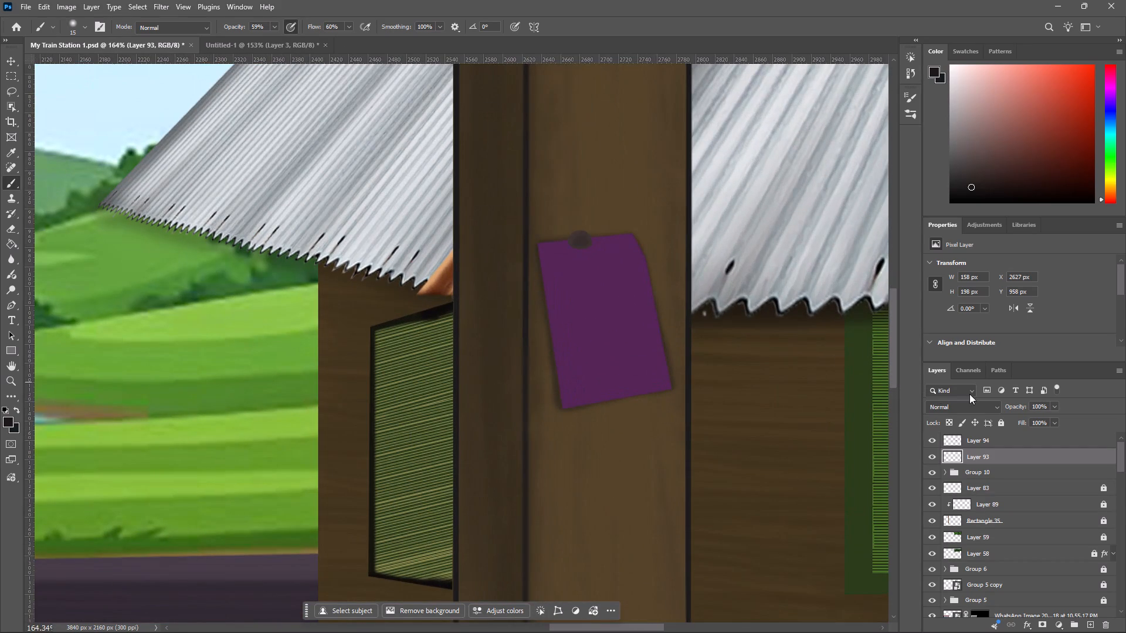
pyautogui.moveTo(1012, 409); pyautogui.dragTo(1005, 409)
pyautogui.moveTo(1005, 409); pyautogui.dragTo(992, 409)
pyautogui.moveTo(992, 409); pyautogui.dragTo(988, 409)
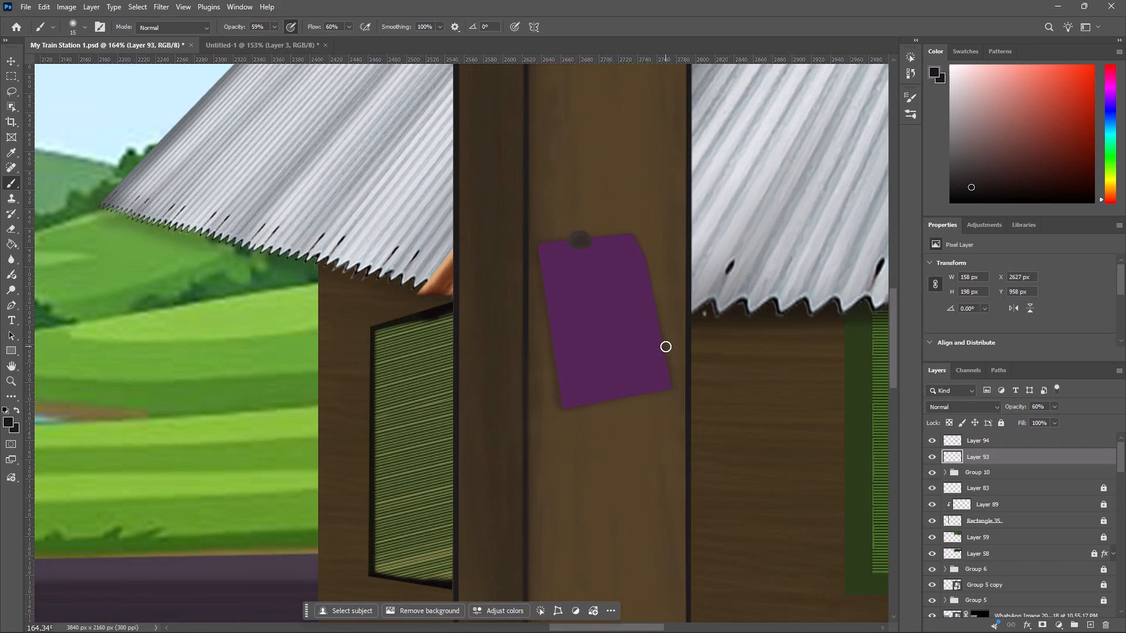
# Compare the purple note and its softened shadow with the yellow note on the left-hand gate pillar and the whole scene.
pyautogui.keyDown('alt'); pyautogui.scroll(-7, 666, 346); pyautogui.keyUp('alt')
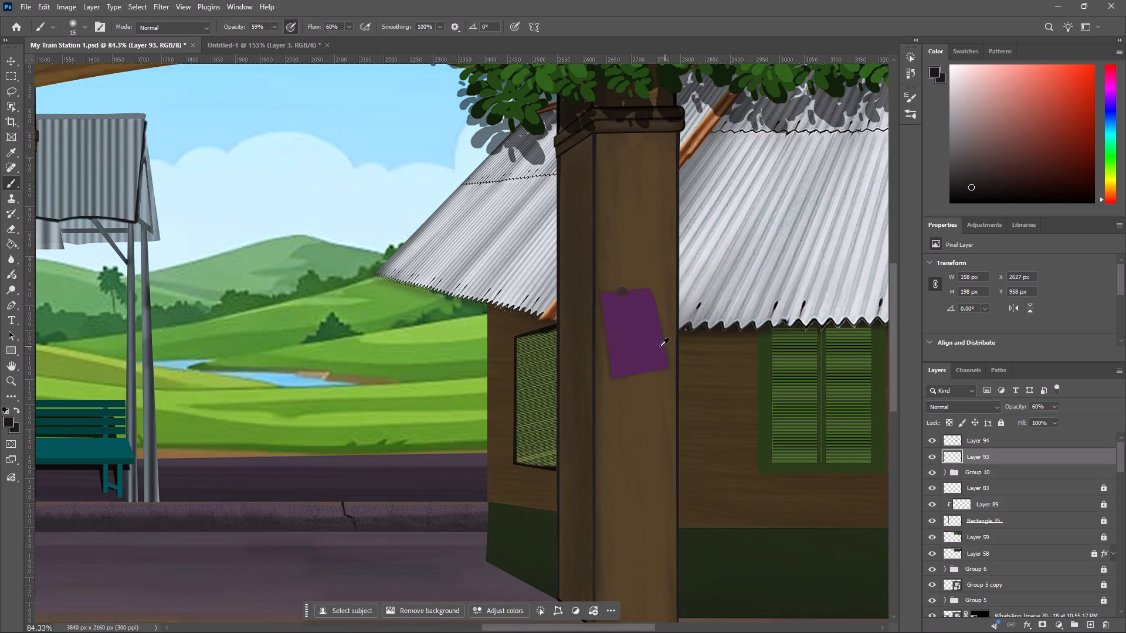
pyautogui.press('space')
pyautogui.press('space')
pyautogui.press('space')
pyautogui.press('space')
pyautogui.press('space')
pyautogui.press('space')
pyautogui.press('space')
pyautogui.press('space')
pyautogui.press('space')
pyautogui.press('space')
pyautogui.press('space')
pyautogui.press('space')
pyautogui.press('space')
pyautogui.press('space')
pyautogui.press('space')
pyautogui.press('space')
pyautogui.press('space')
pyautogui.press('space')
pyautogui.press('space')
pyautogui.press('space')
pyautogui.moveTo(161, 328); pyautogui.dragTo(262, 328)
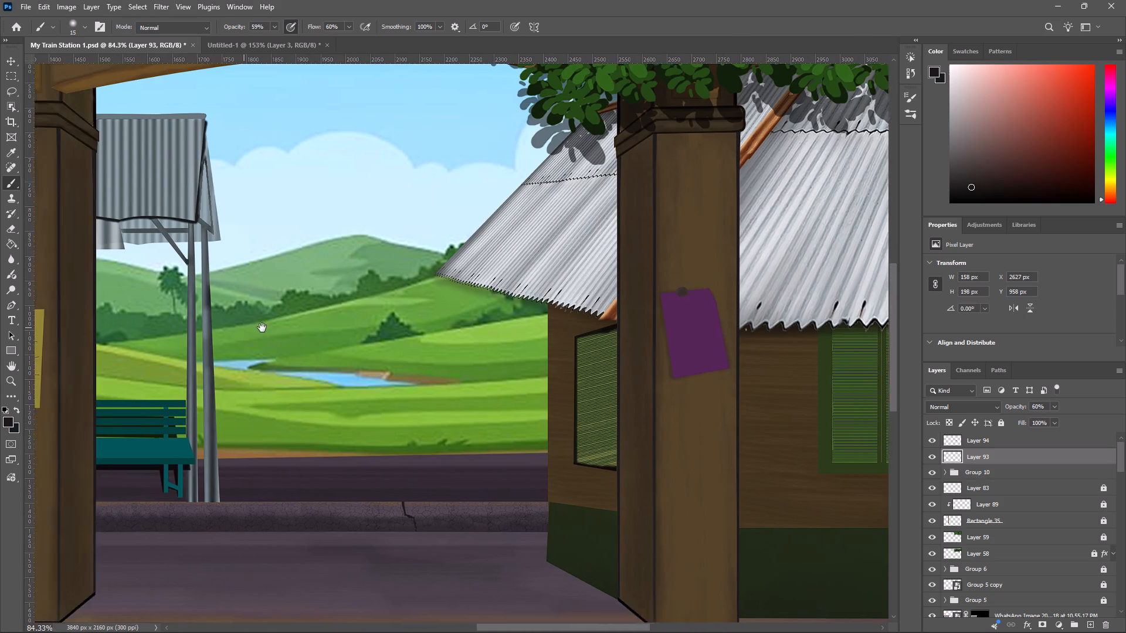
pyautogui.moveTo(262, 328); pyautogui.dragTo(510, 328)
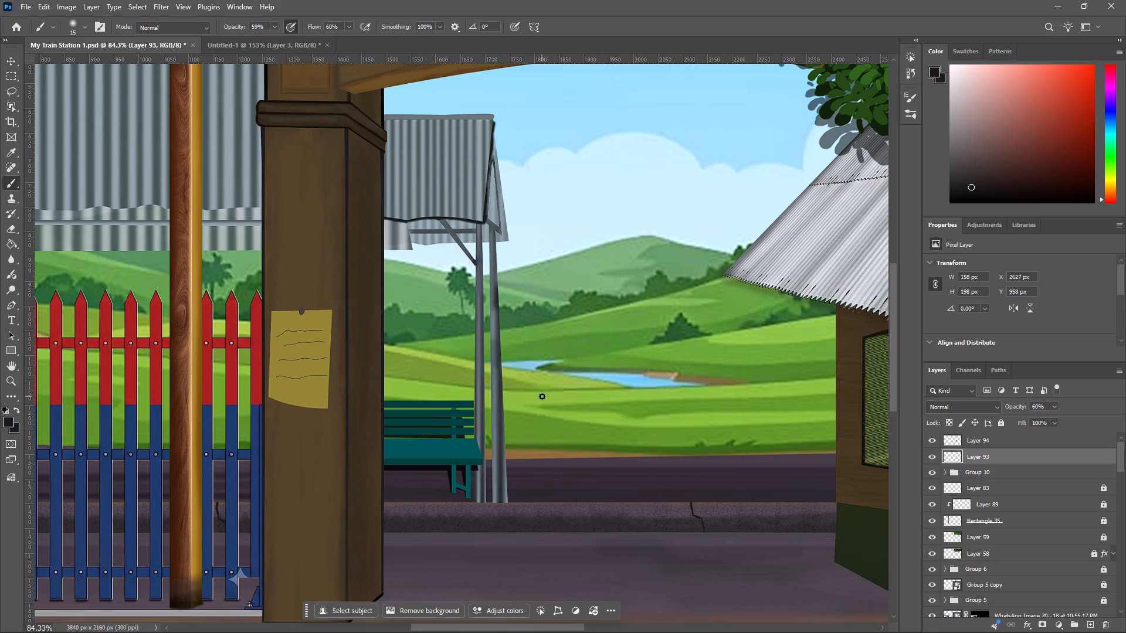
pyautogui.keyDown('ctrl'); pyautogui.scroll(-6, 542, 396); pyautogui.keyUp('ctrl')
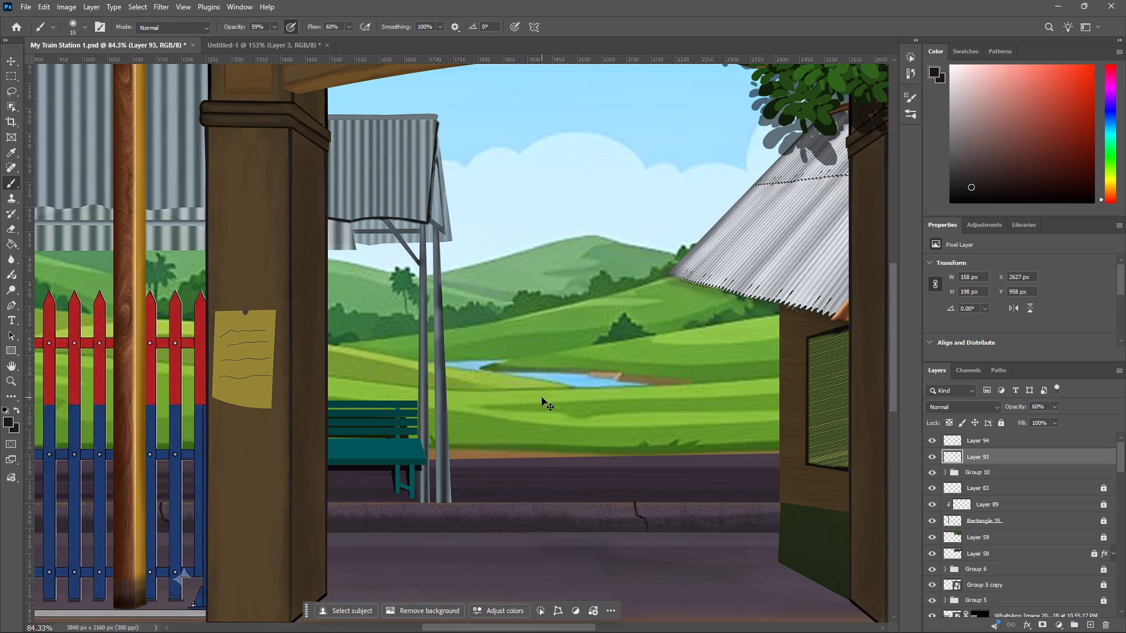
pyautogui.keyDown('alt'); pyautogui.scroll(-8, 542, 397); pyautogui.keyUp('alt')
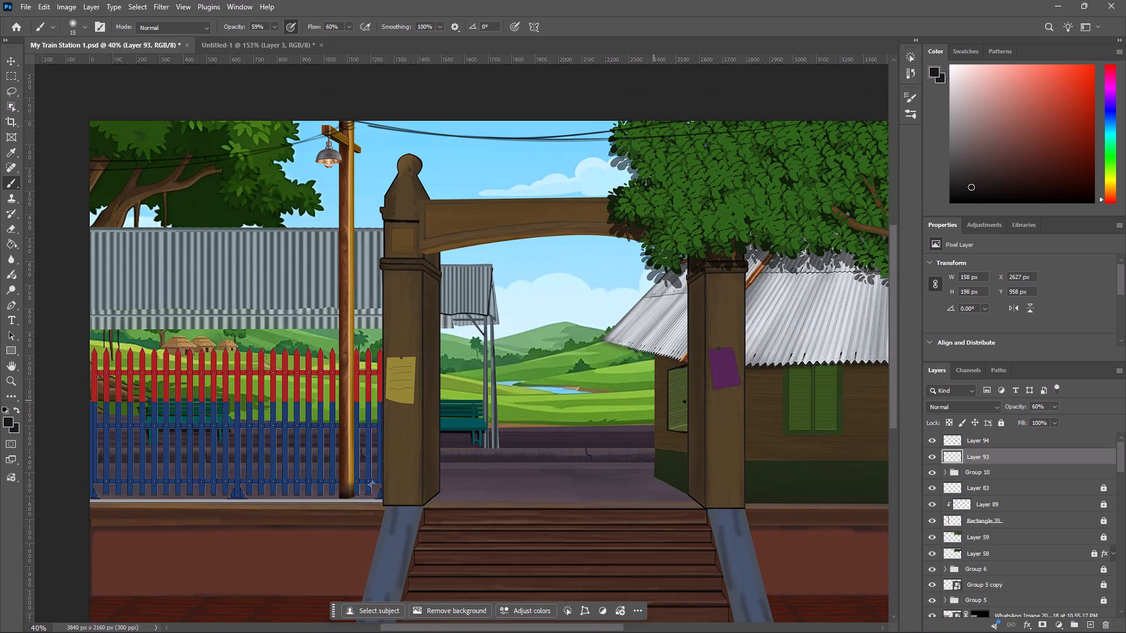
pyautogui.keyDown('alt'); pyautogui.scroll(1, 863, 416); pyautogui.keyUp('alt')
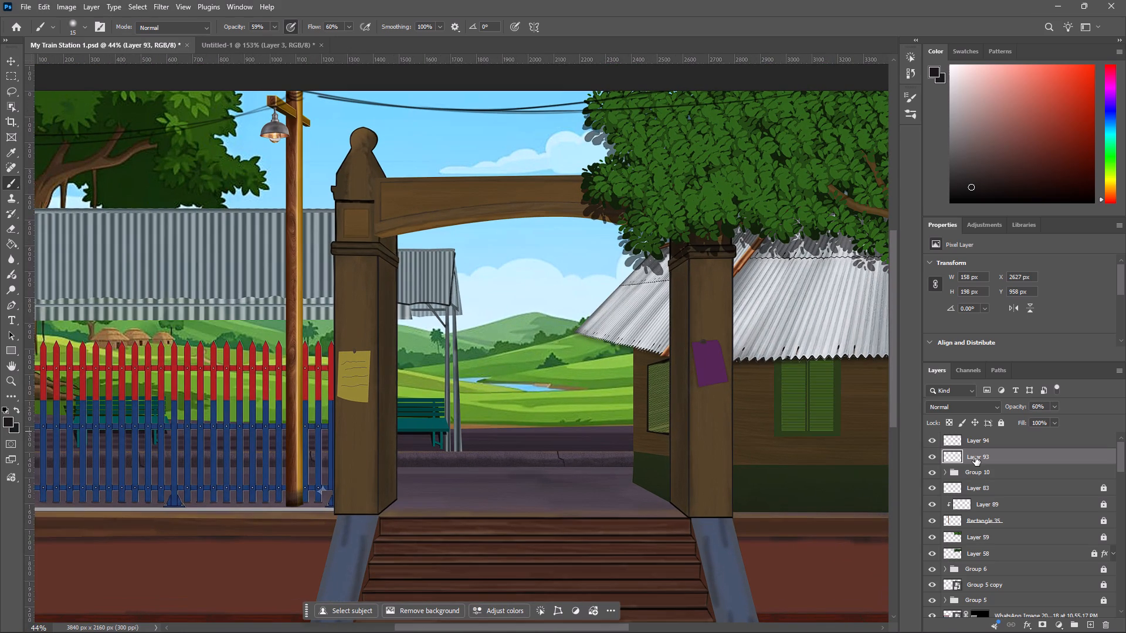
# Add a new empty layer directly above the purple note's Layer 94.
pyautogui.click(975, 457)
pyautogui.click(986, 443)
pyautogui.keyDown('alt'); pyautogui.scroll(3, 858, 424); pyautogui.keyUp('alt')
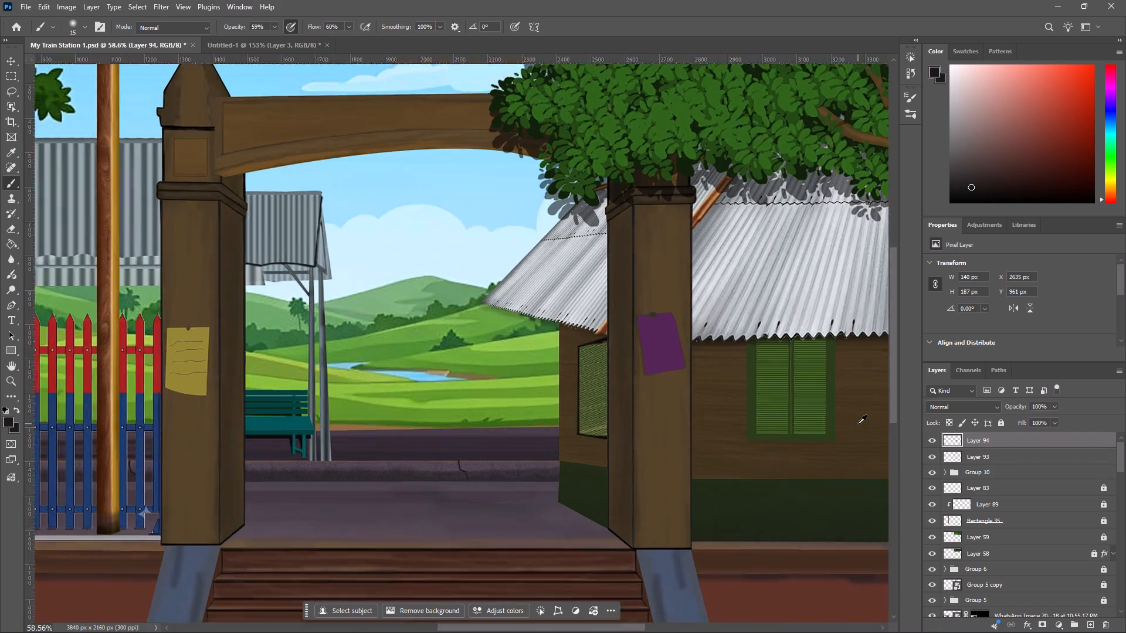
pyautogui.keyDown('alt'); pyautogui.scroll(3, 858, 424); pyautogui.keyUp('alt')
pyautogui.keyDown('alt'); pyautogui.scroll(2, 686, 376); pyautogui.keyUp('alt')
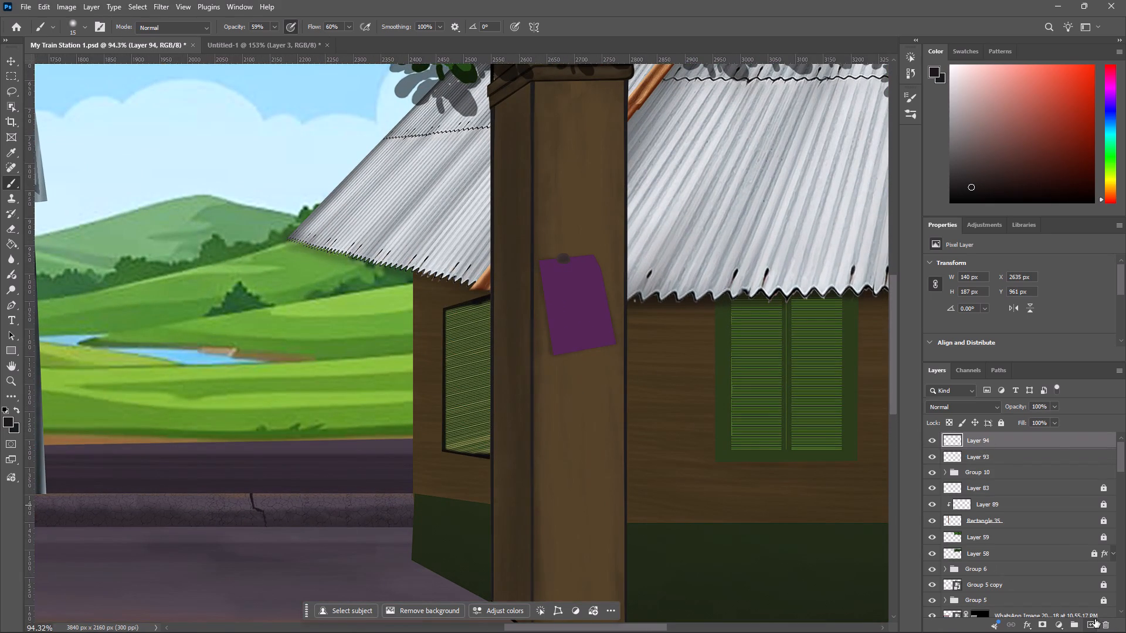
pyautogui.click(1090, 619)
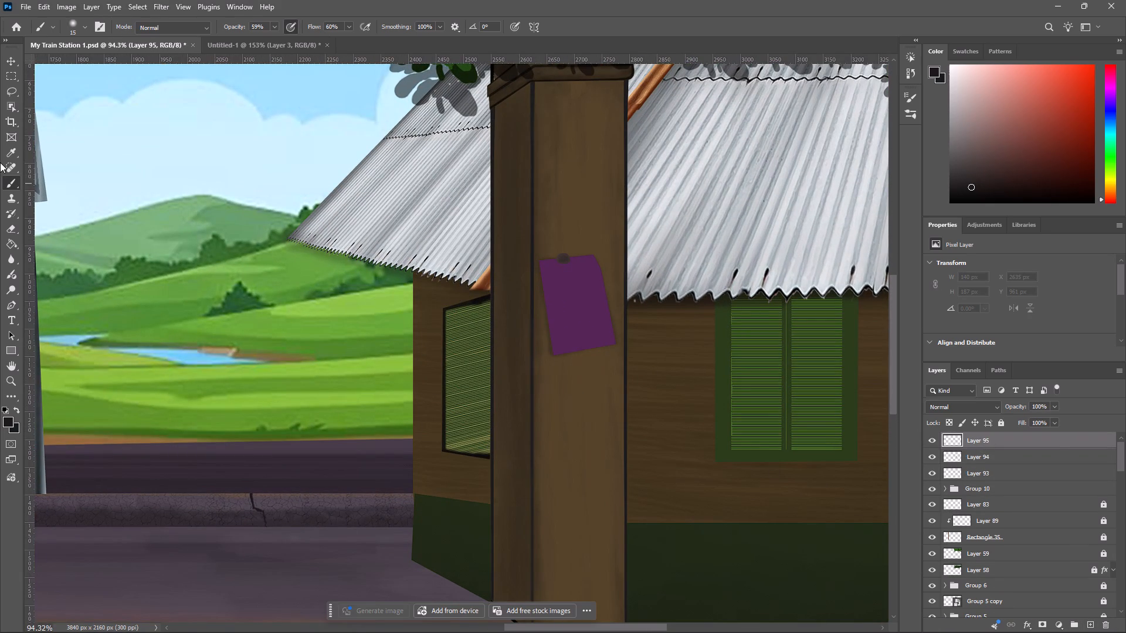
# Switch the brush to Hard Round at 15 px and set the foreground colour to a very pale pinkish white.
pyautogui.click(83, 26)
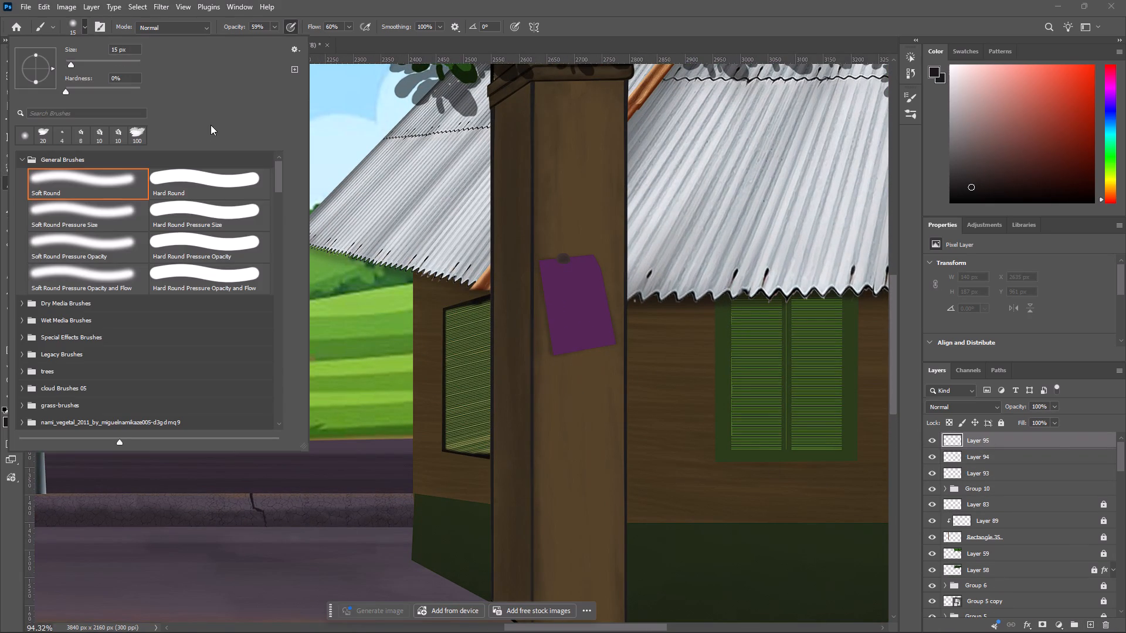
pyautogui.click(201, 175)
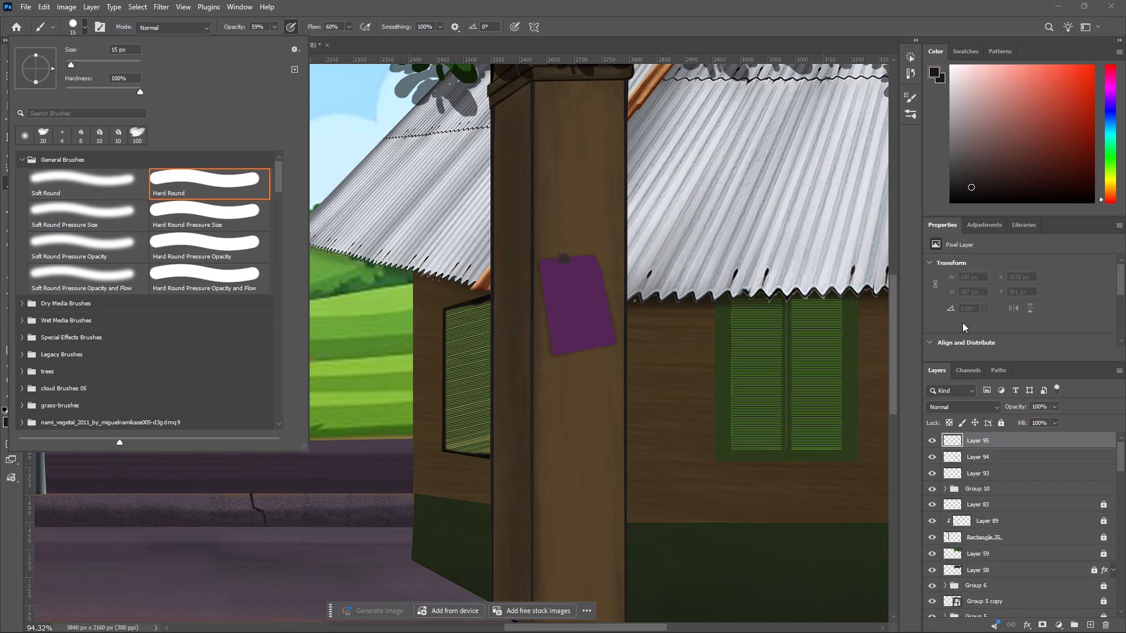
pyautogui.click(915, 330)
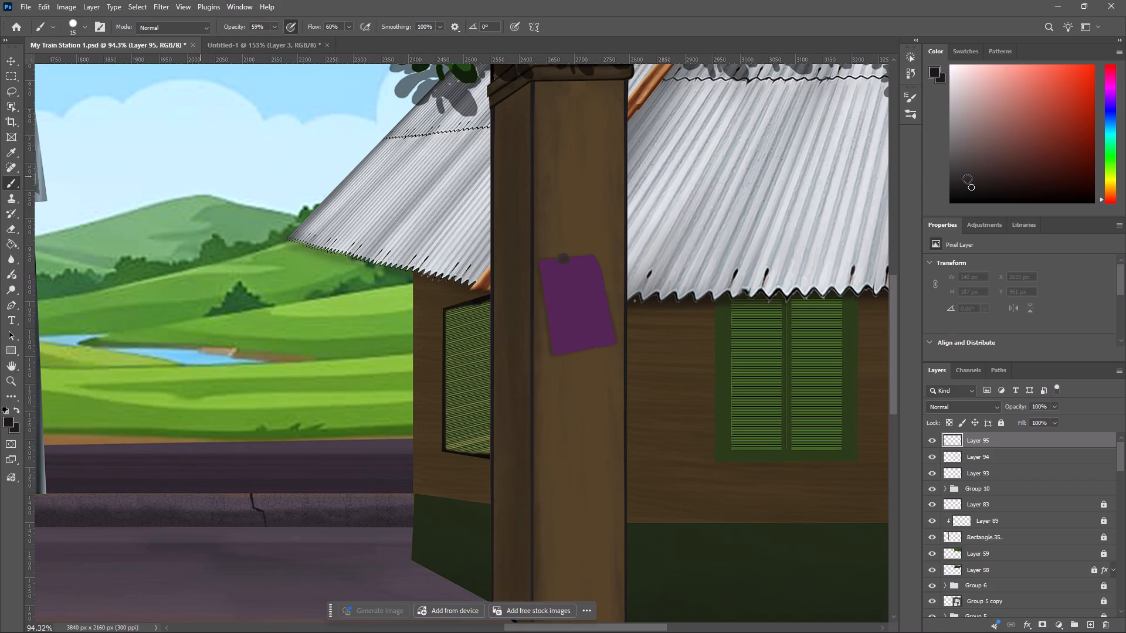
pyautogui.moveTo(969, 178); pyautogui.dragTo(955, 76)
pyautogui.click(84, 26)
pyautogui.click(84, 26)
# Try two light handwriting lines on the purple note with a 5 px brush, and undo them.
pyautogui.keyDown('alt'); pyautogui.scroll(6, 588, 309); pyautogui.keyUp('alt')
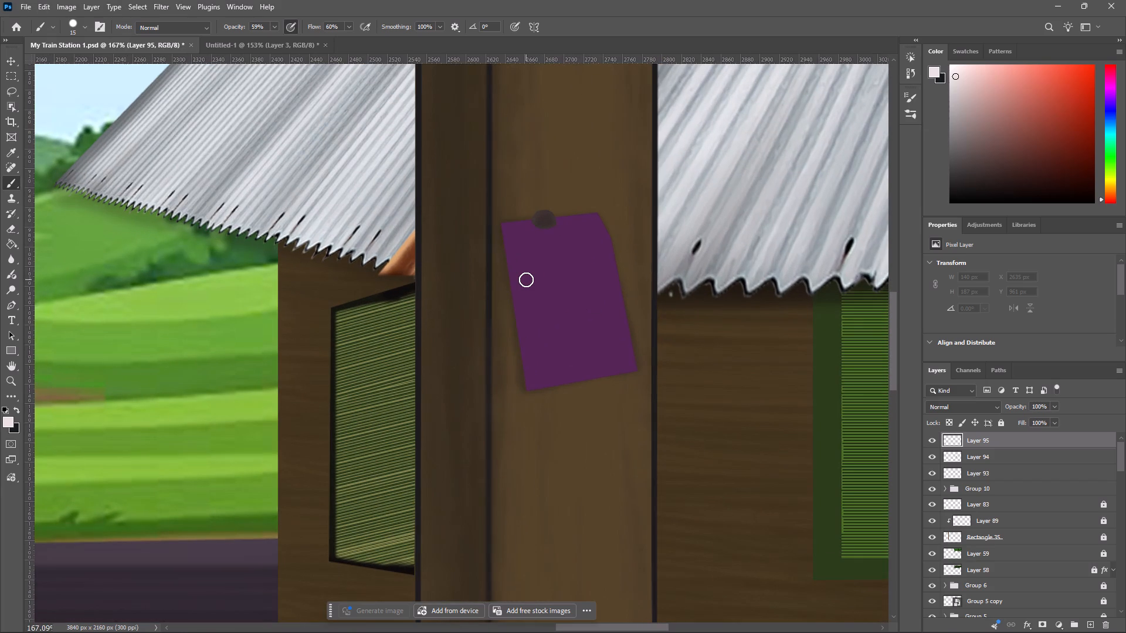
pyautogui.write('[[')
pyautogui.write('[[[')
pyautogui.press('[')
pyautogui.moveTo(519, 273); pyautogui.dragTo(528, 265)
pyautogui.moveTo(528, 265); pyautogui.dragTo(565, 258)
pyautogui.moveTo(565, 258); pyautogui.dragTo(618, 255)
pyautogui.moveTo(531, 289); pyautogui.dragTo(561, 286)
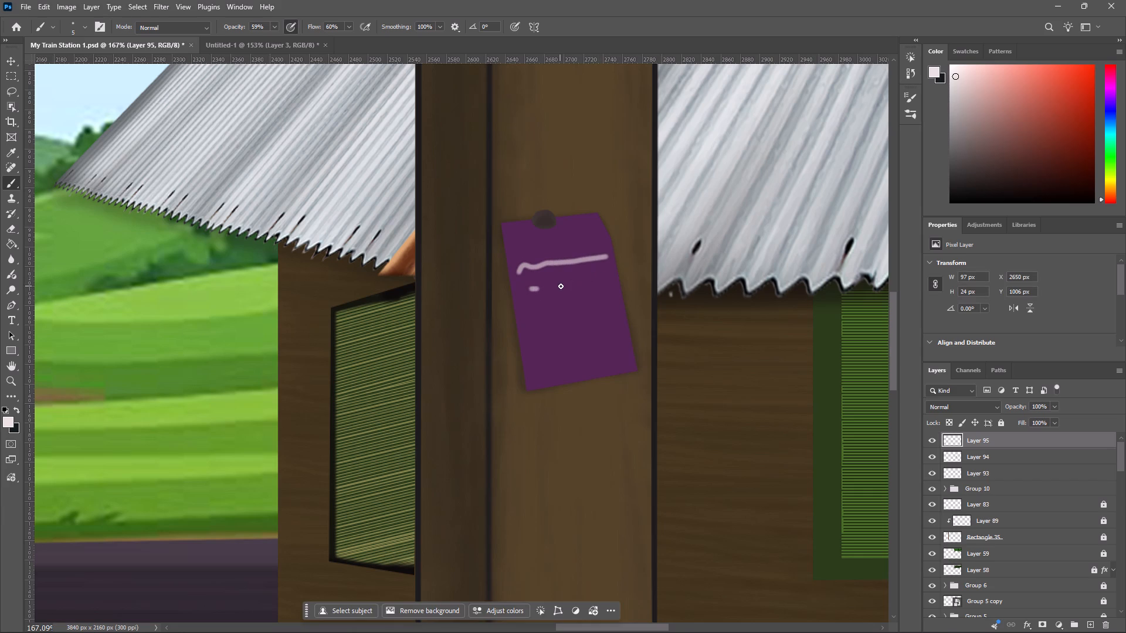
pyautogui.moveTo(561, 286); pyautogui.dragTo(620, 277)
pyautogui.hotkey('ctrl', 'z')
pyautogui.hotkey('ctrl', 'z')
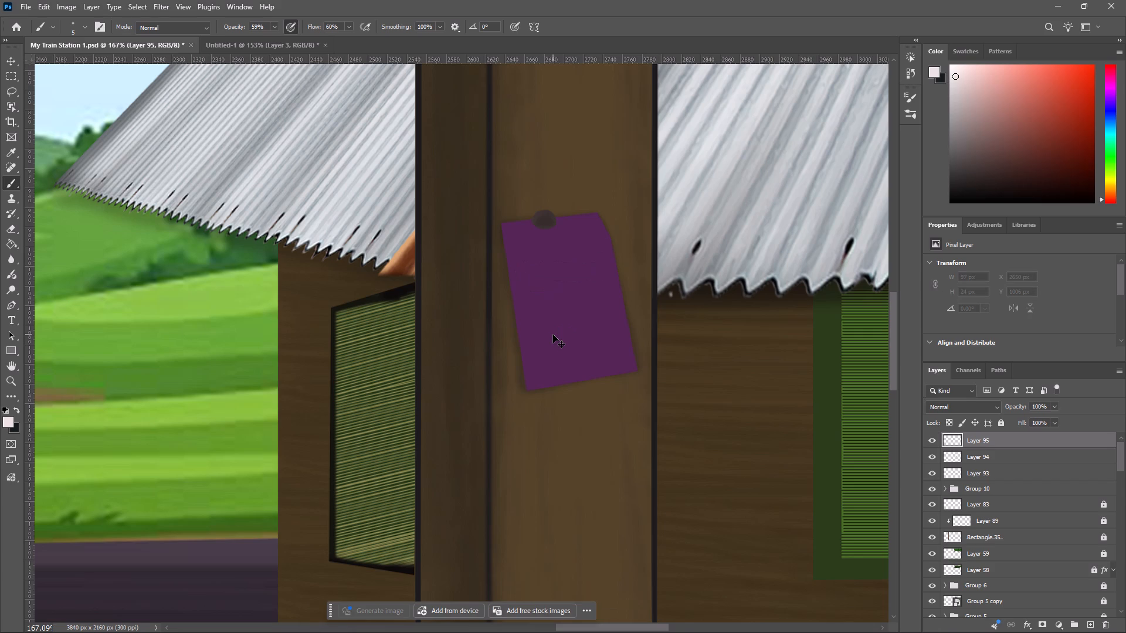
# Reduce the brush to 1 px and draw three thin wavy handwriting lines across the purple note's upper half.
pyautogui.press('[')
pyautogui.press('[')
pyautogui.press('[')
pyautogui.press('[')
pyautogui.press('[')
pyautogui.press('[')
pyautogui.press('[')
pyautogui.press('[')
pyautogui.press('[')
pyautogui.press('[')
pyautogui.press('[')
pyautogui.moveTo(518, 276); pyautogui.dragTo(536, 274)
pyautogui.moveTo(536, 274); pyautogui.dragTo(622, 263)
pyautogui.moveTo(526, 308); pyautogui.dragTo(596, 291)
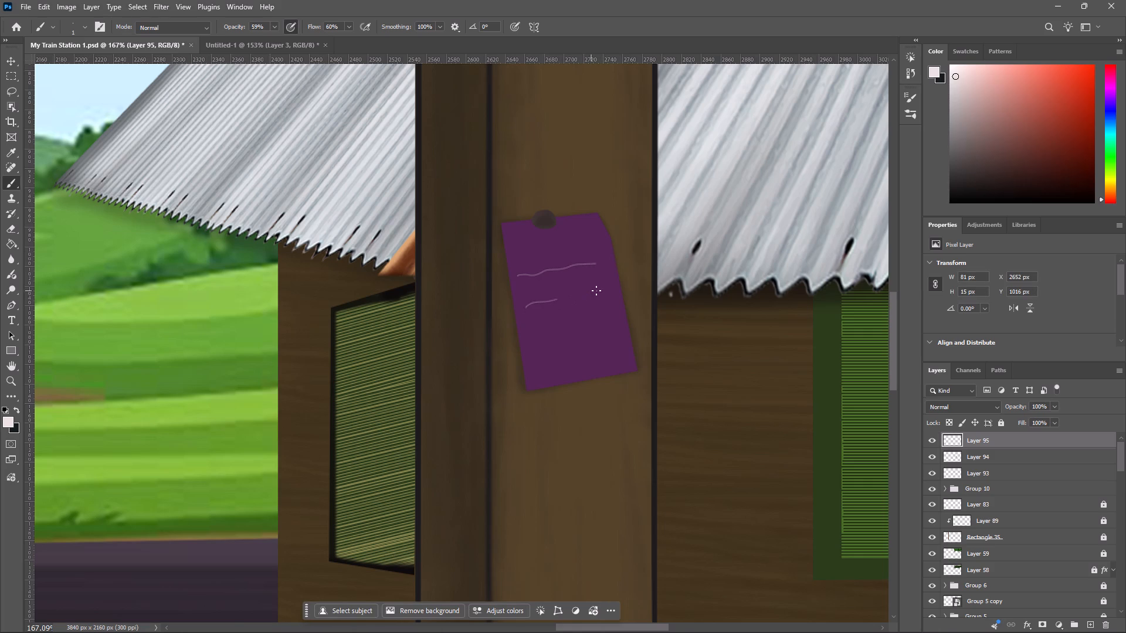
pyautogui.moveTo(596, 291); pyautogui.dragTo(630, 290)
pyautogui.moveTo(531, 291); pyautogui.dragTo(593, 285)
pyautogui.moveTo(593, 285); pyautogui.dragTo(618, 276)
# Draw three more thin wavy handwriting lines across the lower half of the purple note.
pyautogui.moveTo(541, 335); pyautogui.dragTo(625, 319)
pyautogui.moveTo(625, 319); pyautogui.dragTo(627, 318)
pyautogui.moveTo(550, 313); pyautogui.dragTo(584, 309)
pyautogui.moveTo(584, 309); pyautogui.dragTo(629, 298)
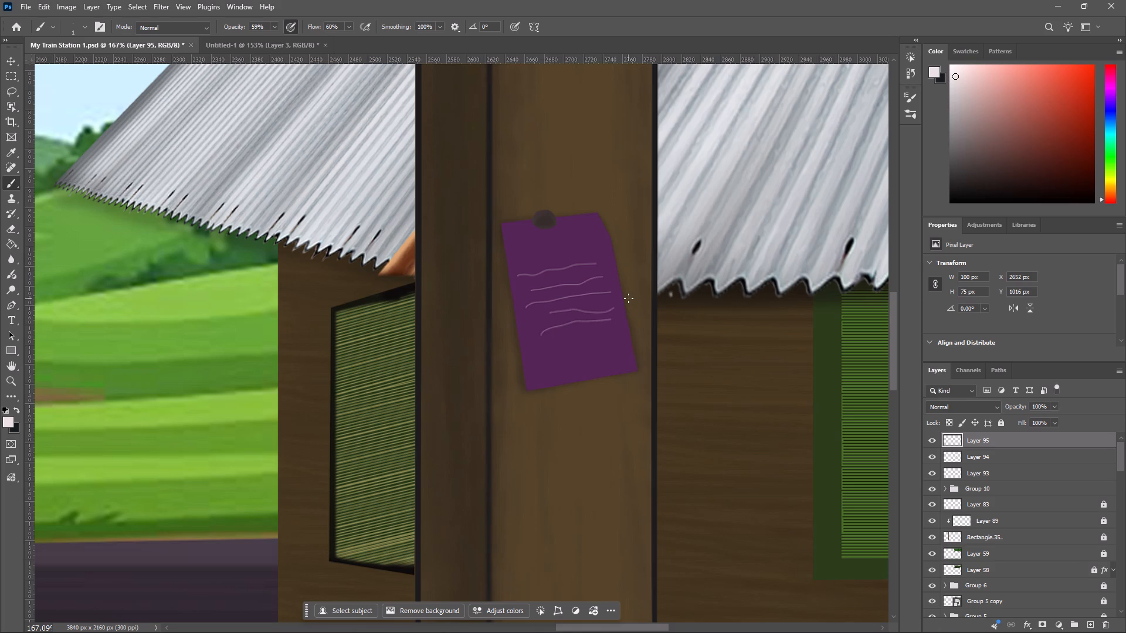
pyautogui.keyDown('ctrl'); pyautogui.scroll(-2, 526, 325); pyautogui.keyUp('ctrl')
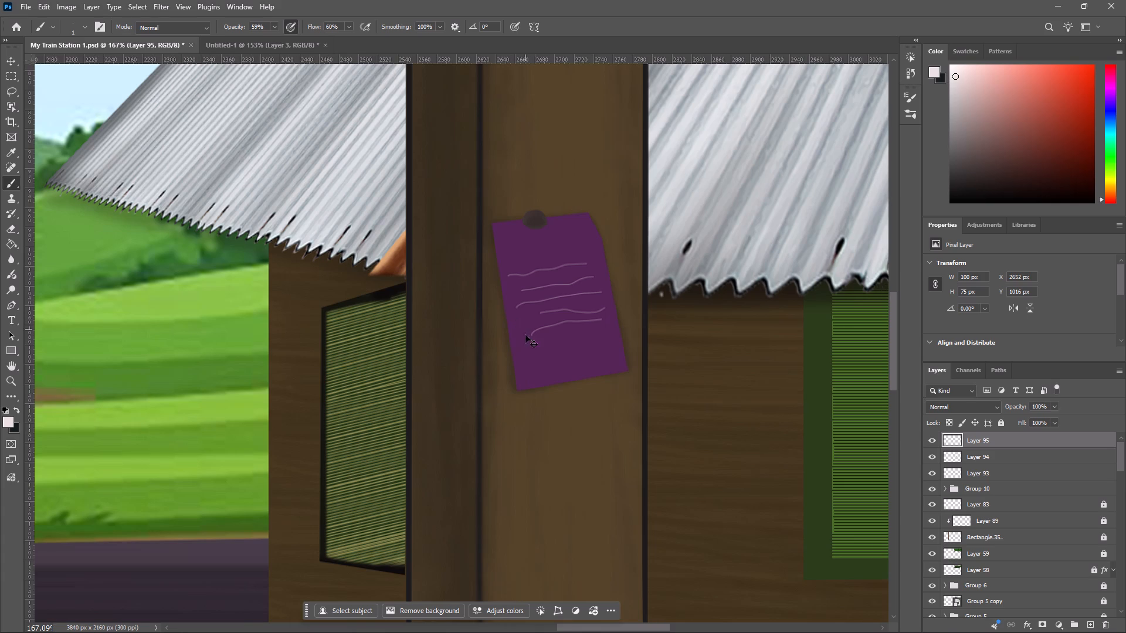
pyautogui.keyDown('ctrl'); pyautogui.scroll(-3, 525, 335); pyautogui.keyUp('ctrl')
pyautogui.moveTo(499, 354); pyautogui.dragTo(534, 341)
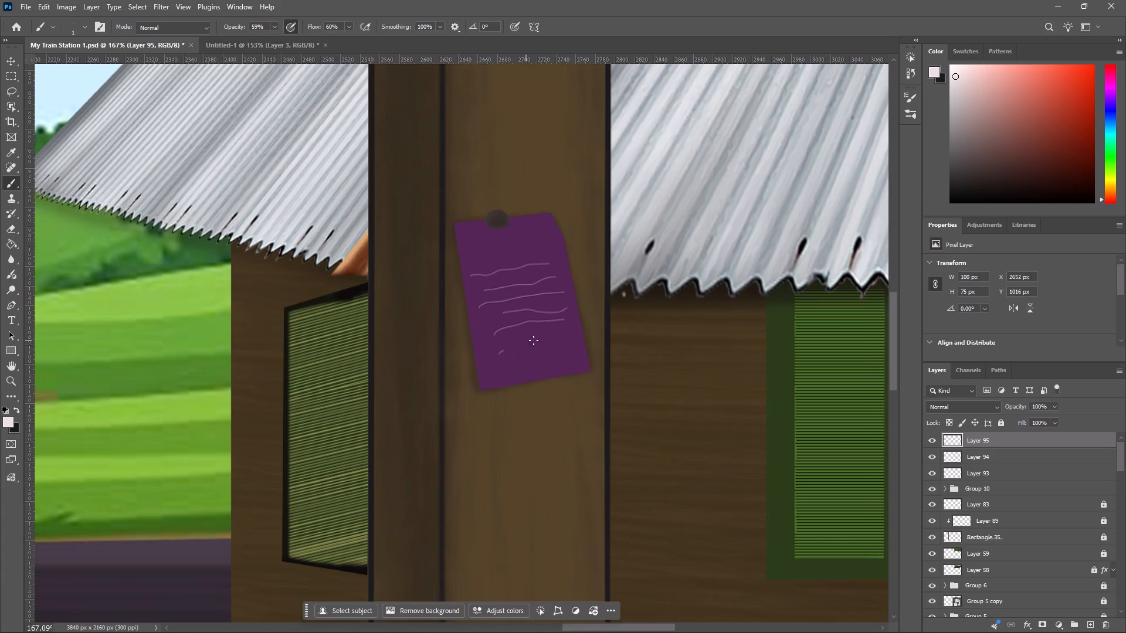
pyautogui.moveTo(534, 341); pyautogui.dragTo(611, 336)
# Review the written note in the whole scene, and examine the full reference picture in Untitled-1 for its other pinned notes.
pyautogui.keyDown('alt'); pyautogui.scroll(-14, 558, 348); pyautogui.keyUp('alt')
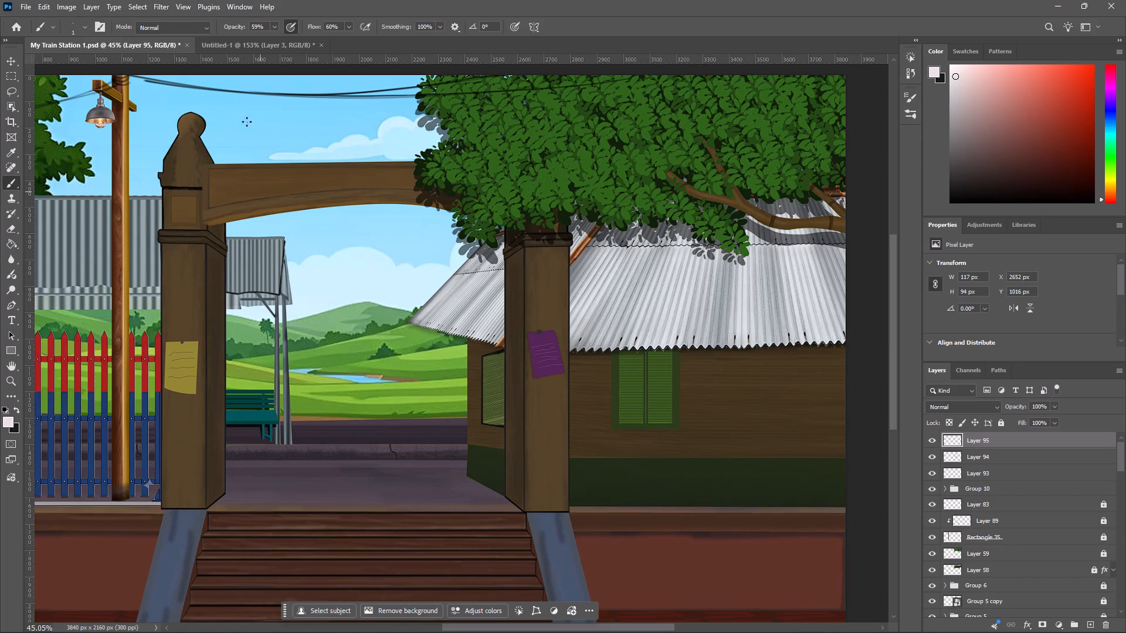
pyautogui.click(259, 43)
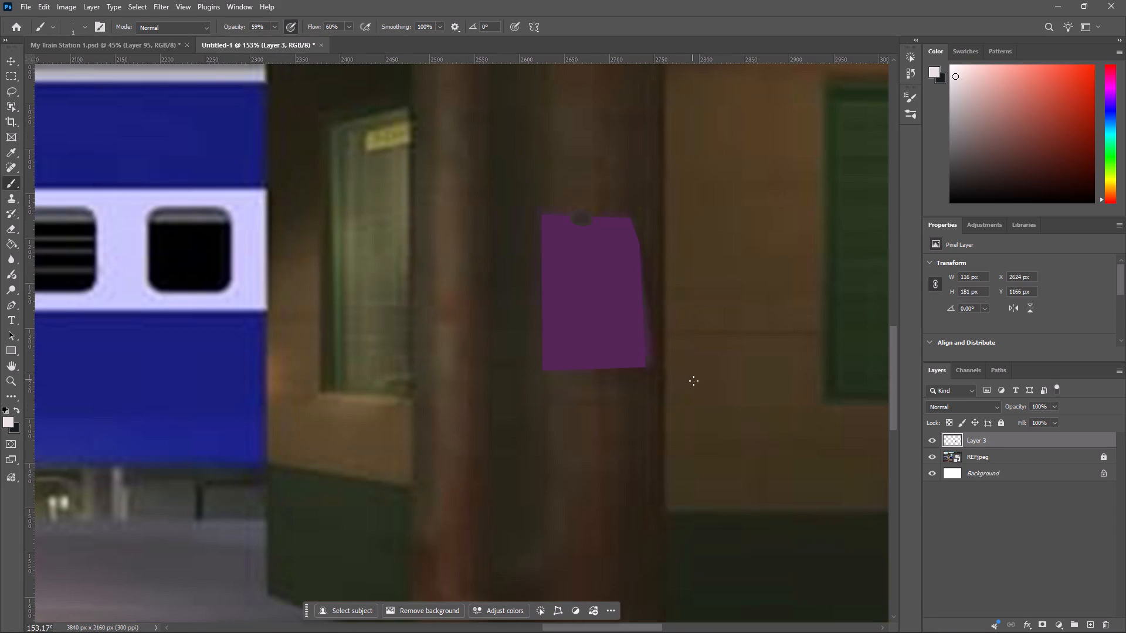
pyautogui.keyDown('alt'); pyautogui.scroll(-16, 694, 382); pyautogui.keyUp('alt')
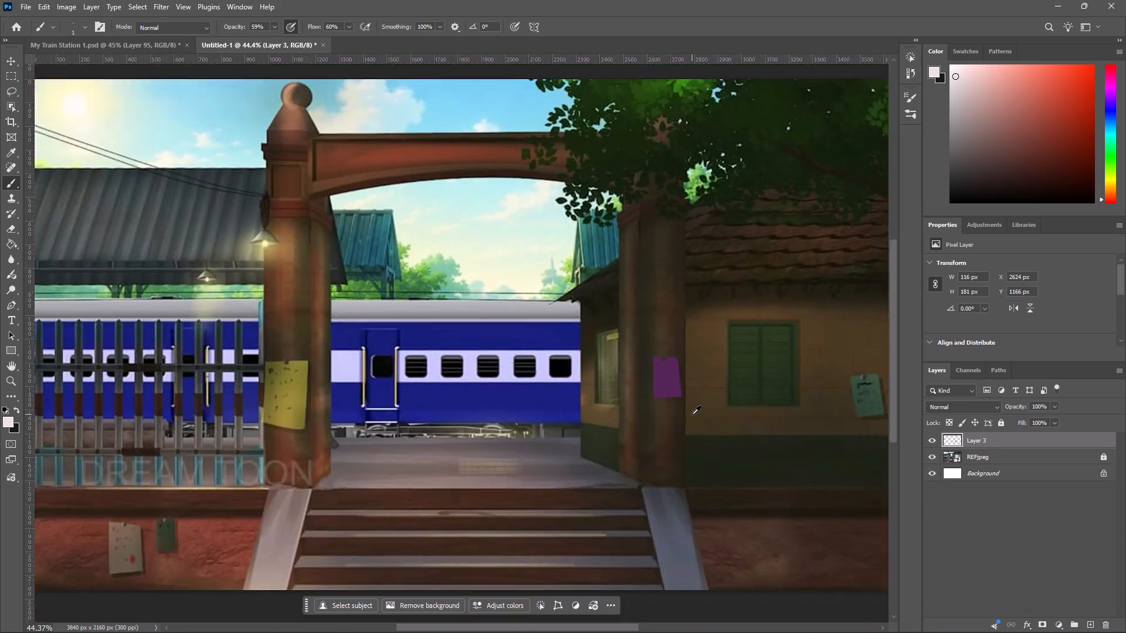
pyautogui.keyDown('alt'); pyautogui.scroll(-2, 692, 414); pyautogui.keyUp('alt')
pyautogui.press('space')
pyautogui.press('space')
pyautogui.press('space')
pyautogui.press('space')
pyautogui.press('space')
pyautogui.press('space')
pyautogui.press('space')
pyautogui.press('space')
pyautogui.press('space')
pyautogui.press('space')
pyautogui.press('space')
pyautogui.press('space')
pyautogui.press('space')
pyautogui.press('space')
pyautogui.press('space')
pyautogui.press('space')
pyautogui.press('space')
pyautogui.press('space')
pyautogui.press('space')
pyautogui.press('space')
pyautogui.moveTo(751, 417); pyautogui.dragTo(709, 414)
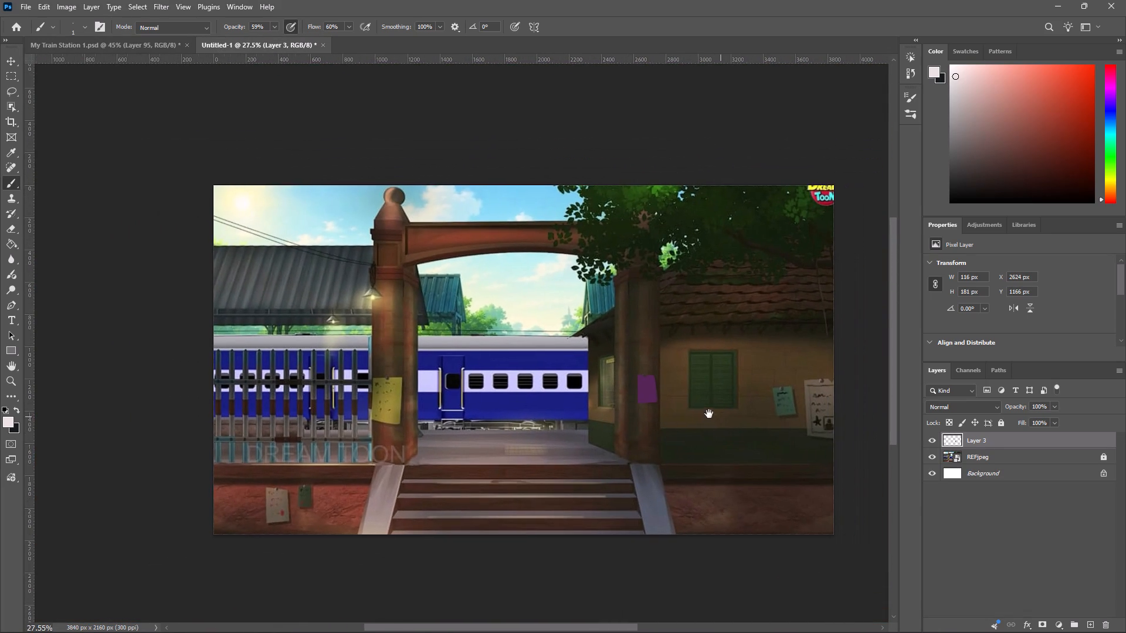
pyautogui.moveTo(709, 414); pyautogui.dragTo(653, 368)
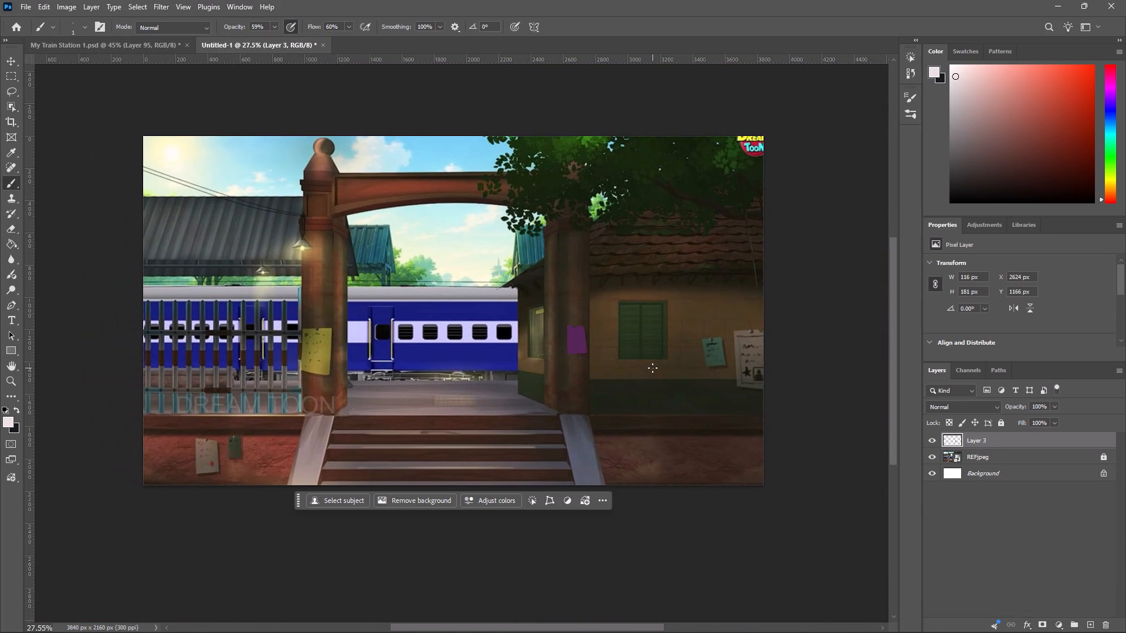
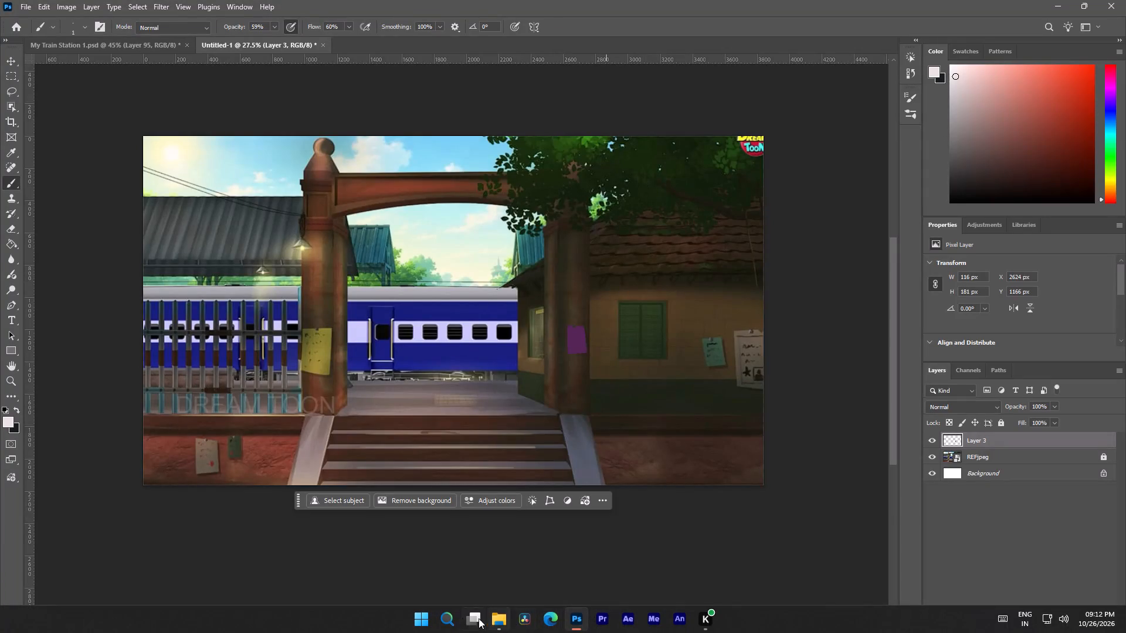
# Switch to Microsoft Edge, search for Instagram in a new browser tab, and open the Instagram site.
pyautogui.click(439, 615)
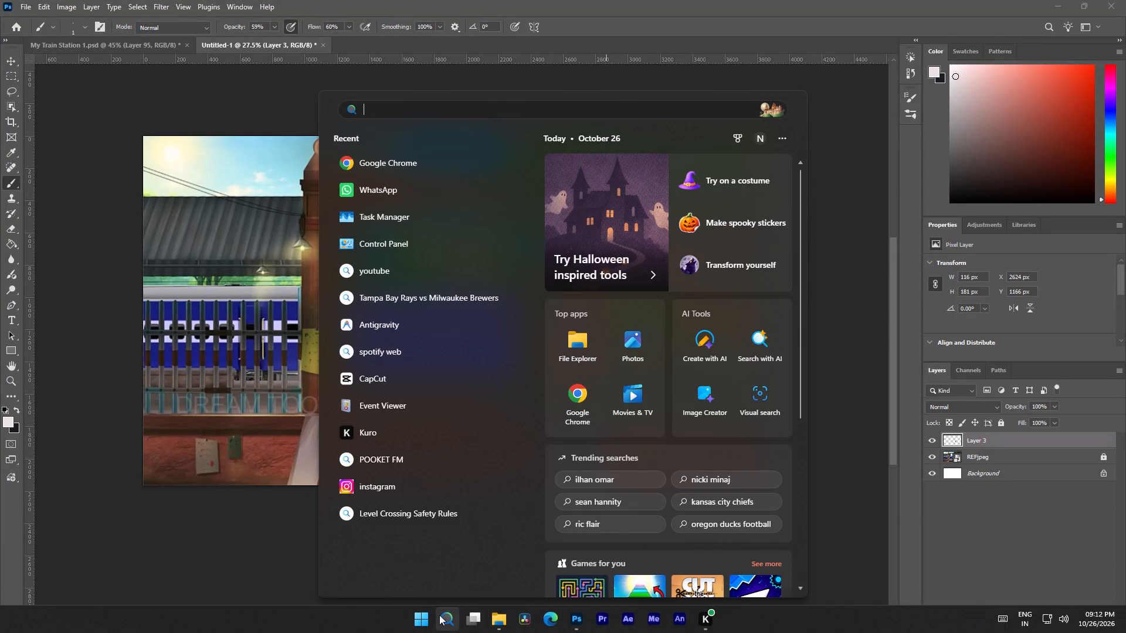
pyautogui.click(542, 615)
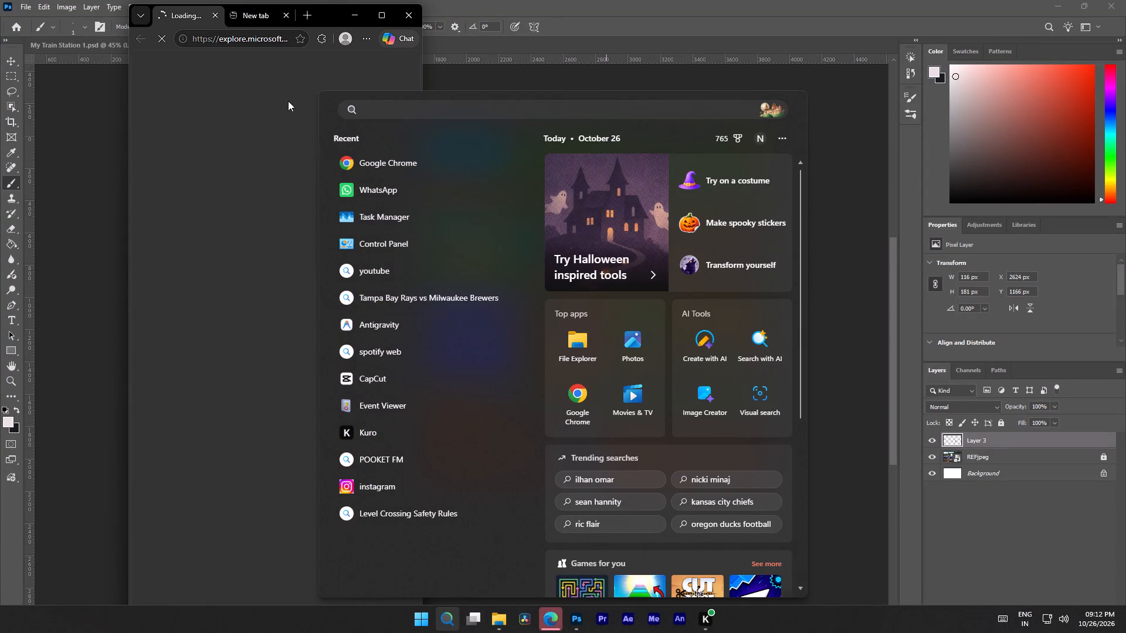
pyautogui.click(306, 8)
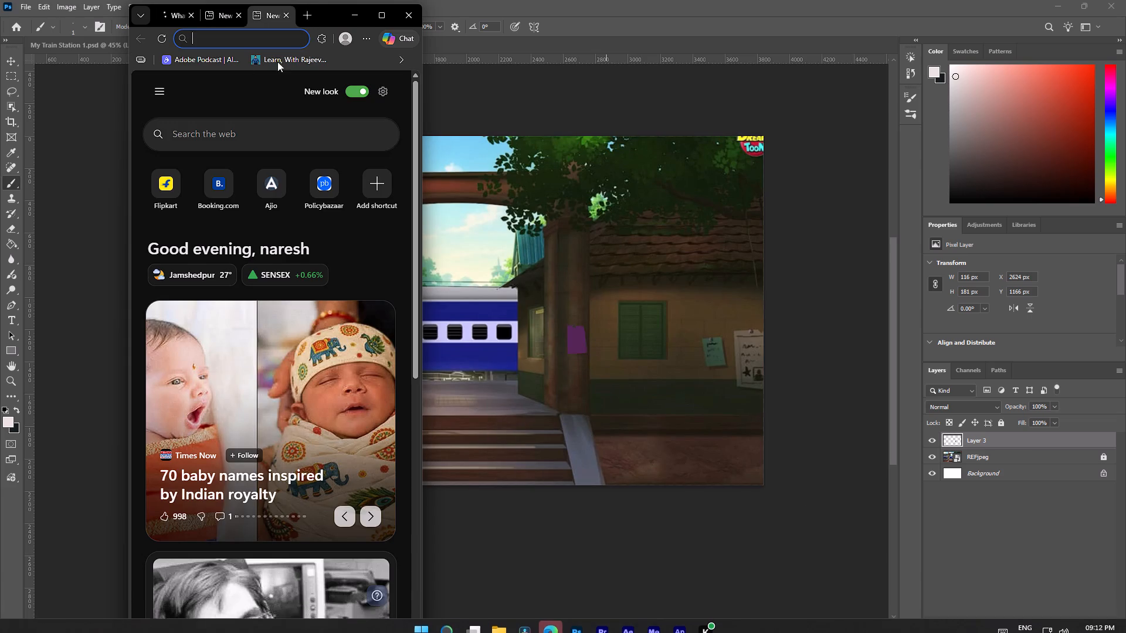
pyautogui.click(199, 124)
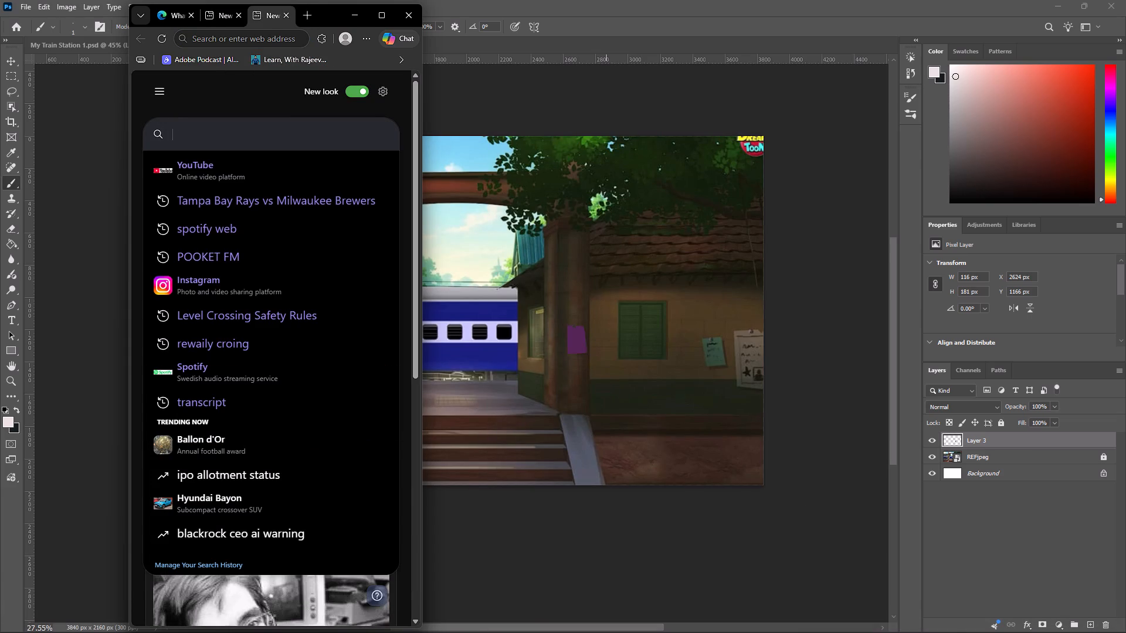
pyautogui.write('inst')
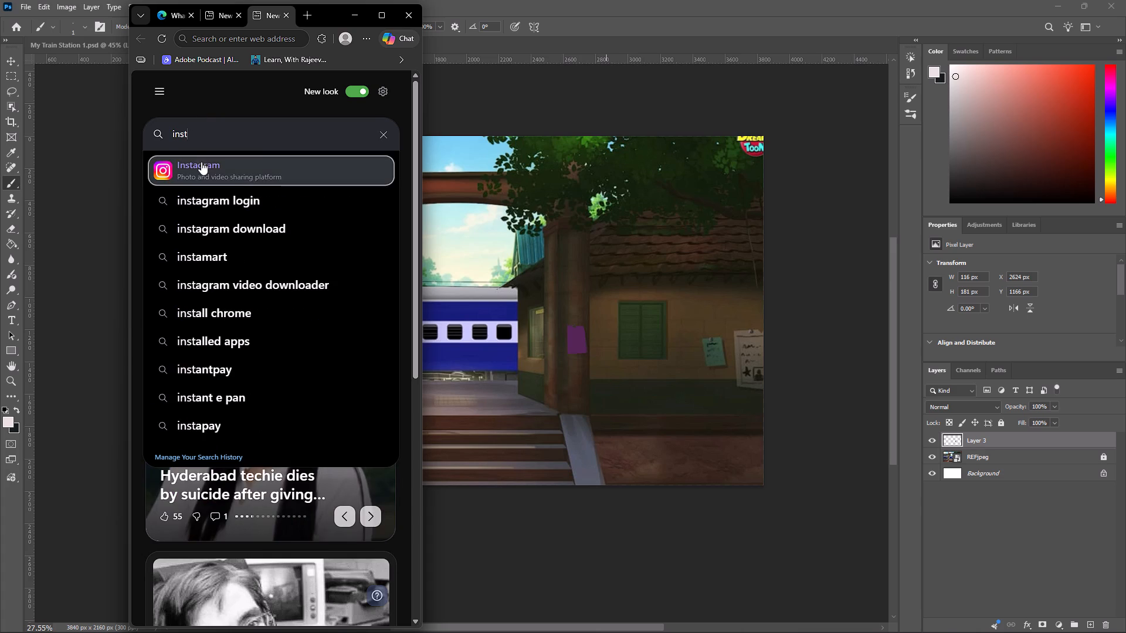
pyautogui.click(201, 162)
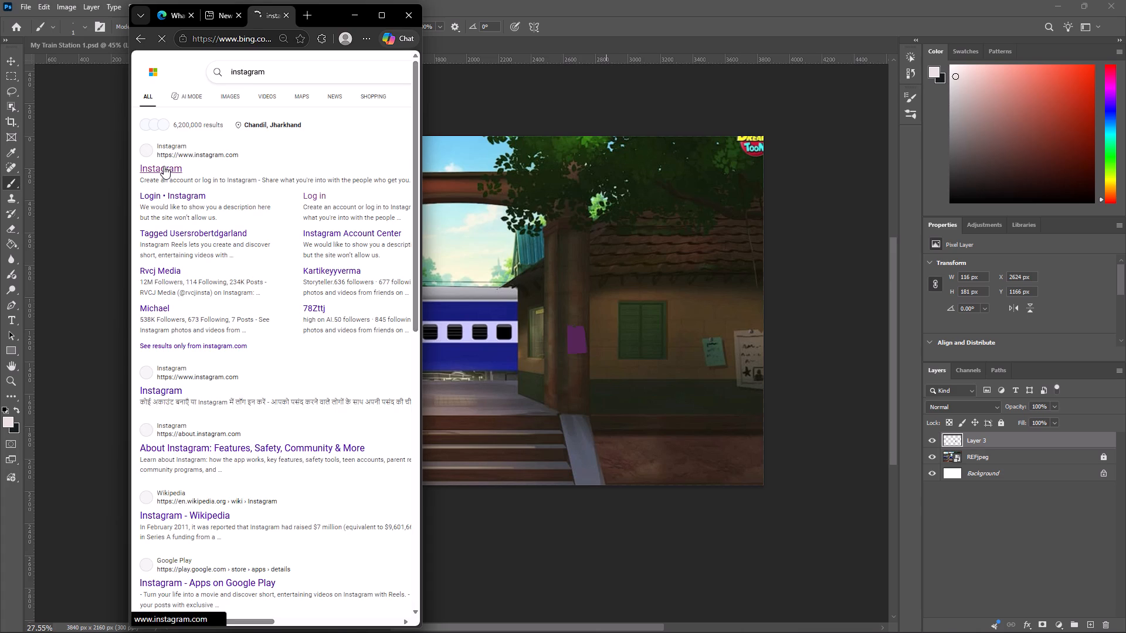
pyautogui.click(164, 166)
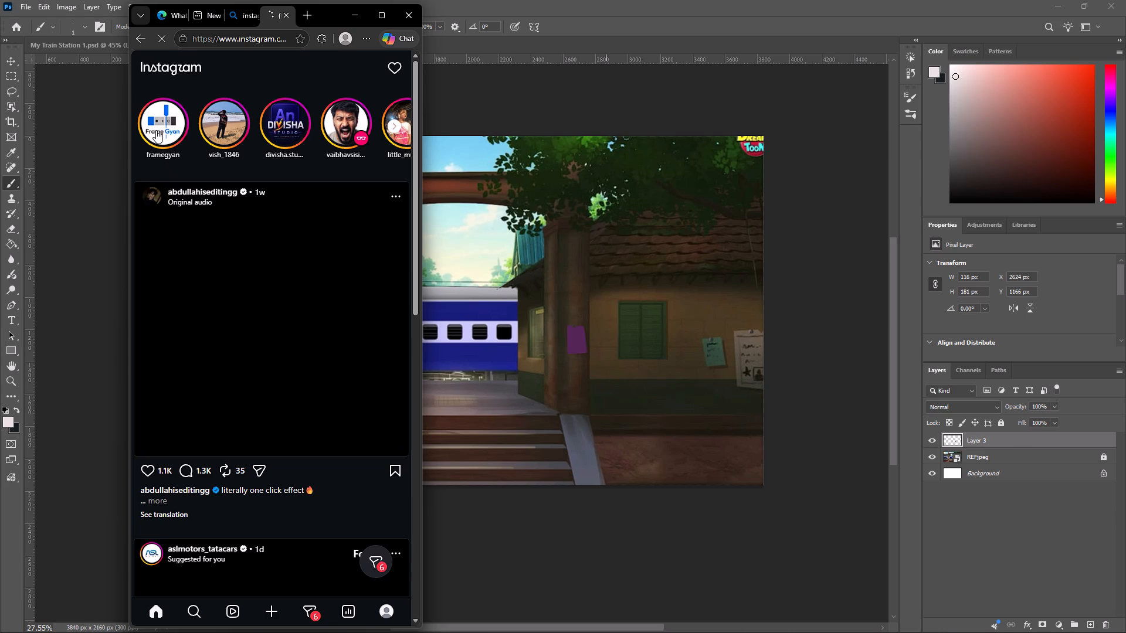
# View the framegyan story on Instagram with its sound turned on.
pyautogui.click(156, 130)
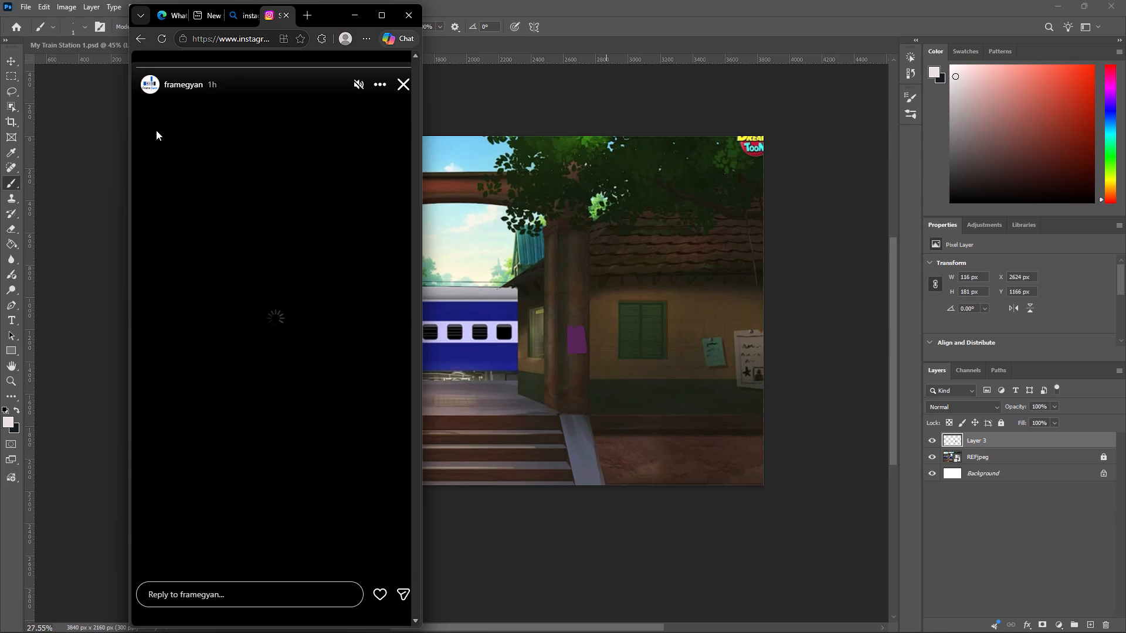
pyautogui.click(356, 84)
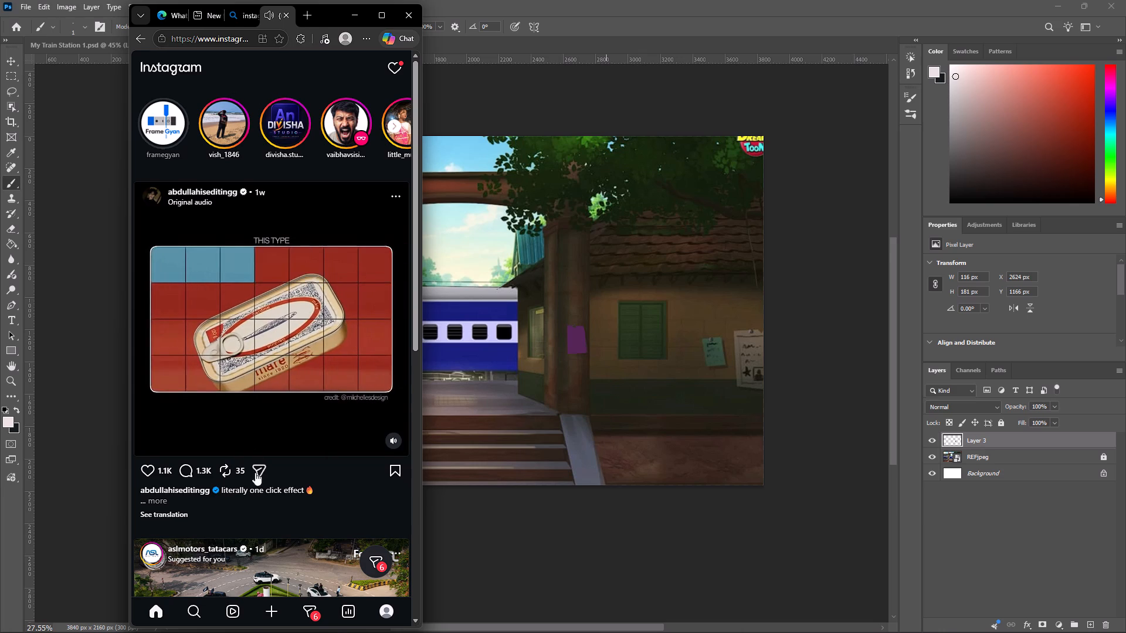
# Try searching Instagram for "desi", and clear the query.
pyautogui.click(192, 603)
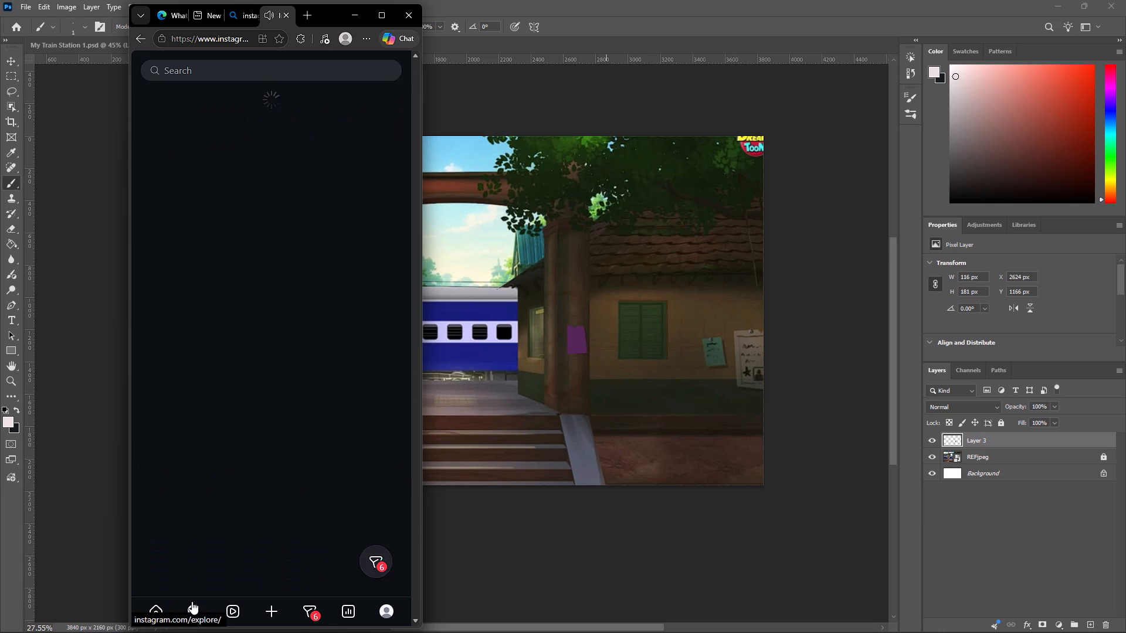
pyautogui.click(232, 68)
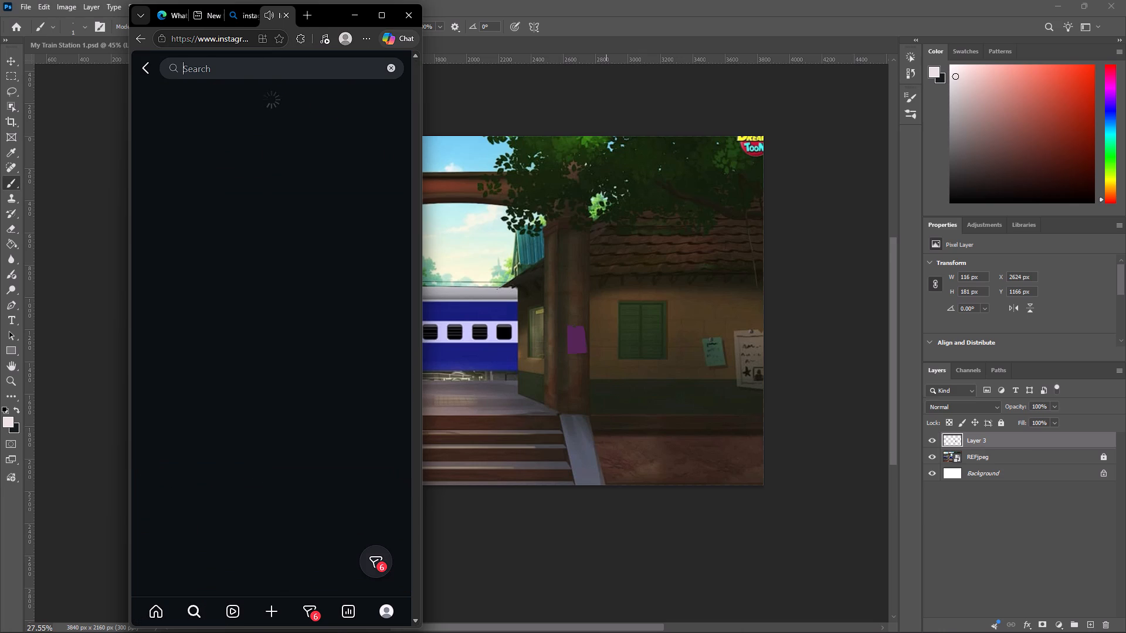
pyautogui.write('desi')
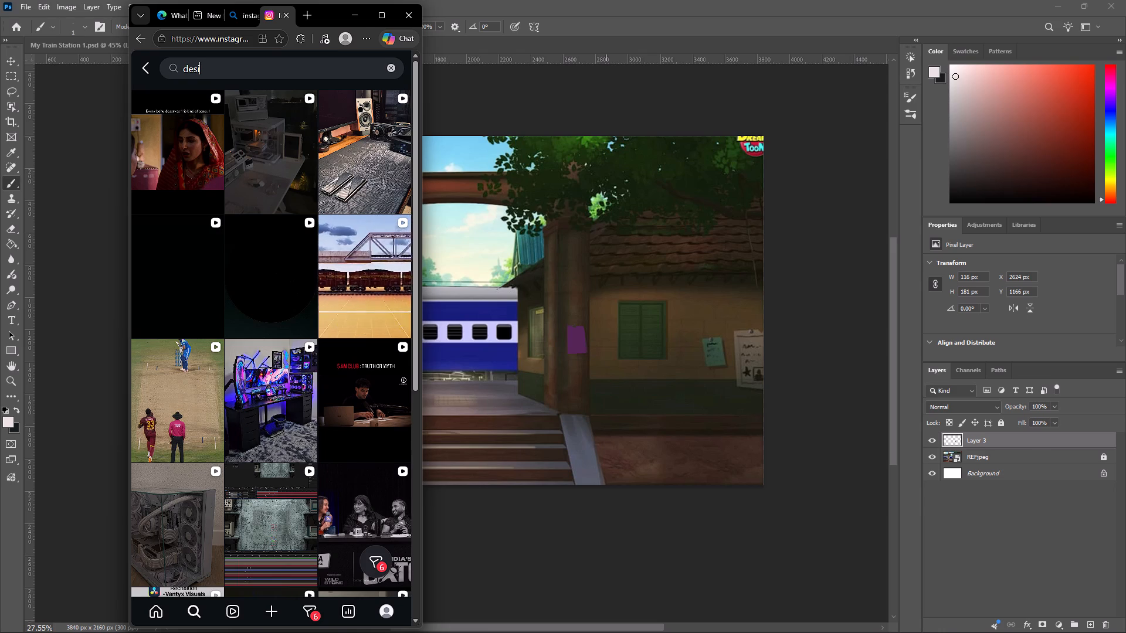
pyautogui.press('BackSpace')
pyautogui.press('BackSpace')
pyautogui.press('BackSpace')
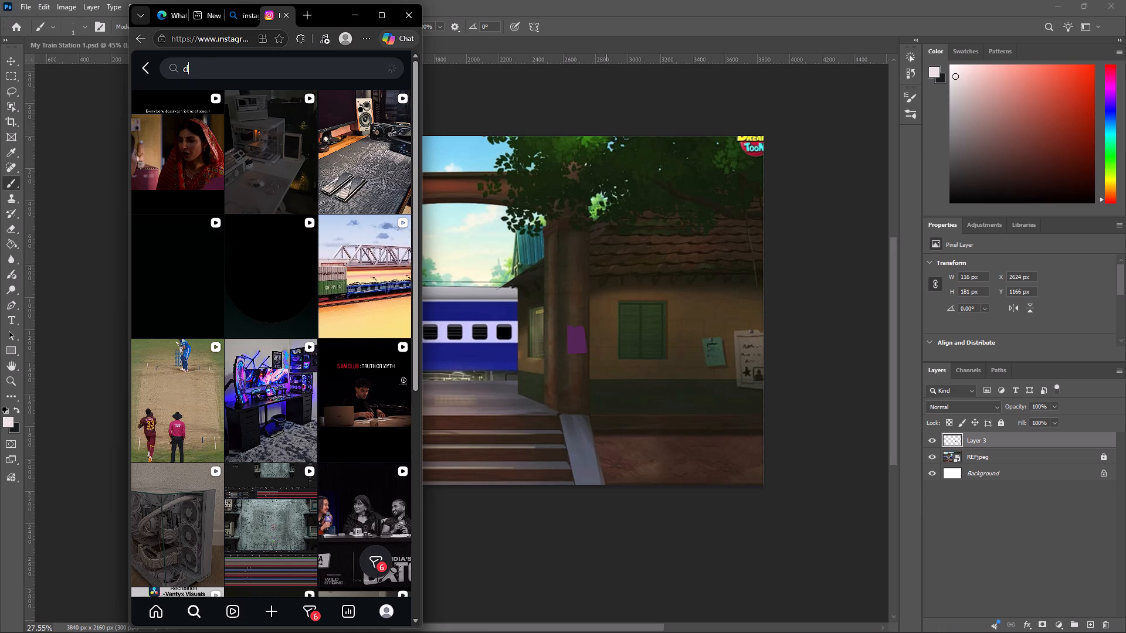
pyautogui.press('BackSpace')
# Search Instagram for a person by name, and close the browser to return to the Untitled-1 artwork in Photoshop.
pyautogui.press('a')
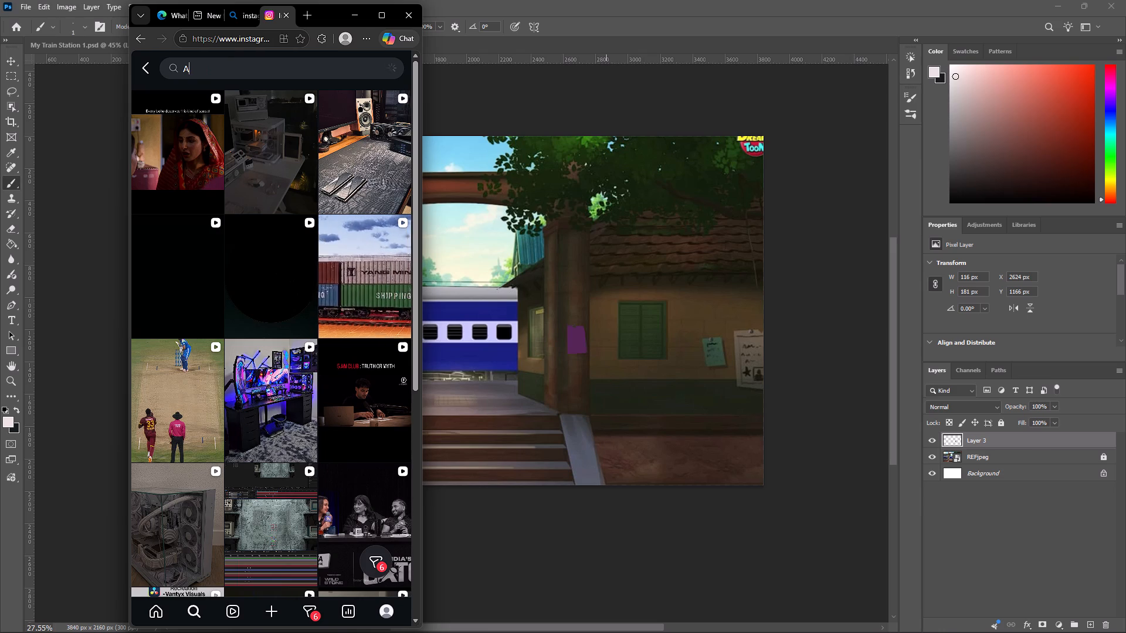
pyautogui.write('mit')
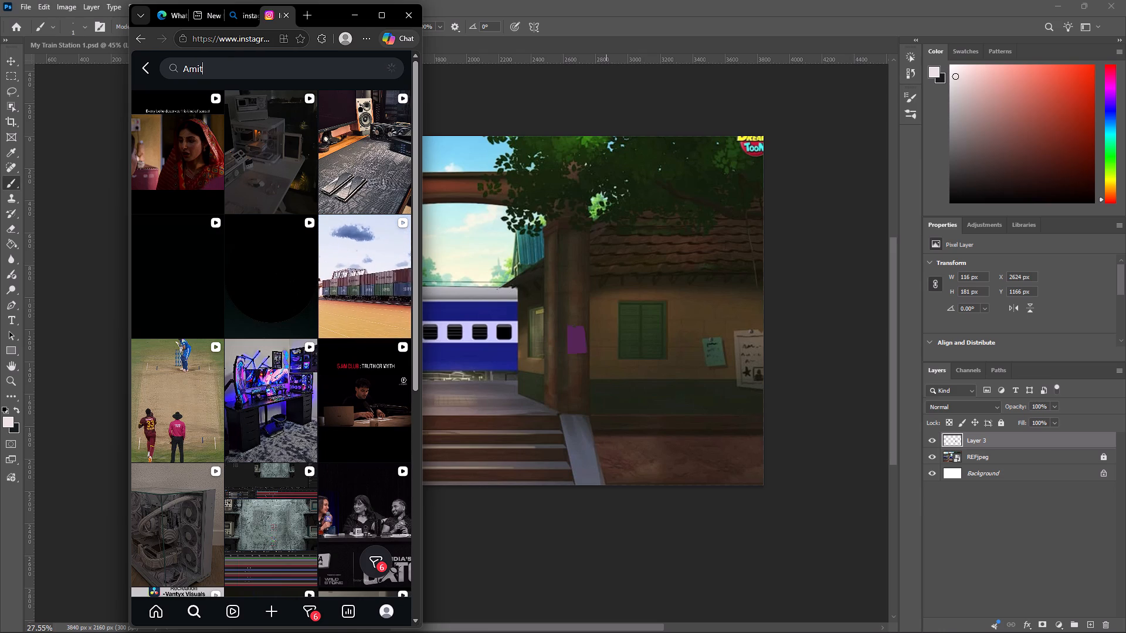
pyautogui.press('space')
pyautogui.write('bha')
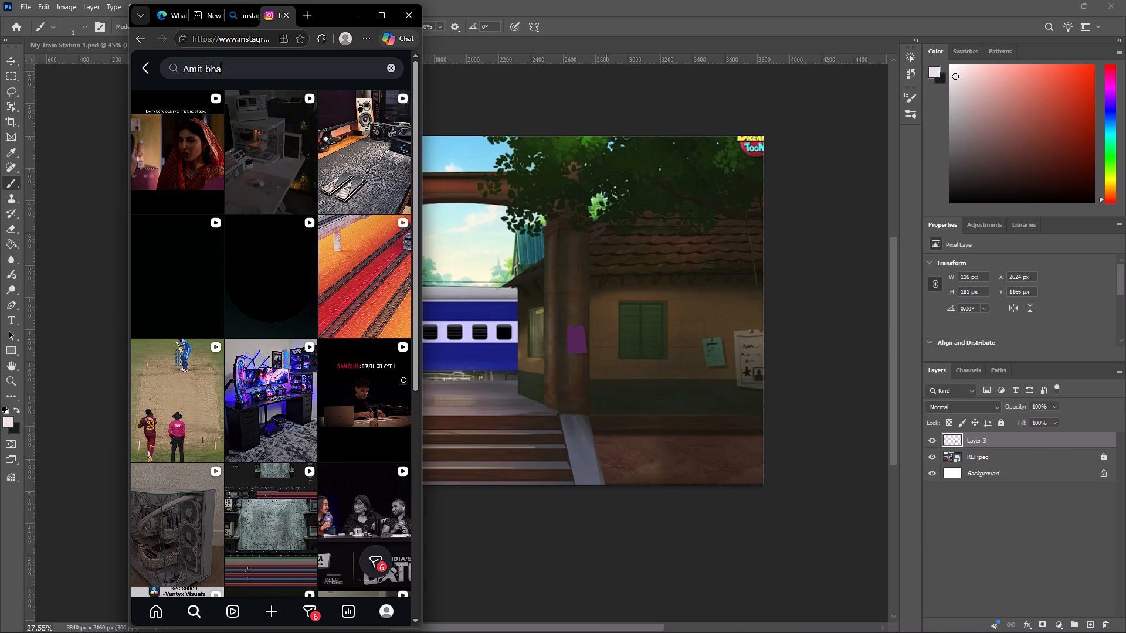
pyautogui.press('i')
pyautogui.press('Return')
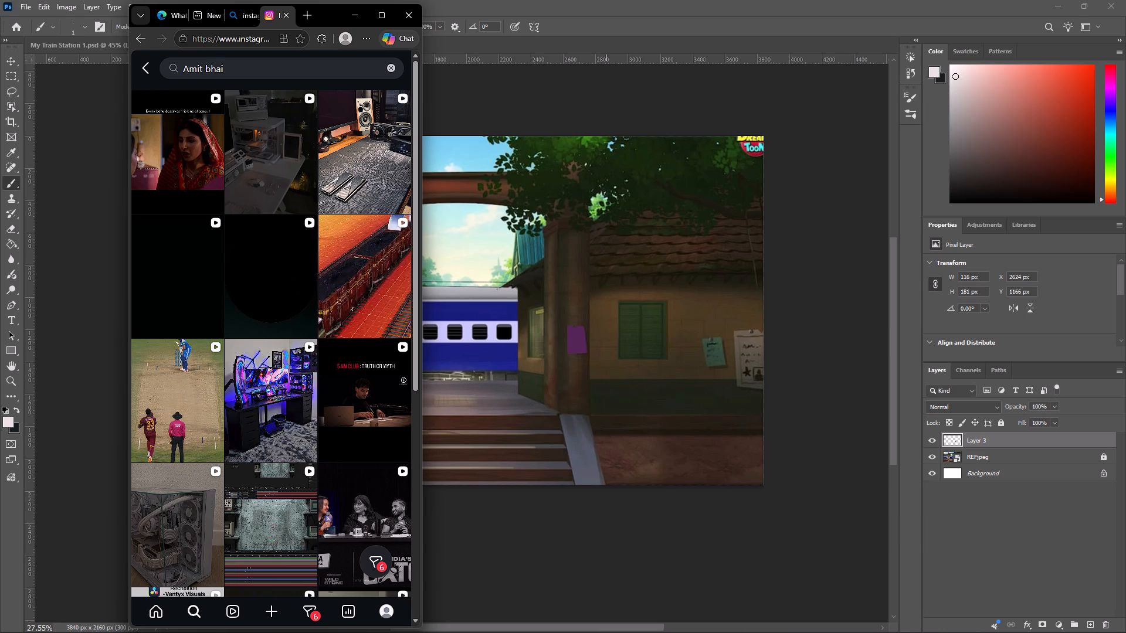
pyautogui.click(259, 72)
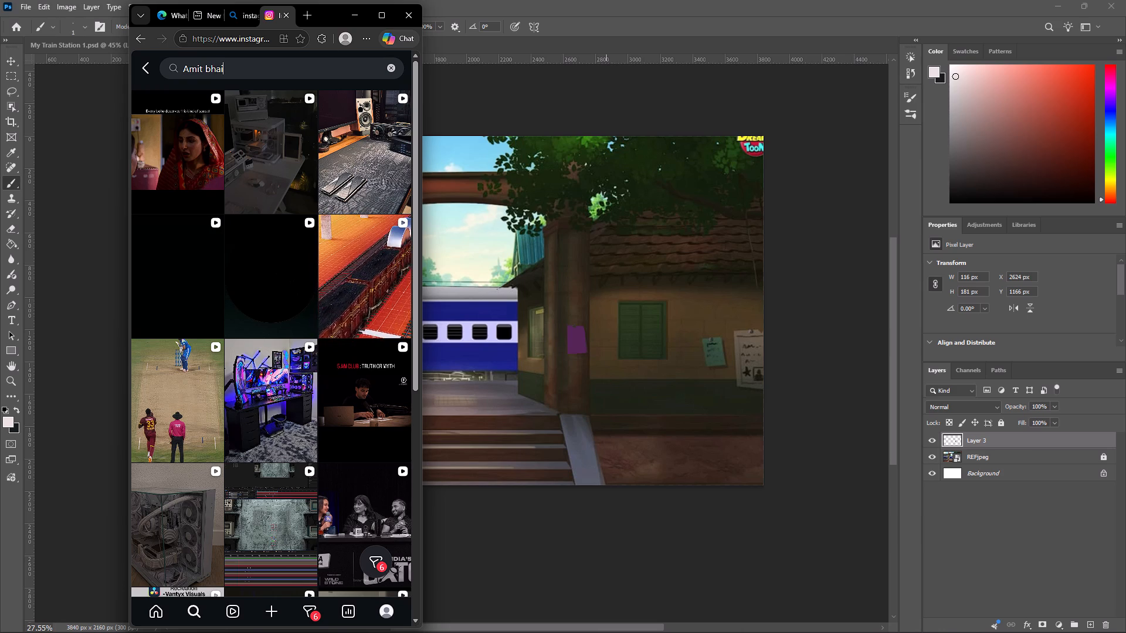
pyautogui.press('Return')
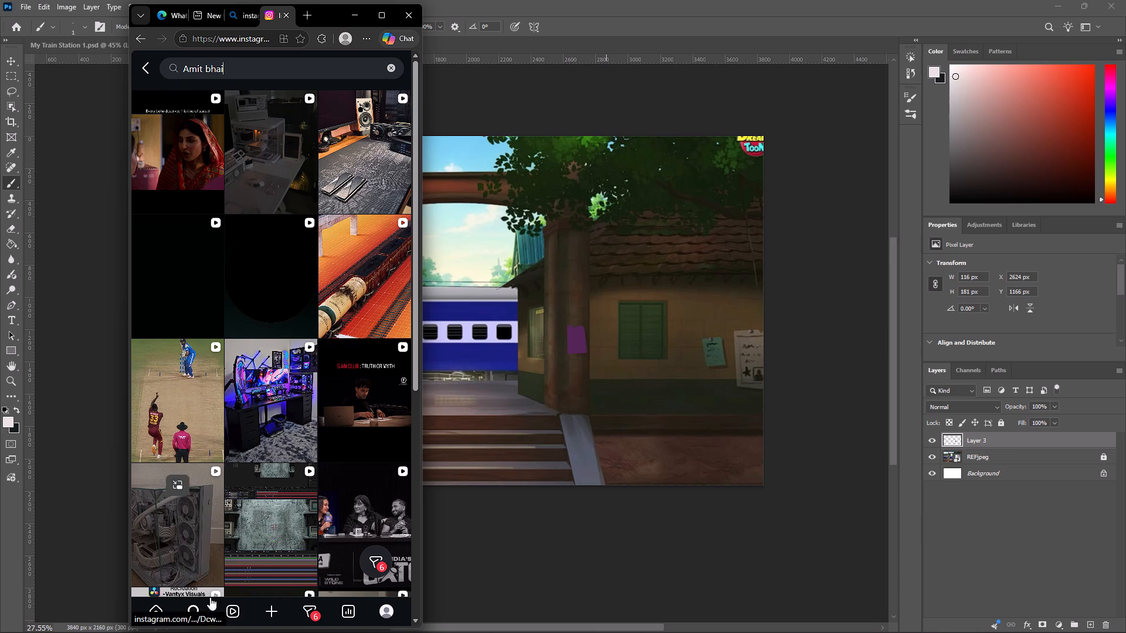
pyautogui.click(185, 605)
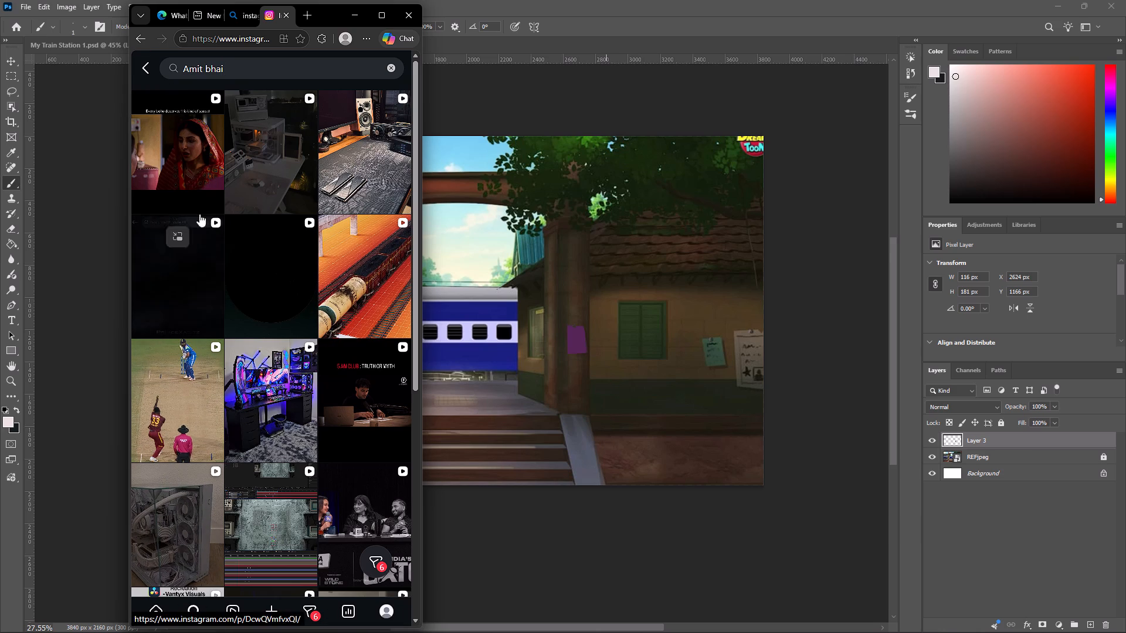
pyautogui.click(287, 16)
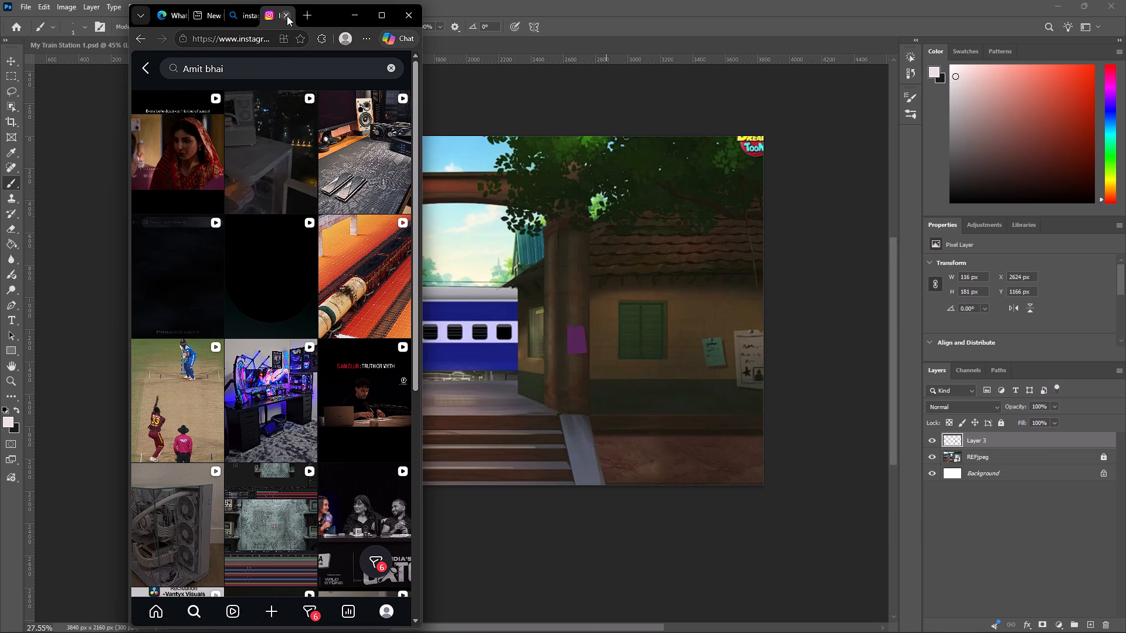
pyautogui.click(420, 15)
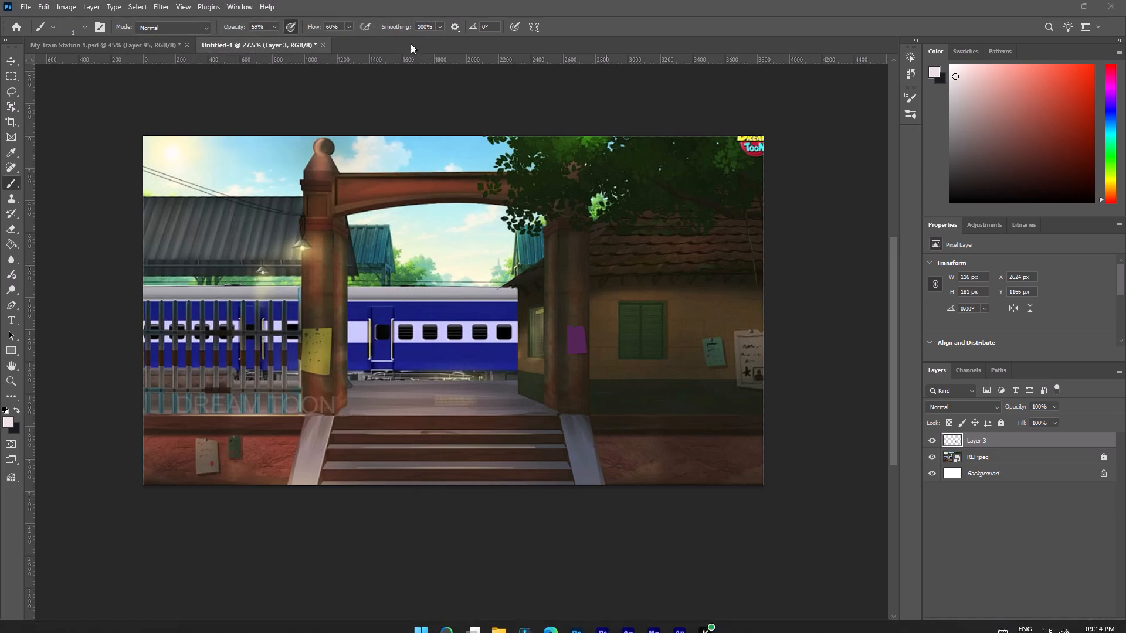
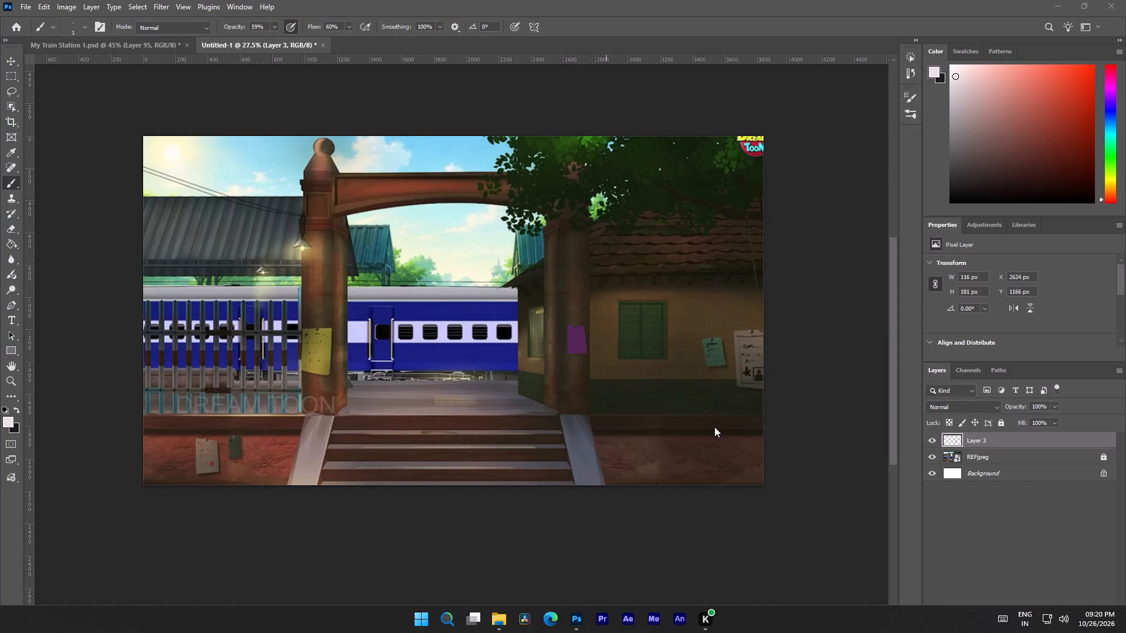
# Delete Layer 3, which holds the purple note shape, from the Untitled-1 reference document.
pyautogui.keyDown('alt'); pyautogui.scroll(8, 727, 369); pyautogui.keyUp('alt')
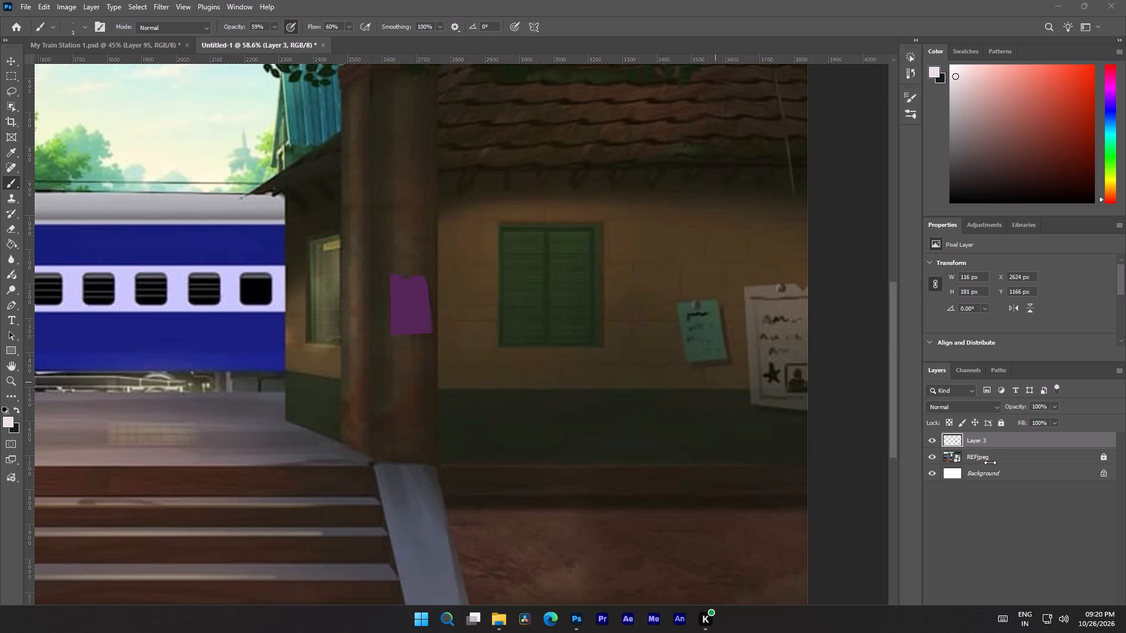
pyautogui.press('v')
pyautogui.click(1018, 433)
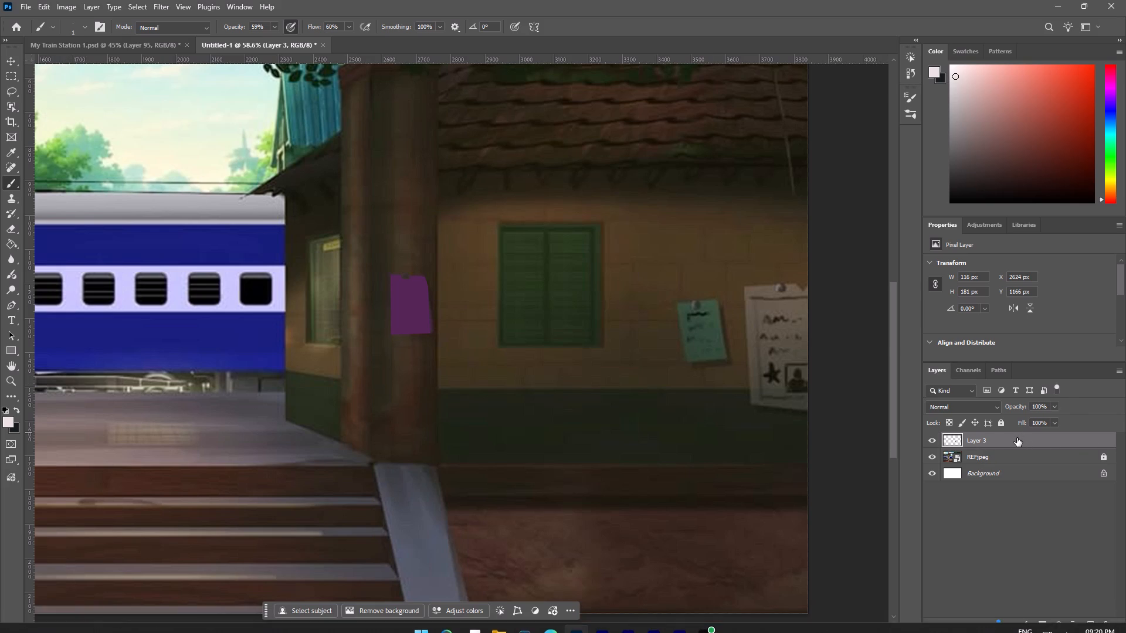
pyautogui.click(1103, 622)
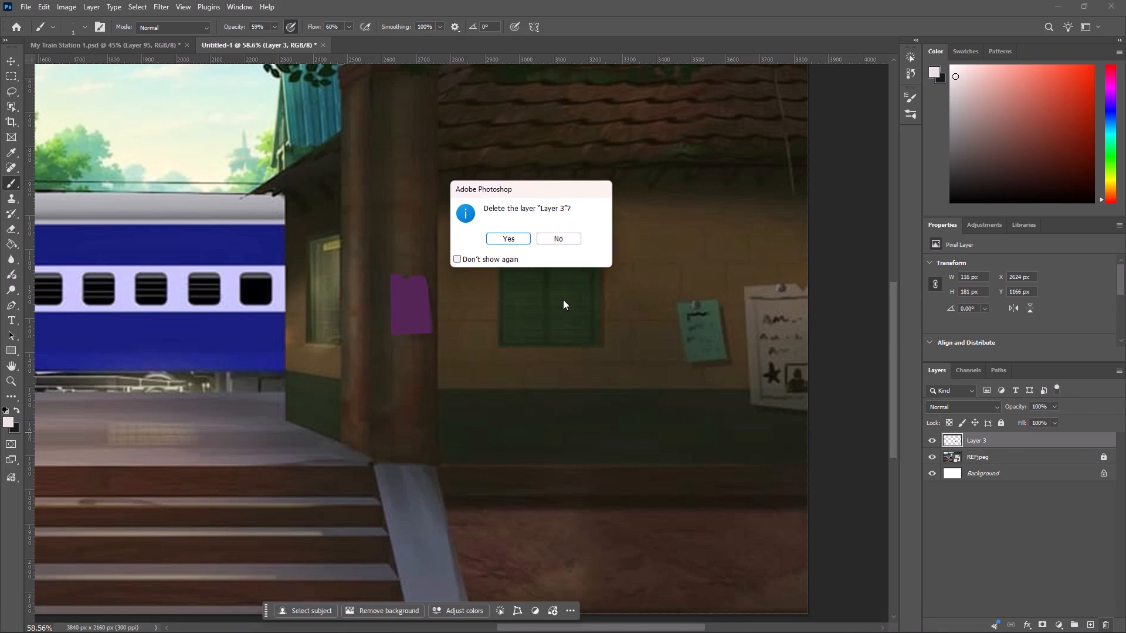
pyautogui.click(507, 233)
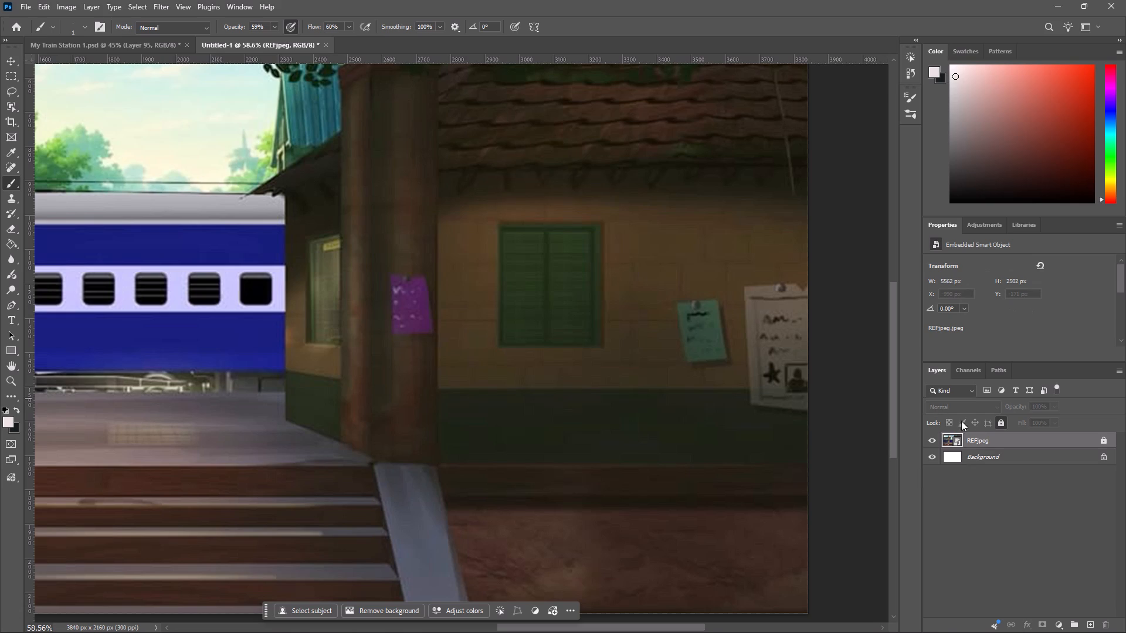
# Add a new empty layer above the REFjpeg reference layer.
pyautogui.click(1086, 619)
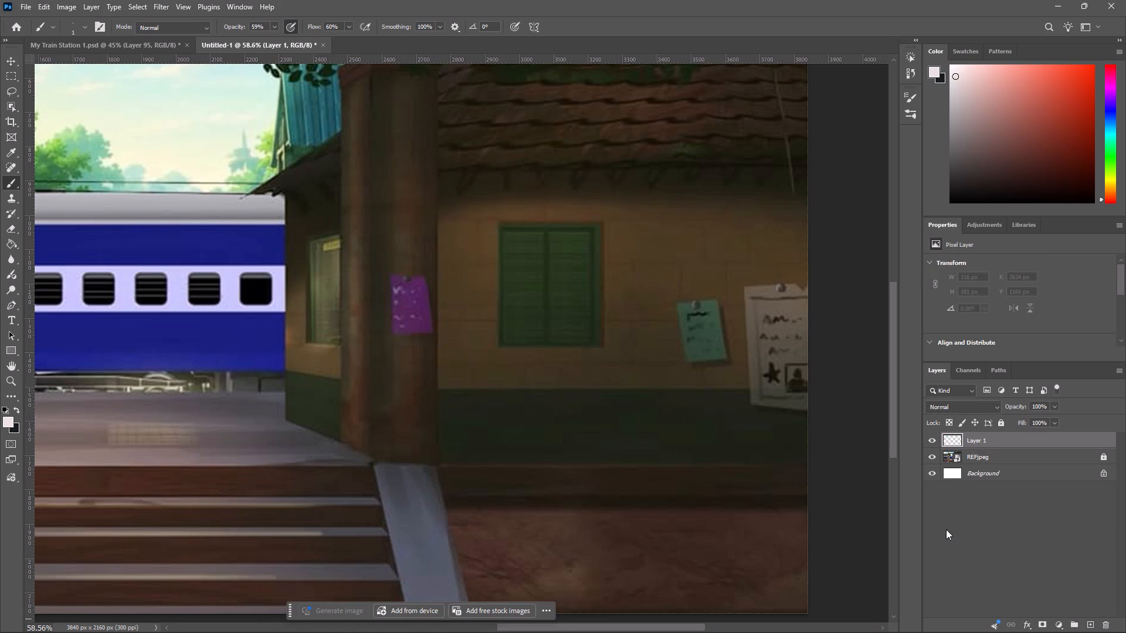
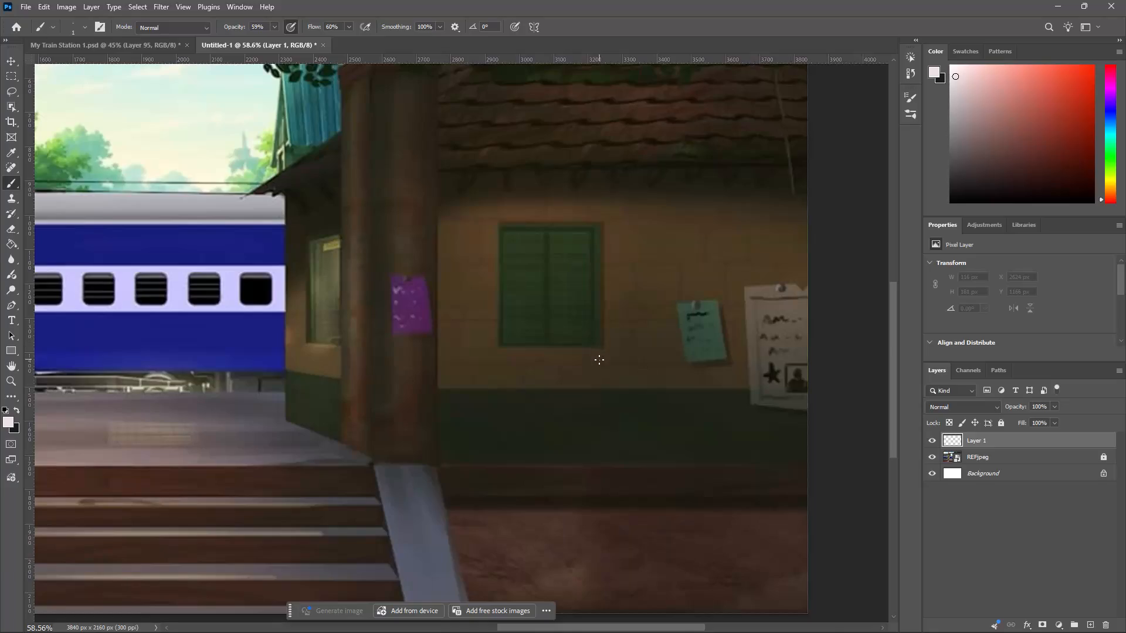
# Trace the green wall note's four corners with the Pen tool, about 145 by 186 px, and convert the path to a selection.
pyautogui.press('p')
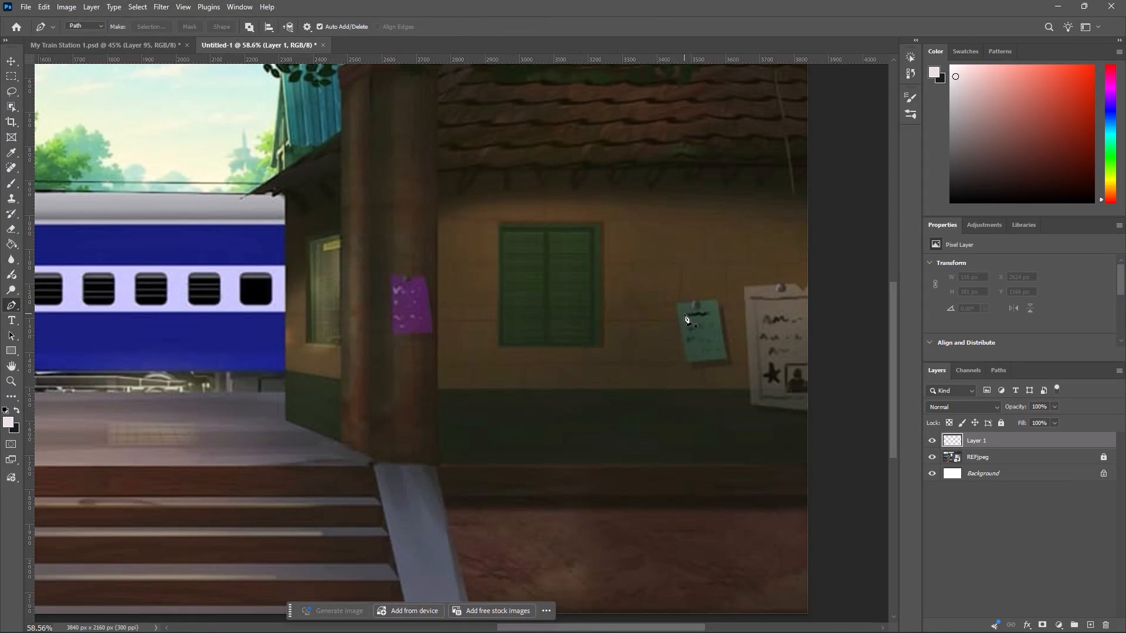
pyautogui.keyDown('ctrl'); pyautogui.scroll(2, 684, 314); pyautogui.keyUp('ctrl')
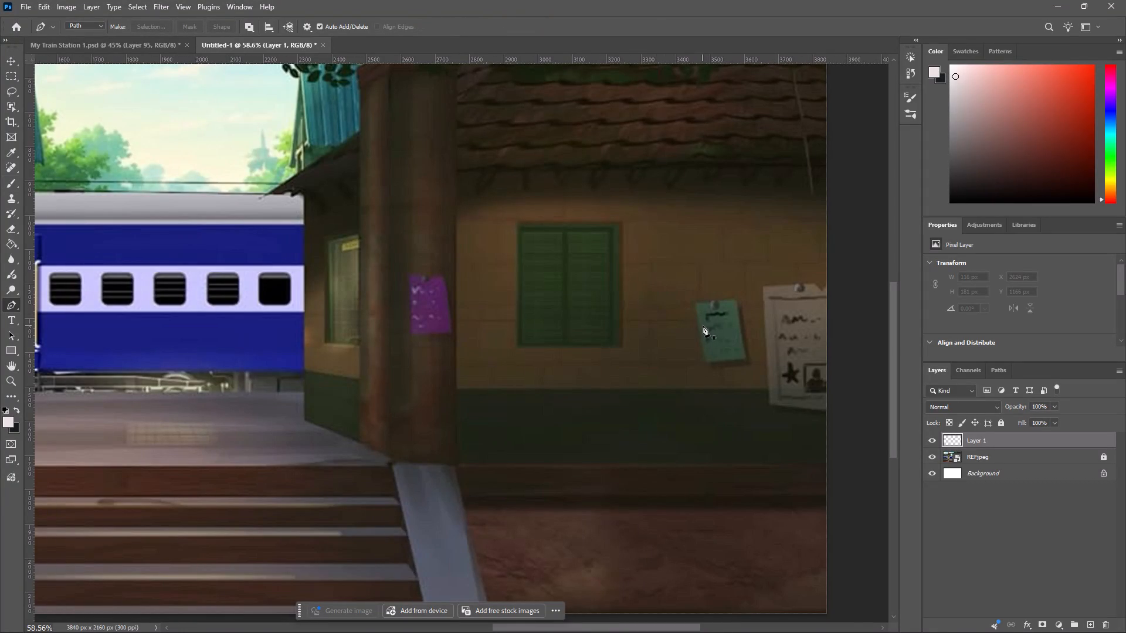
pyautogui.keyDown('alt'); pyautogui.scroll(7, 703, 325); pyautogui.keyUp('alt')
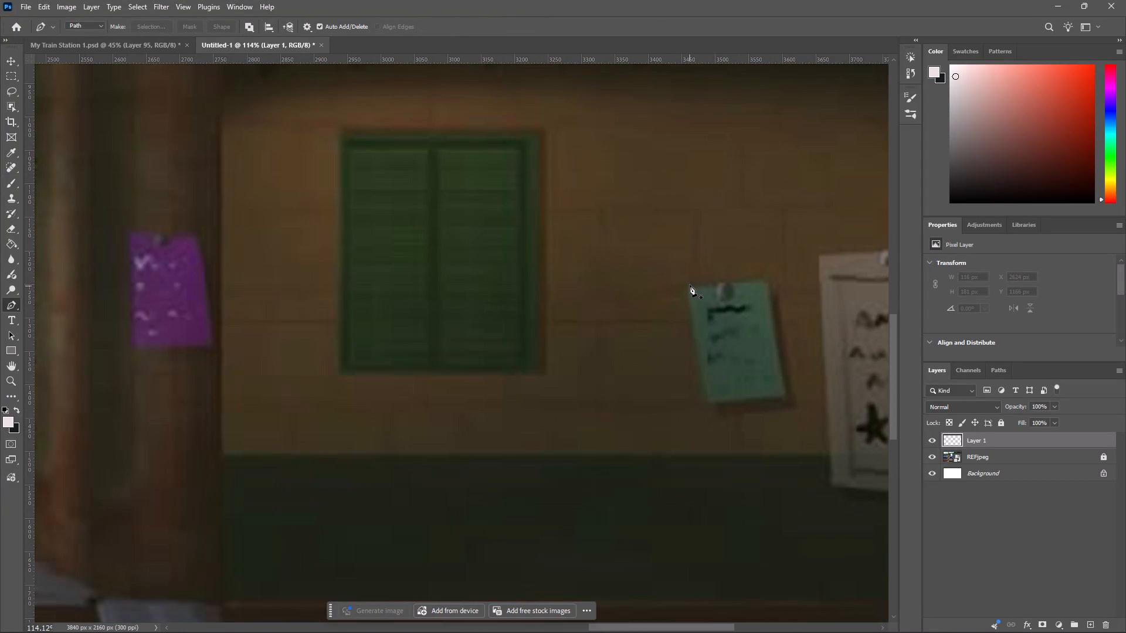
pyautogui.click(690, 286)
pyautogui.click(764, 280)
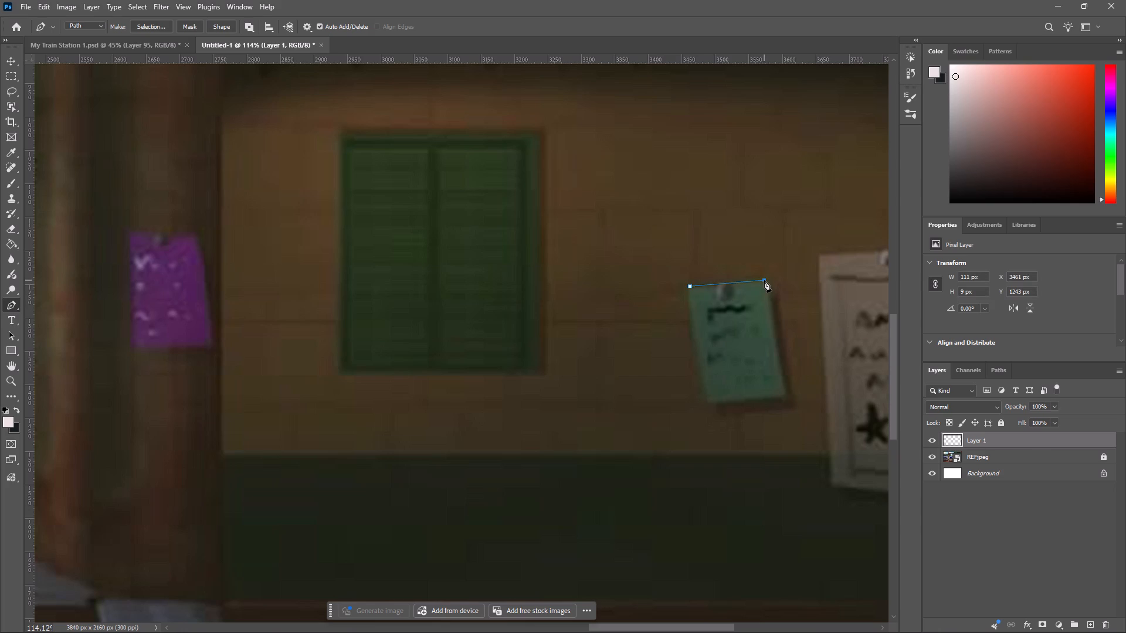
pyautogui.click(787, 394)
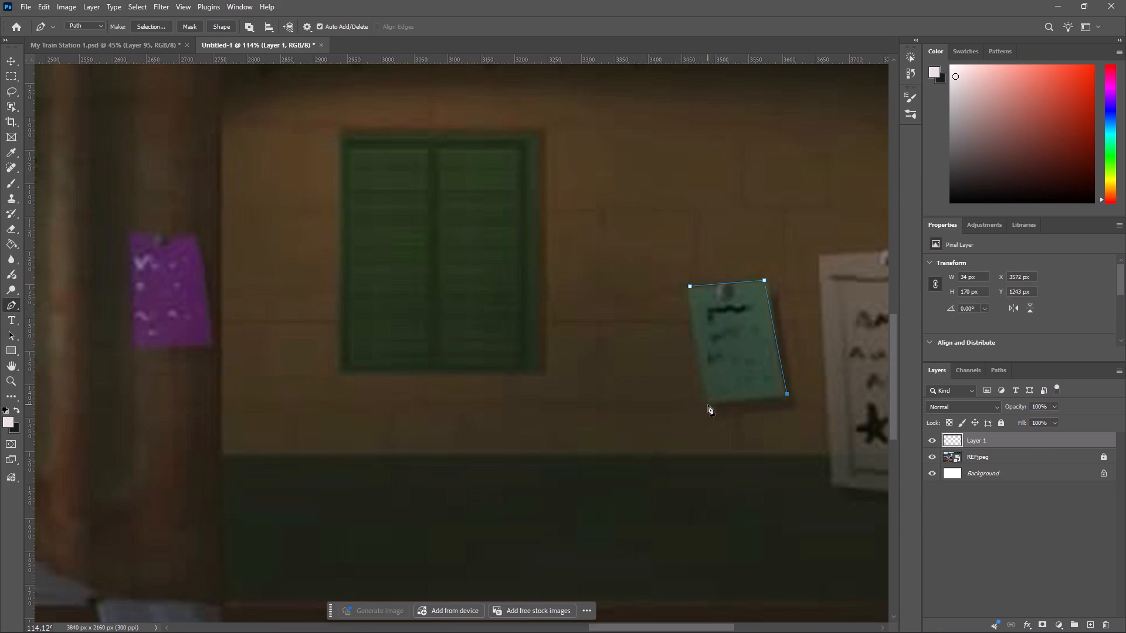
pyautogui.click(708, 404)
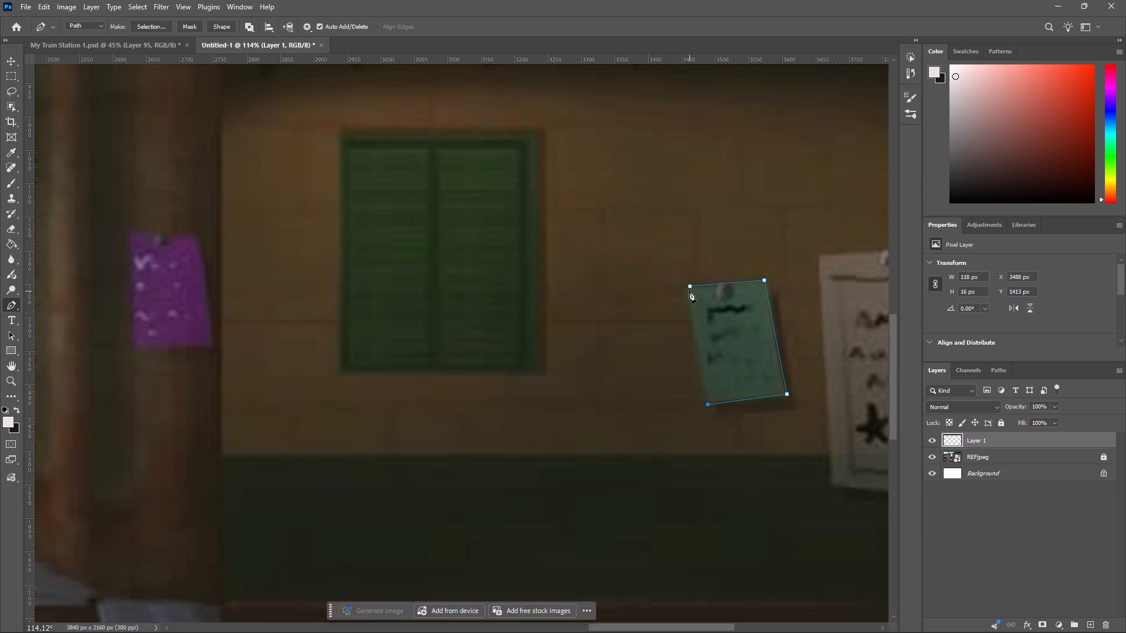
pyautogui.click(689, 285)
pyautogui.hotkey('ctrl', 'Return')
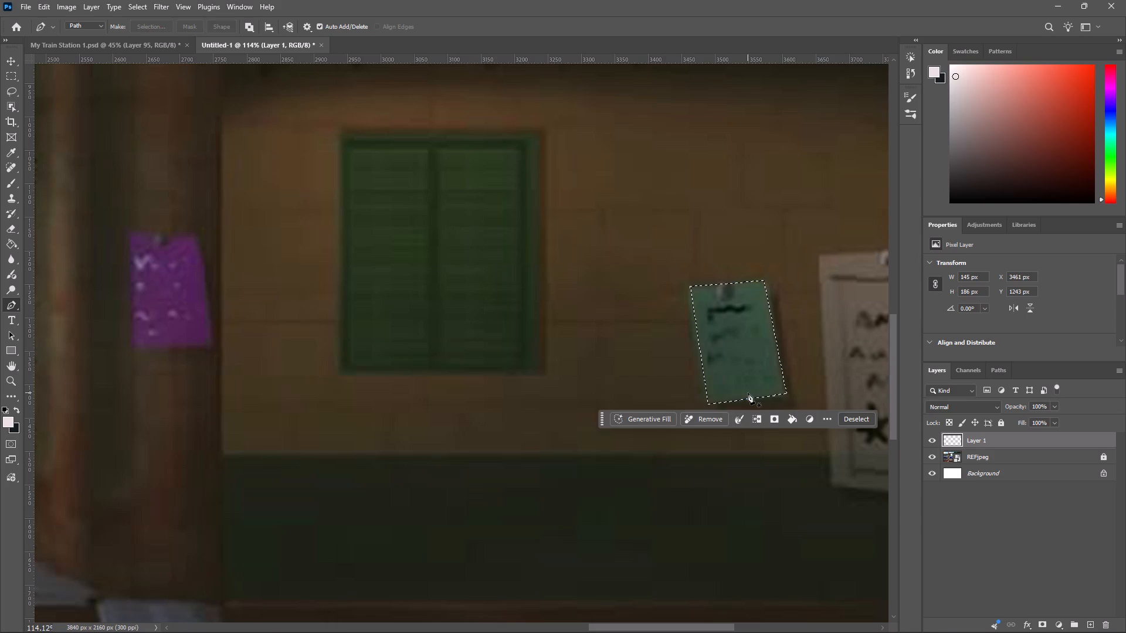
# Fill the note selection on Layer 1 with the dark green sampled from the reference note, and deselect.
pyautogui.press('i')
pyautogui.click(749, 367)
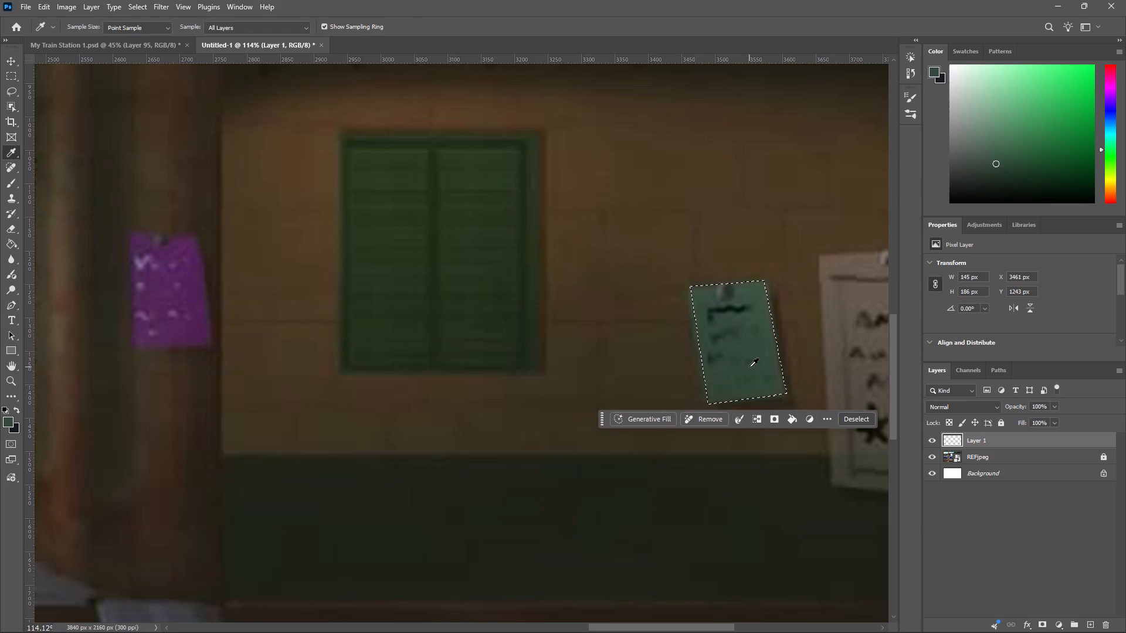
pyautogui.press('g')
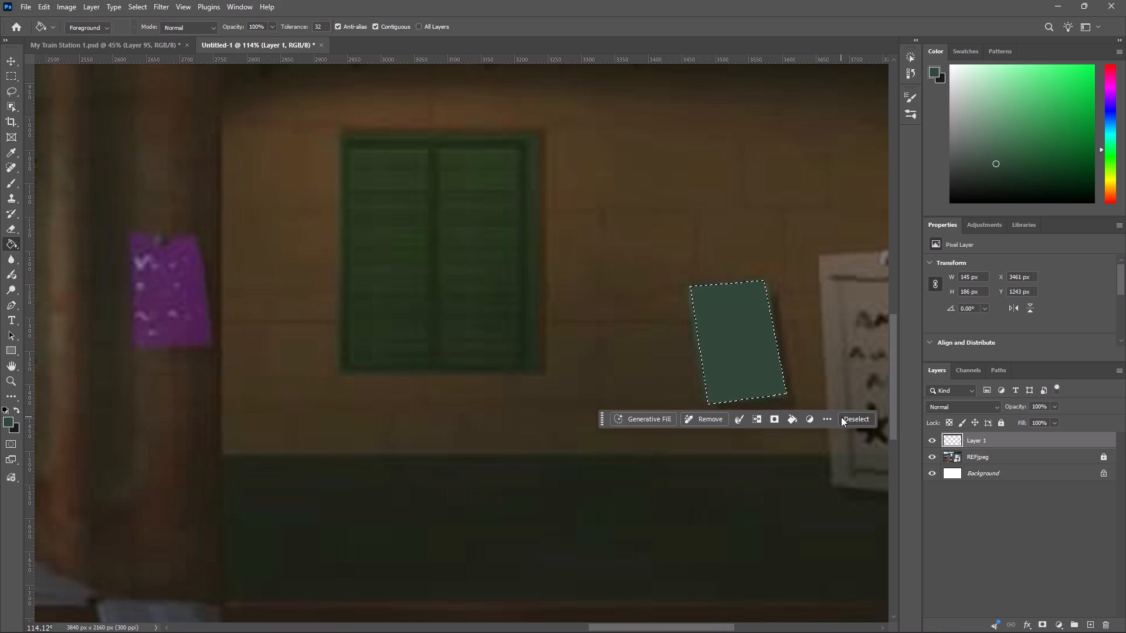
pyautogui.click(858, 418)
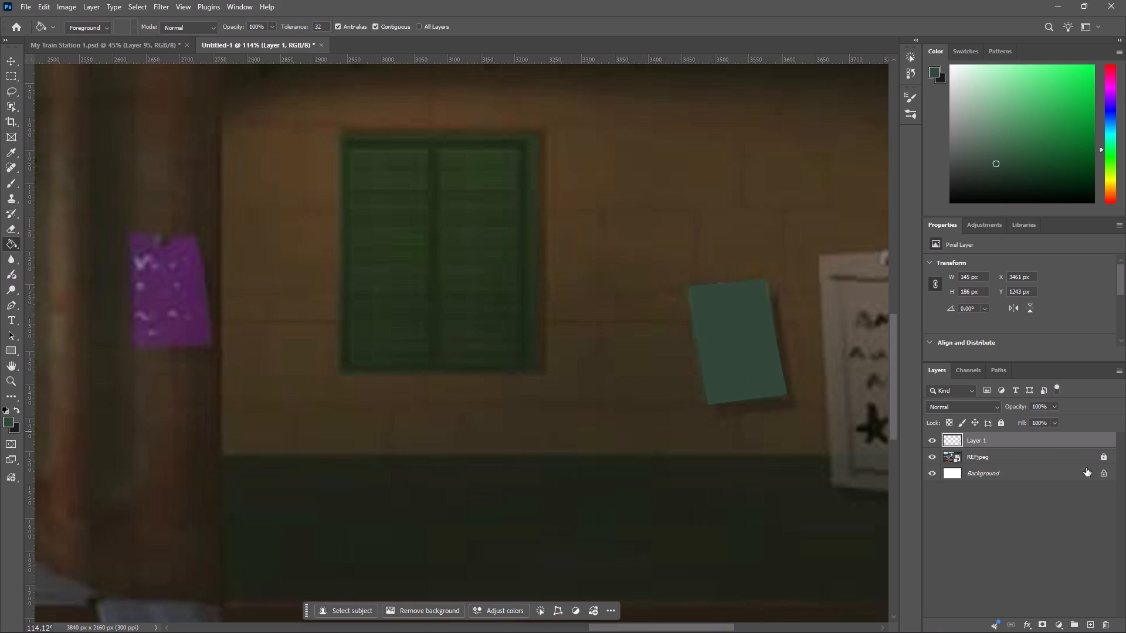
# Hide Layer 1 with the green note shape and add a new empty layer above it.
pyautogui.click(933, 438)
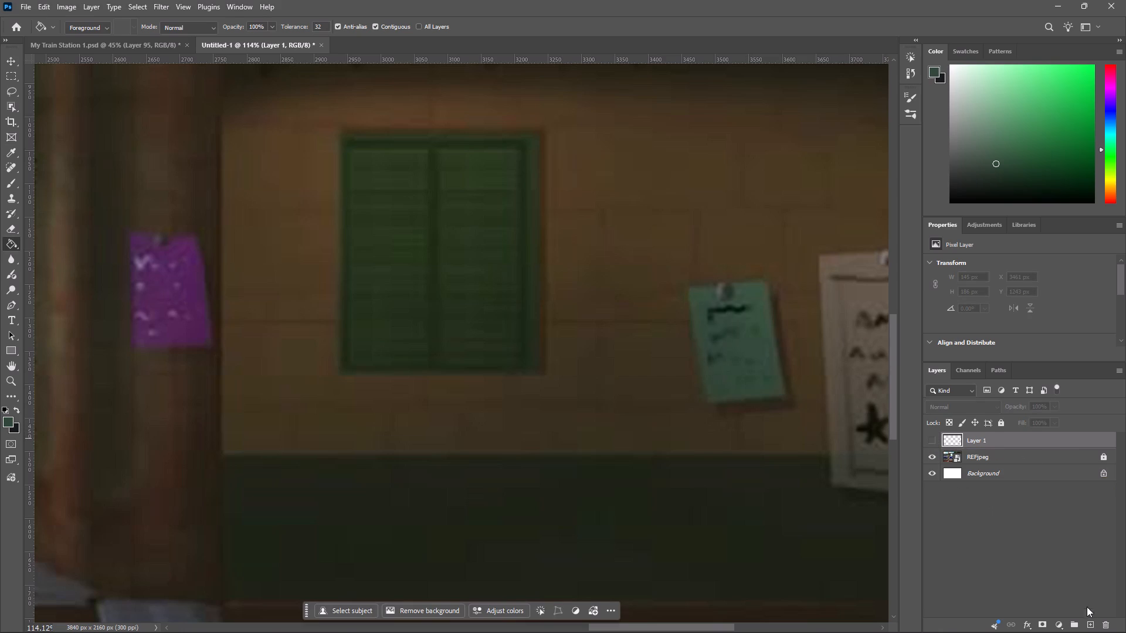
pyautogui.click(1087, 615)
pyautogui.click(1086, 622)
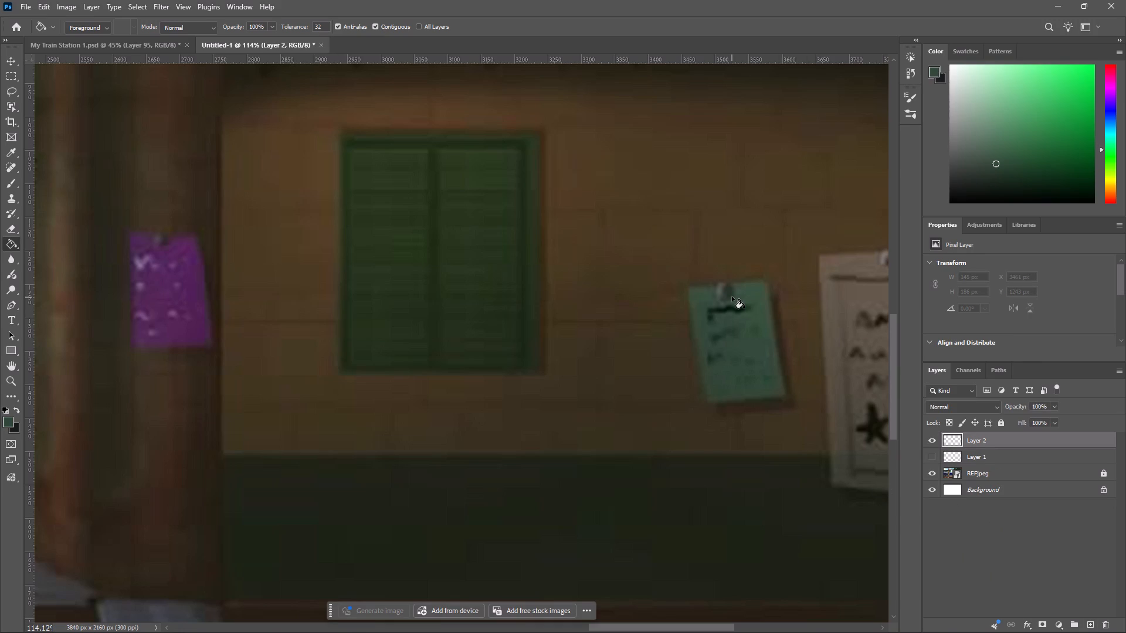
# Trace the green note's pin head as a curved closed path about 23 px wide and convert it to a selection.
pyautogui.press('p')
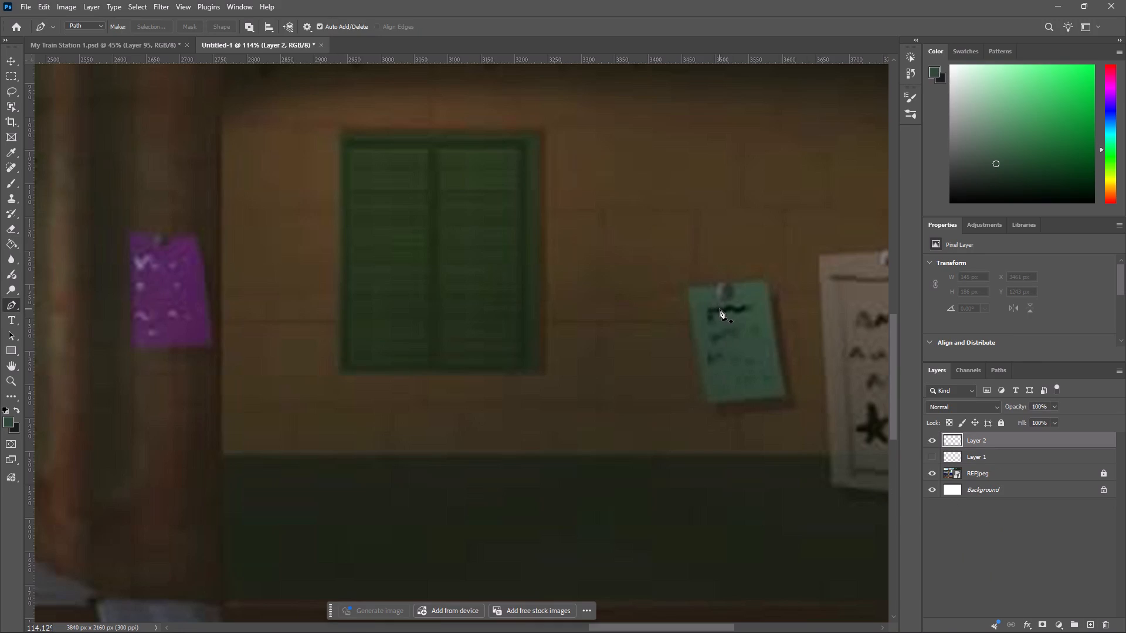
pyautogui.keyDown('alt'); pyautogui.scroll(6, 720, 309); pyautogui.keyUp('alt')
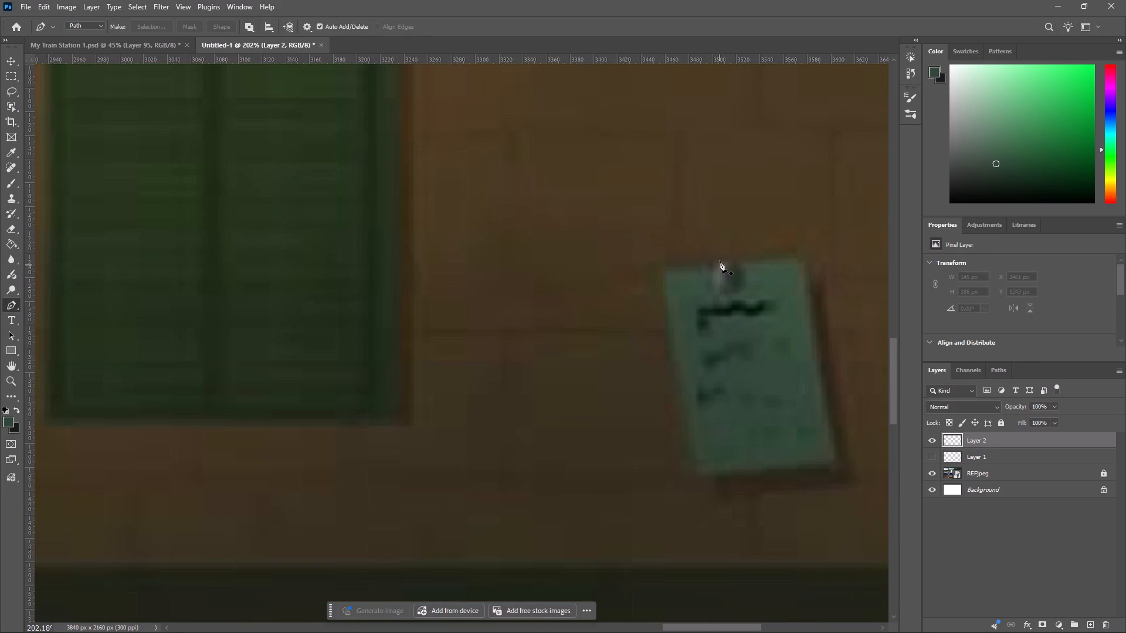
pyautogui.moveTo(717, 262); pyautogui.dragTo(713, 264)
pyautogui.moveTo(713, 264); pyautogui.dragTo(711, 271)
pyautogui.hotkey('ctrl', 'z')
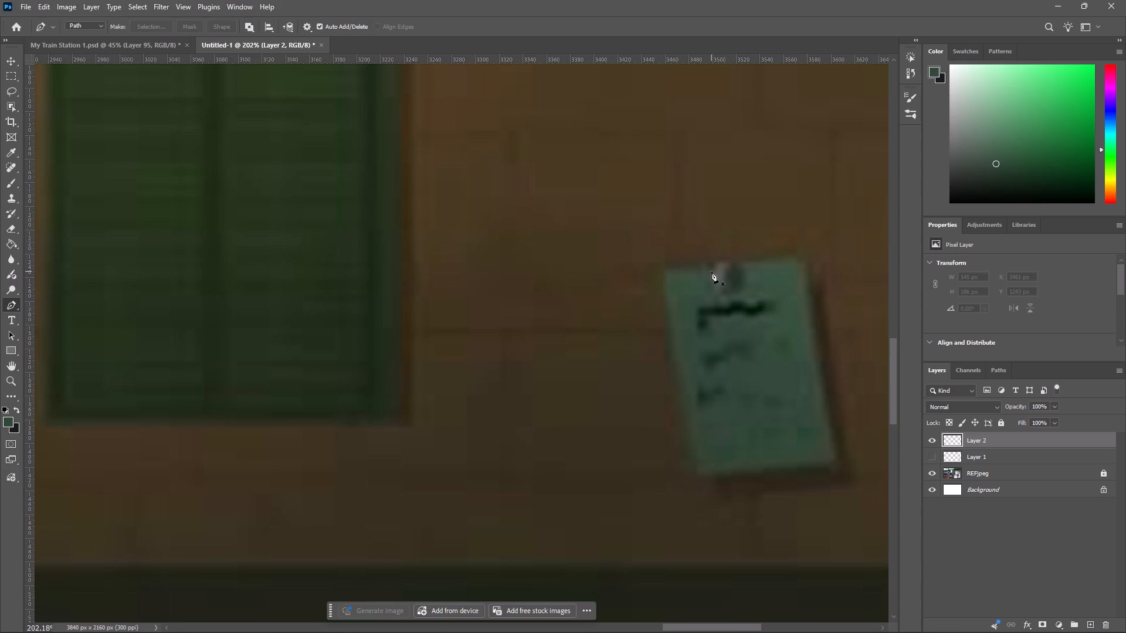
pyautogui.click(715, 261)
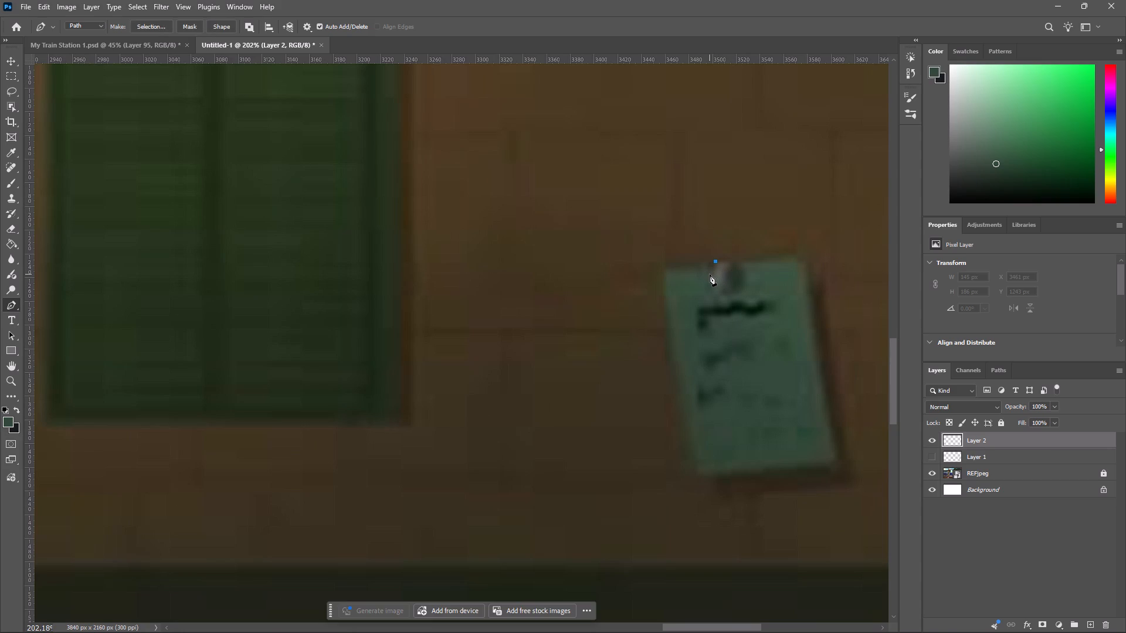
pyautogui.click(710, 274)
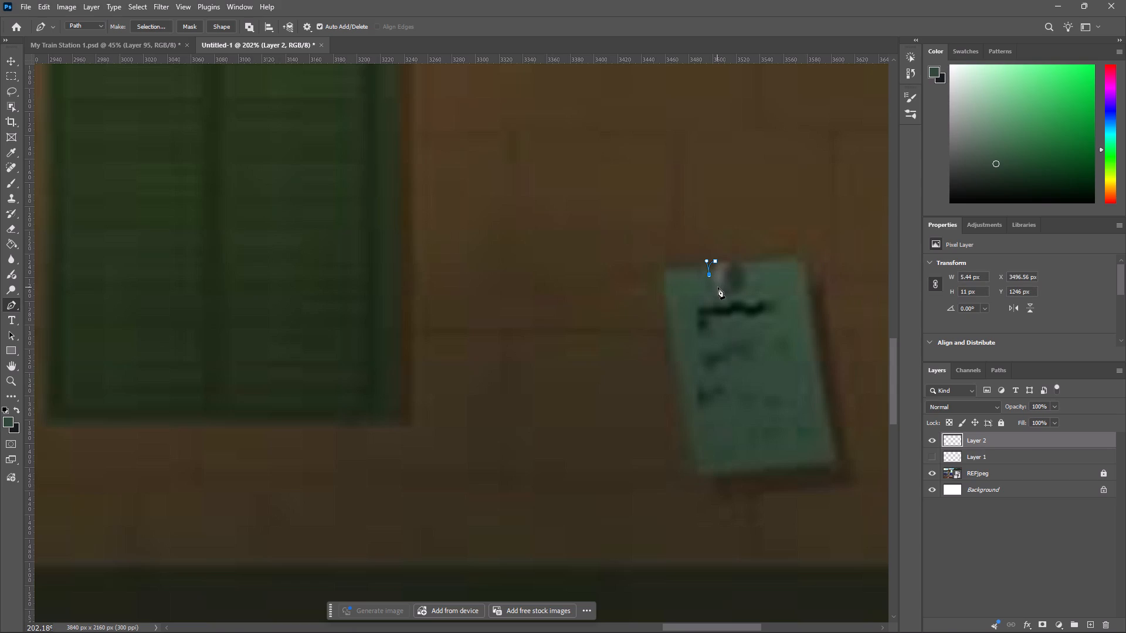
pyautogui.moveTo(719, 290); pyautogui.dragTo(743, 298)
pyautogui.moveTo(743, 298); pyautogui.dragTo(727, 301)
pyautogui.hotkey('ctrl', 'z')
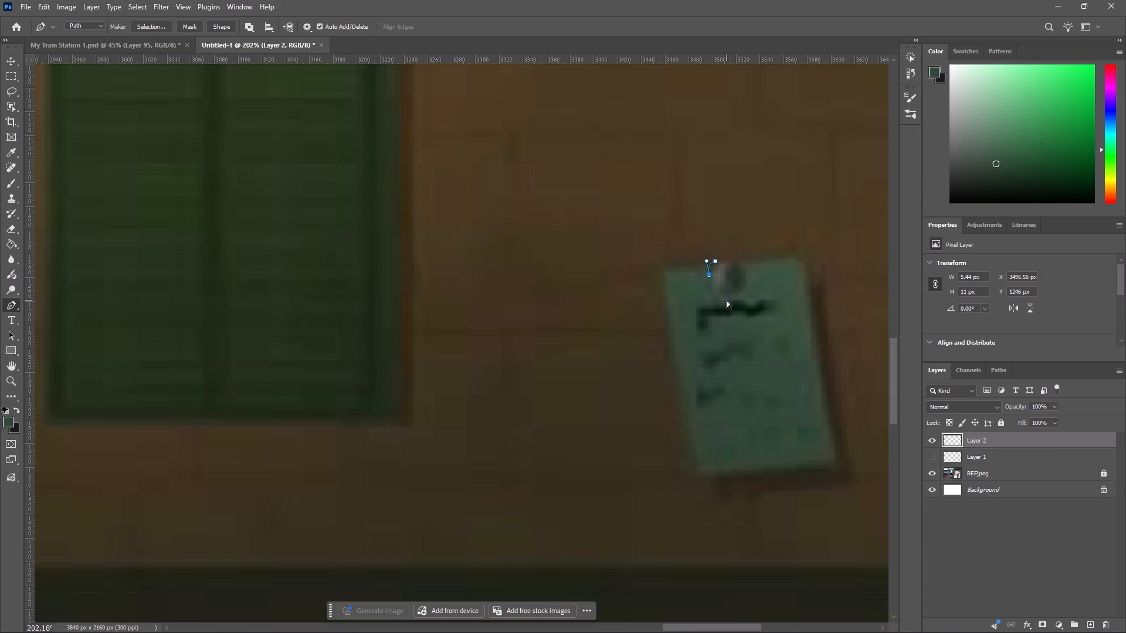
pyautogui.click(725, 289)
pyautogui.click(732, 264)
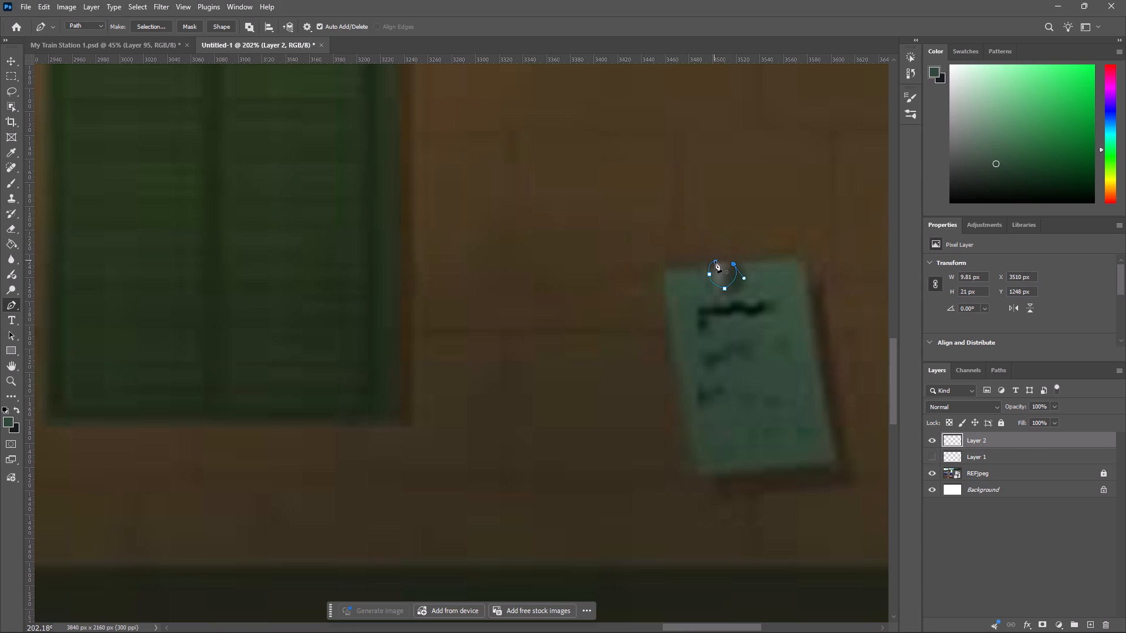
pyautogui.click(715, 261)
pyautogui.press('i')
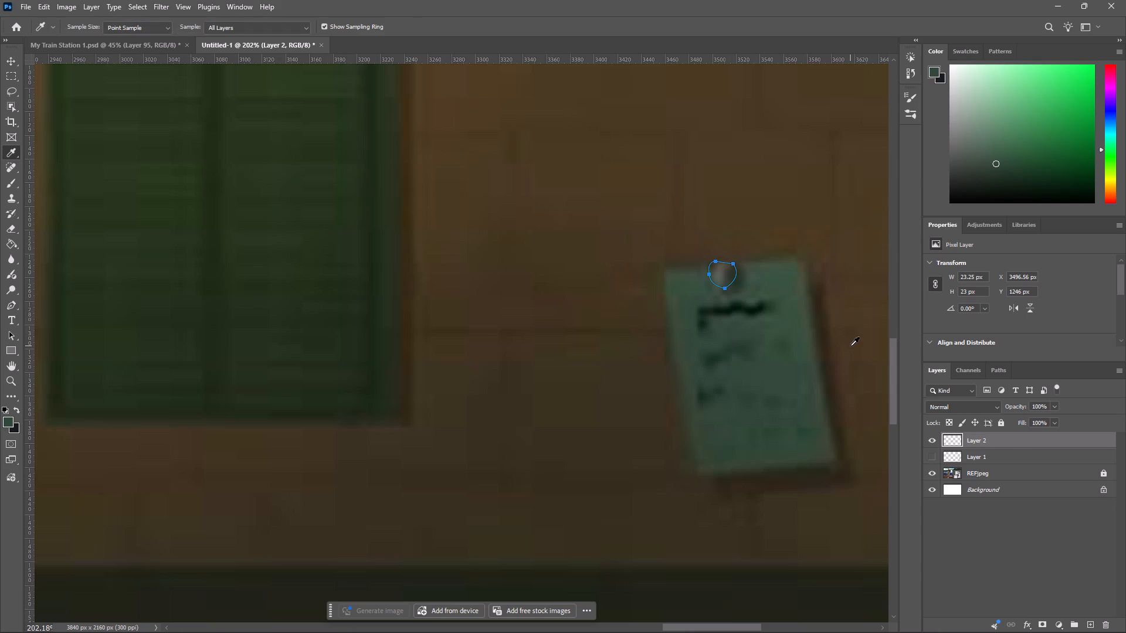
pyautogui.hotkey('ctrl', 'Return')
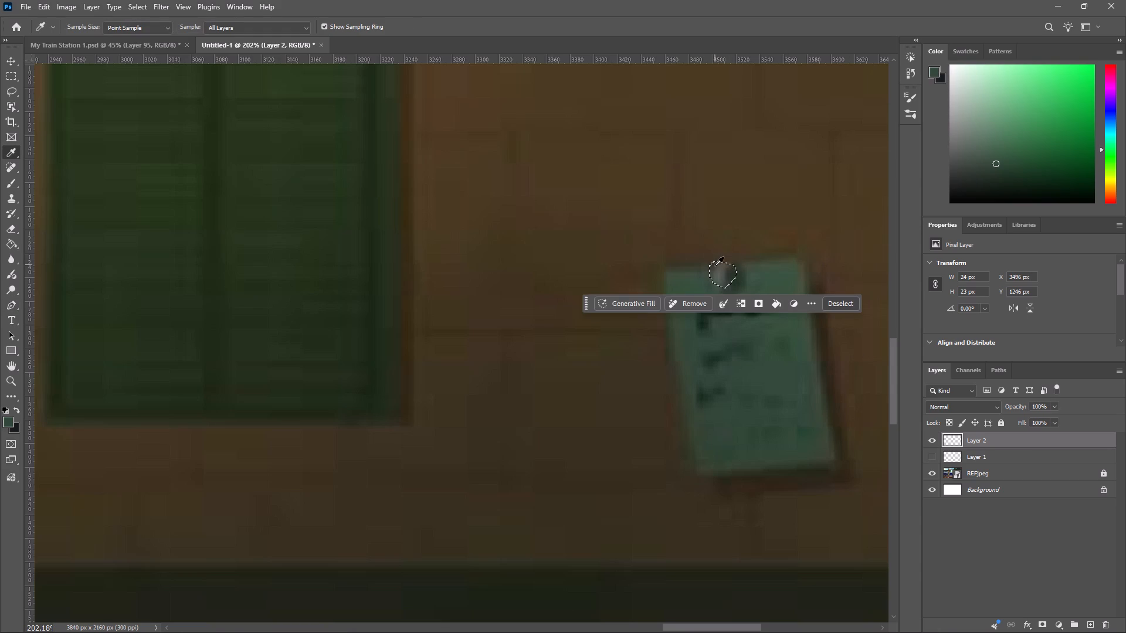
# Fill the pin selection on Layer 2 with the grey sampled from the reference pin, and deselect.
pyautogui.click(723, 270)
pyautogui.press('g')
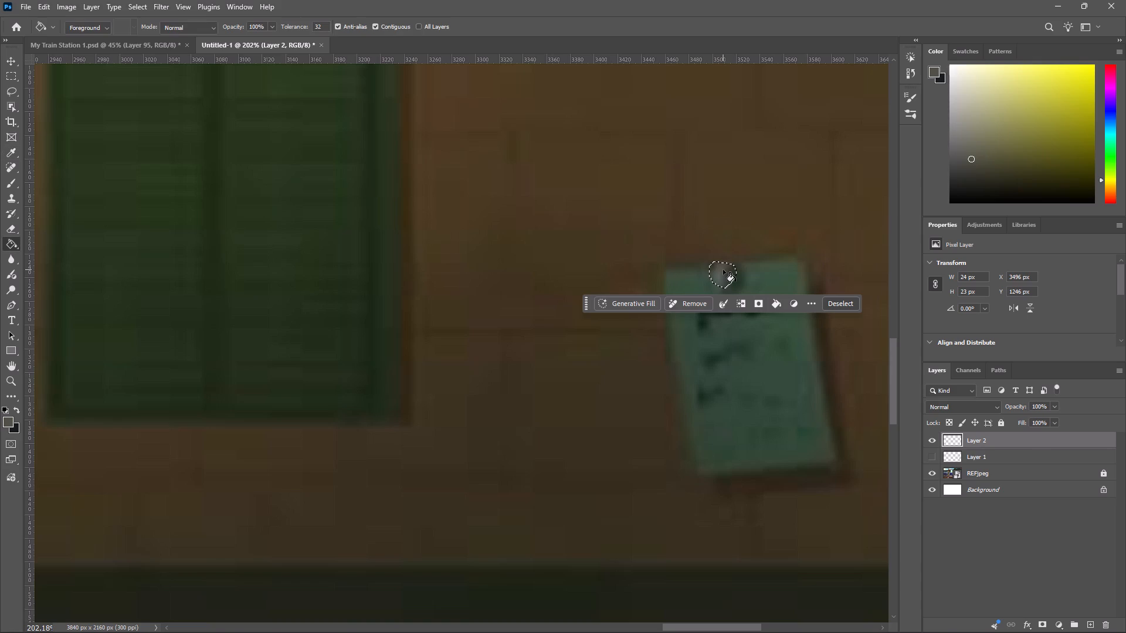
pyautogui.click(723, 270)
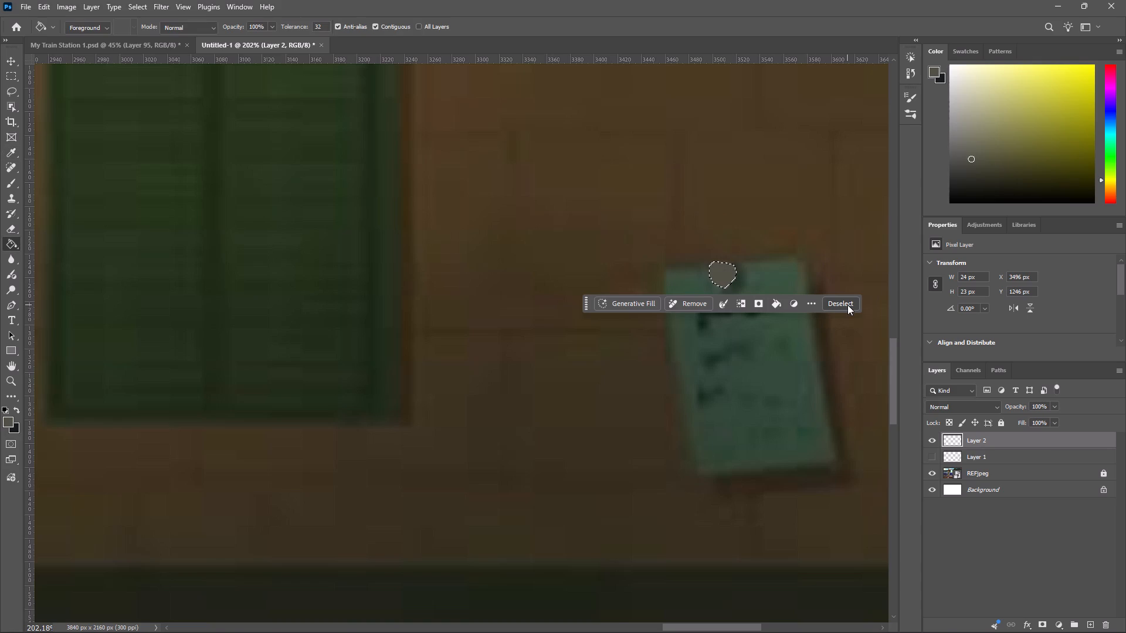
pyautogui.click(847, 305)
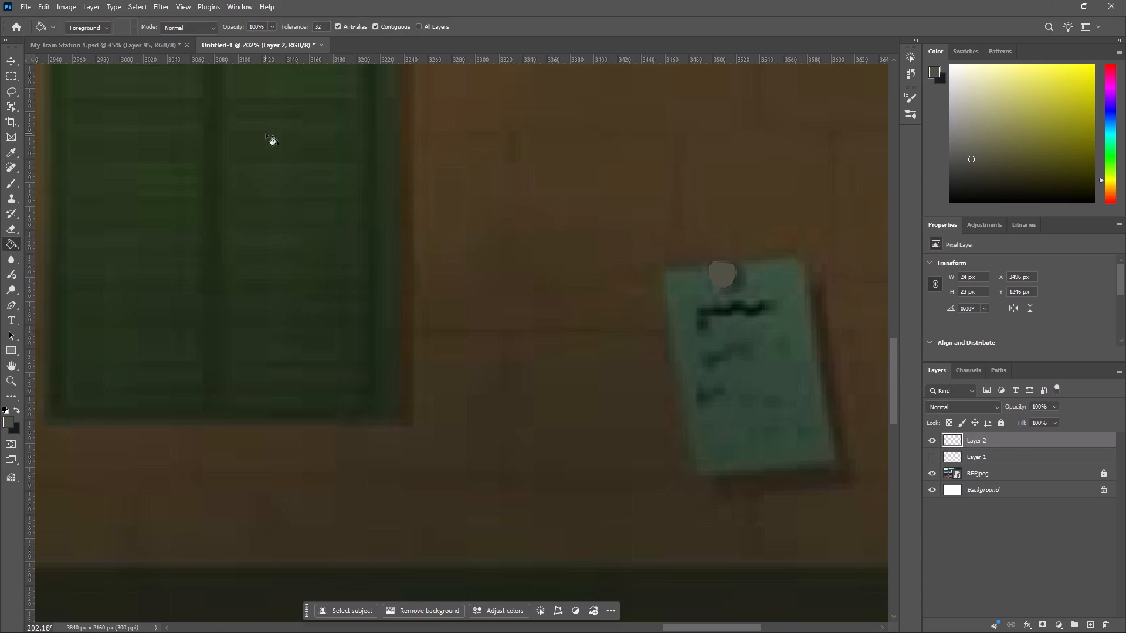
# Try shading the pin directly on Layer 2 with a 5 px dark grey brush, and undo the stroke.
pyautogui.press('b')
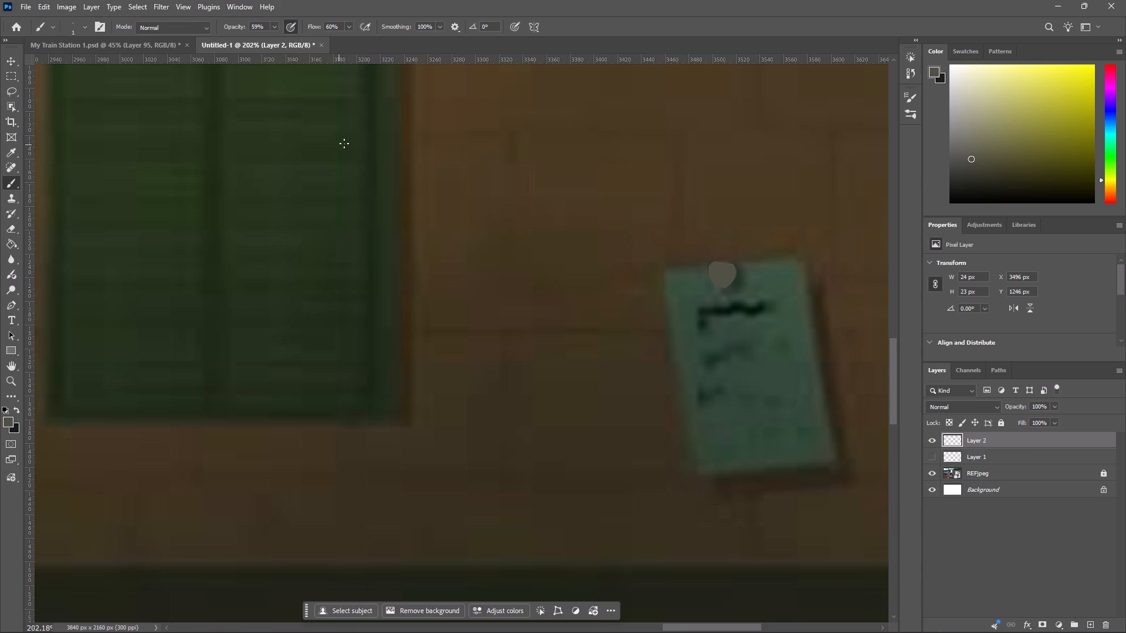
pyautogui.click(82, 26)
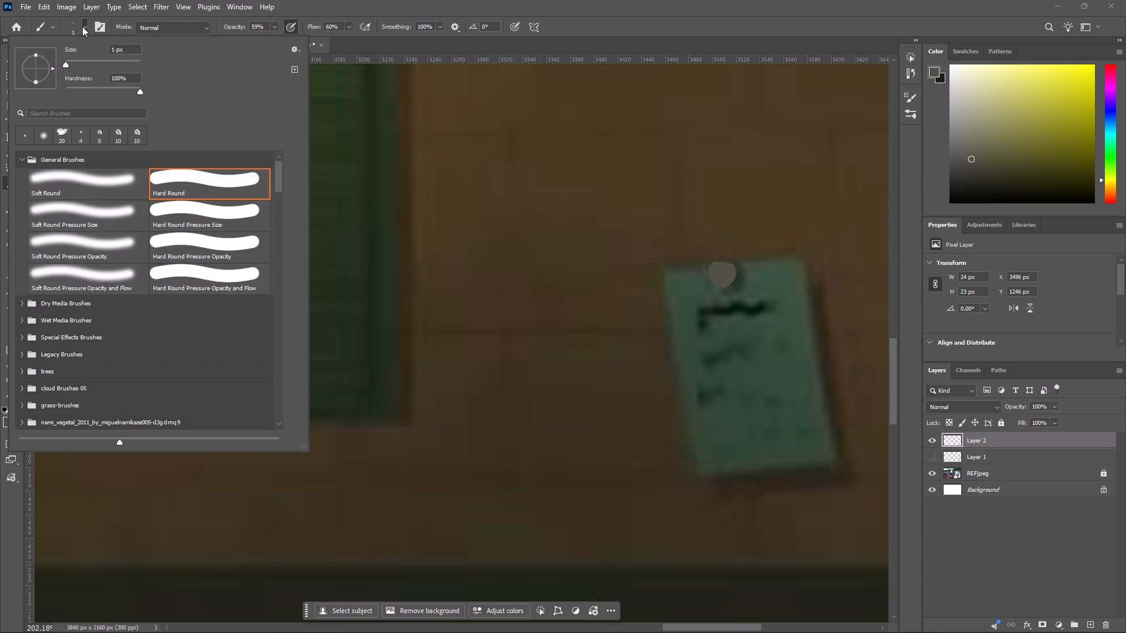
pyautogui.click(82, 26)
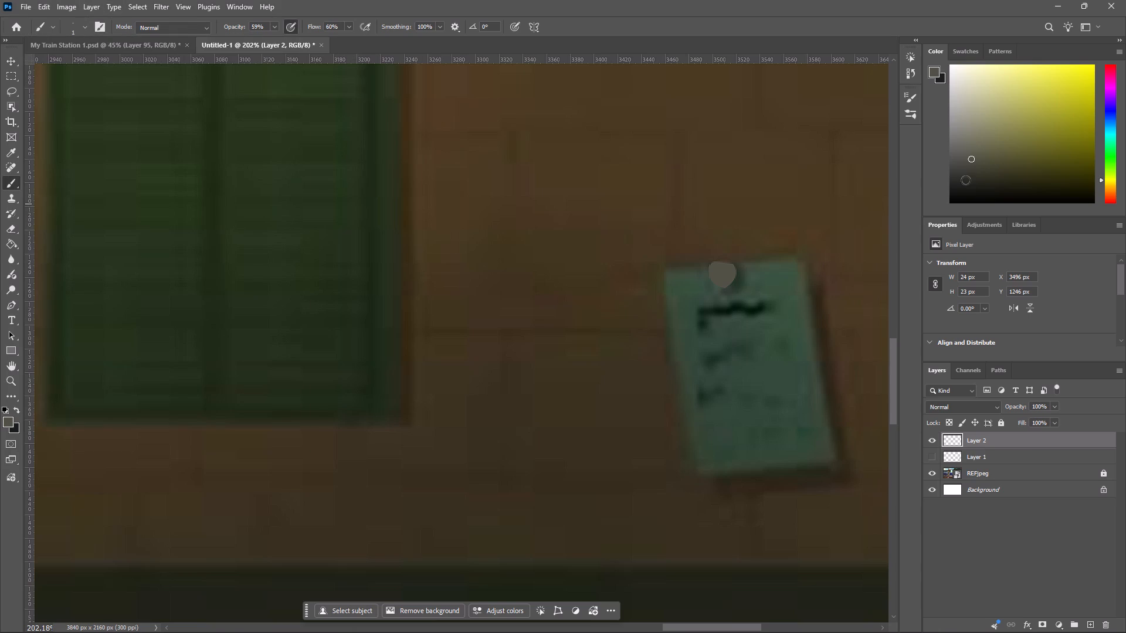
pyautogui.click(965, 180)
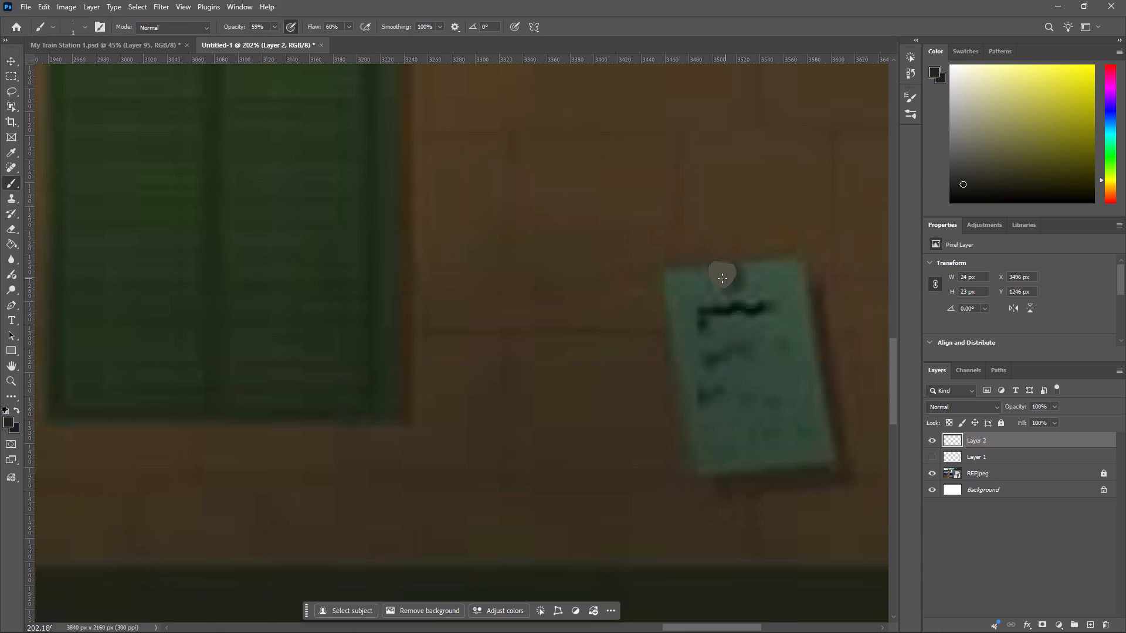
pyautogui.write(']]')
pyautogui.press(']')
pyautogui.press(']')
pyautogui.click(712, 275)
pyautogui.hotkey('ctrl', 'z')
# Add a new empty layer above Layer 2 and clip it to the pin shape.
pyautogui.click(1096, 627)
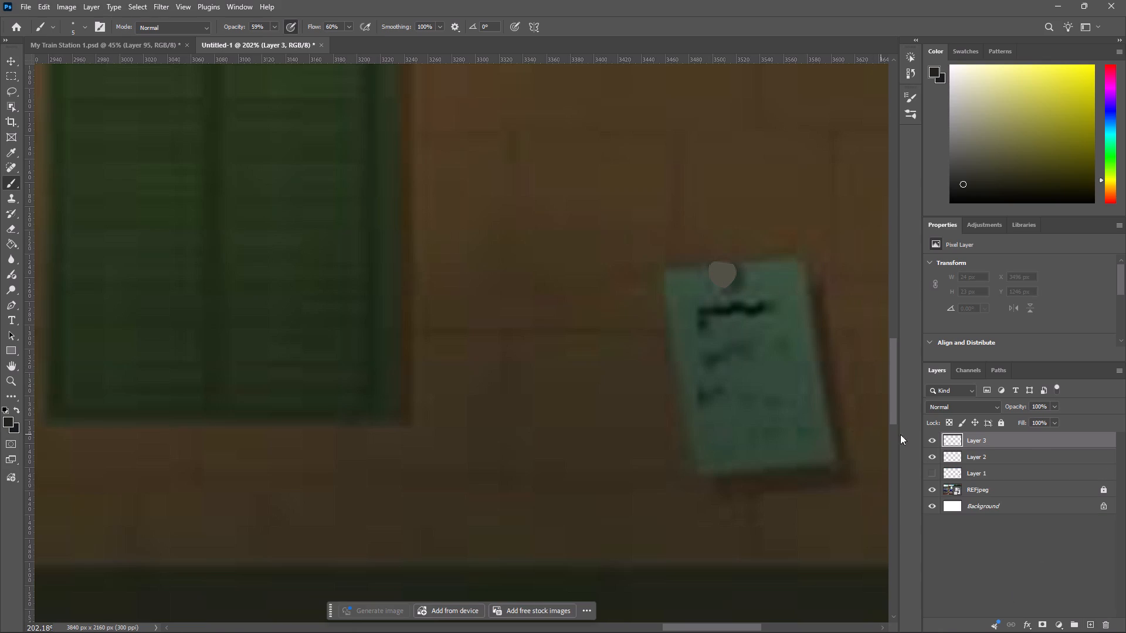
pyautogui.keyDown('alt'); pyautogui.click(962, 449); pyautogui.keyUp('alt')
# Paint near-black shading along the pin head's lower edge on the clipped Layer 3 with a 2 px brush.
pyautogui.moveTo(964, 190); pyautogui.dragTo(958, 193)
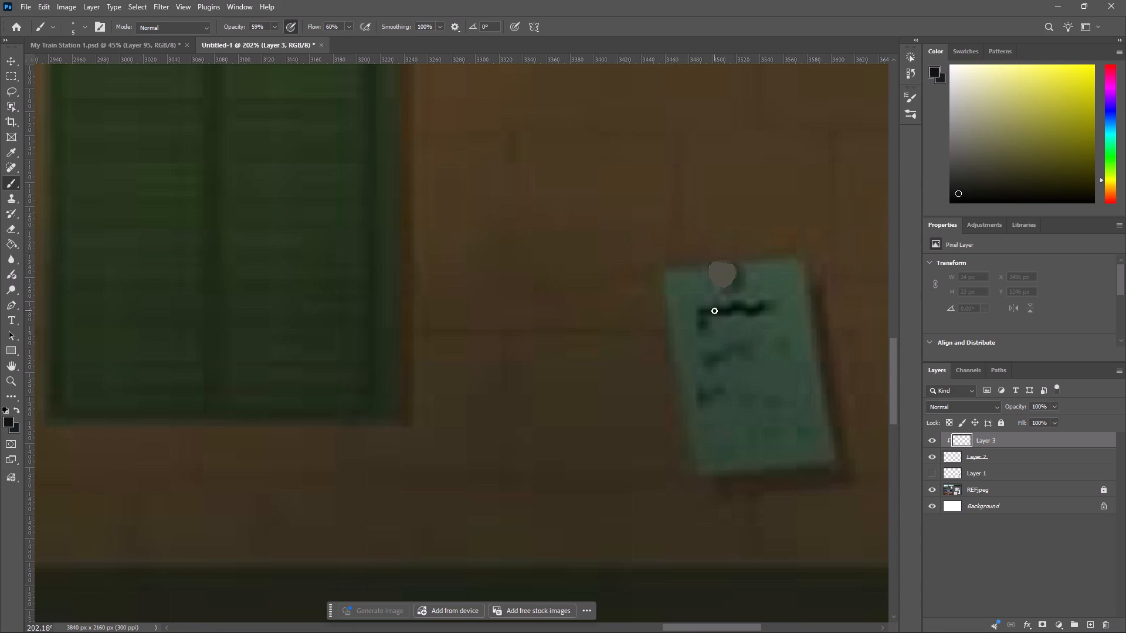
pyautogui.write('[[')
pyautogui.press('[')
pyautogui.moveTo(710, 275); pyautogui.dragTo(713, 283)
pyautogui.moveTo(713, 283); pyautogui.dragTo(742, 275)
pyautogui.moveTo(742, 275); pyautogui.dragTo(724, 287)
pyautogui.moveTo(724, 287); pyautogui.dragTo(693, 266)
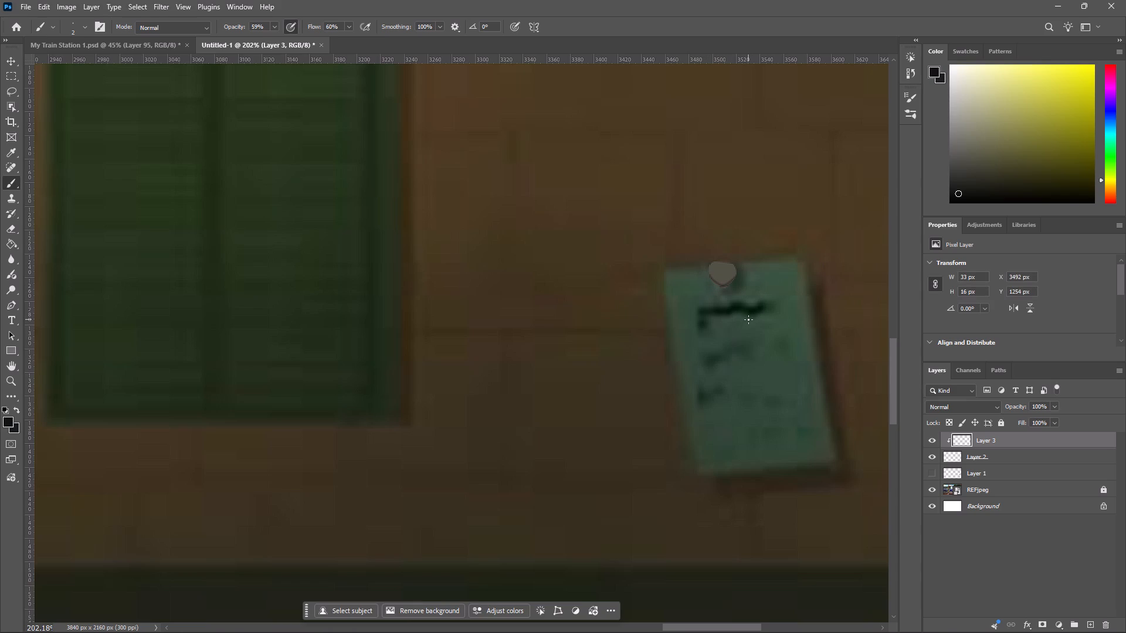
pyautogui.keyDown('alt'); pyautogui.scroll(6, 748, 319); pyautogui.keyUp('alt')
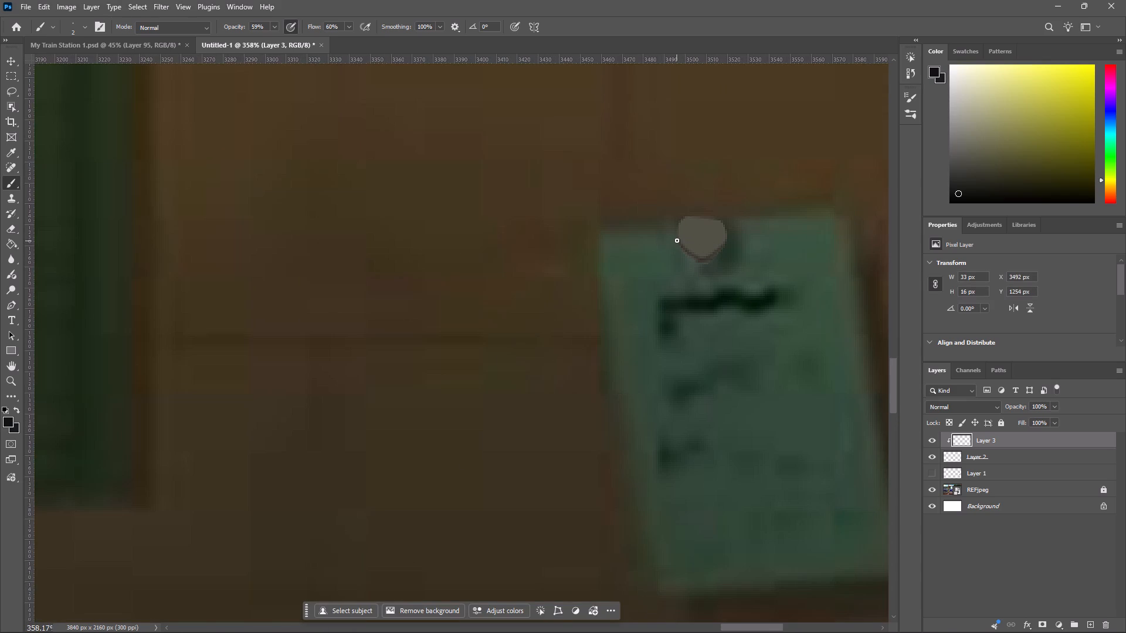
pyautogui.moveTo(677, 240); pyautogui.dragTo(721, 264)
pyautogui.moveTo(721, 264); pyautogui.dragTo(697, 266)
pyautogui.moveTo(697, 266); pyautogui.dragTo(649, 227)
# Paint mid-grey strokes over the pin head and along its right and upper edges on Layer 3.
pyautogui.moveTo(957, 192); pyautogui.dragTo(962, 162)
pyautogui.moveTo(684, 246); pyautogui.dragTo(727, 222)
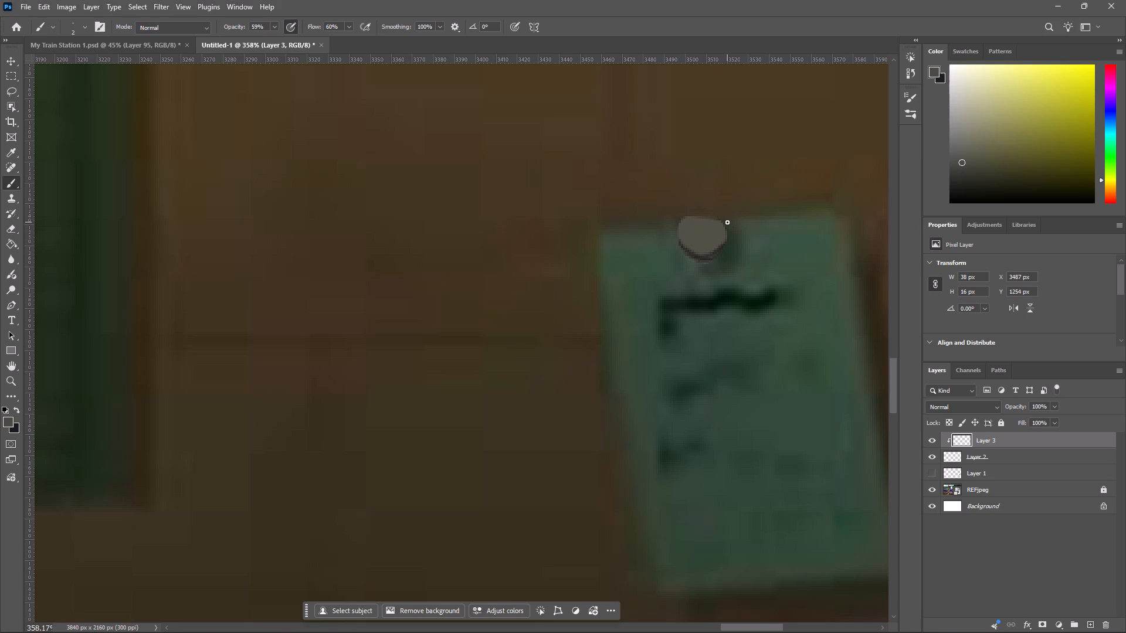
pyautogui.moveTo(727, 222); pyautogui.dragTo(733, 268)
pyautogui.moveTo(725, 241); pyautogui.dragTo(715, 220)
pyautogui.moveTo(715, 220); pyautogui.dragTo(693, 210)
# Soften the pin's painted shading on Layer 3 with the Blur tool at 100% strength.
pyautogui.click(8, 260)
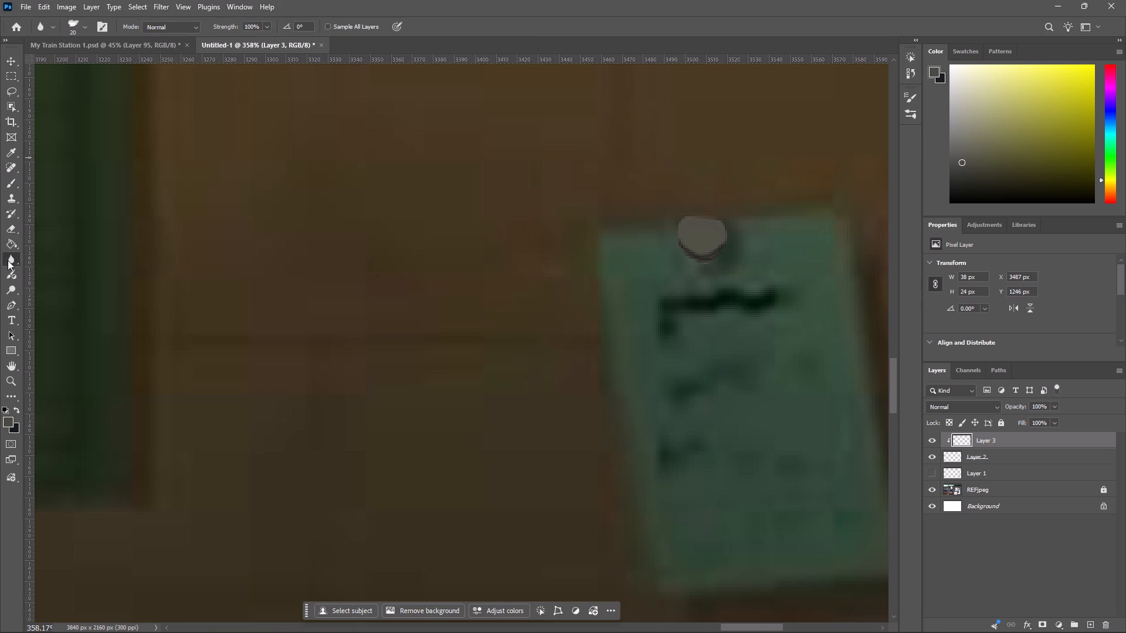
pyautogui.moveTo(703, 245); pyautogui.dragTo(616, 183)
pyautogui.moveTo(616, 183); pyautogui.dragTo(722, 258)
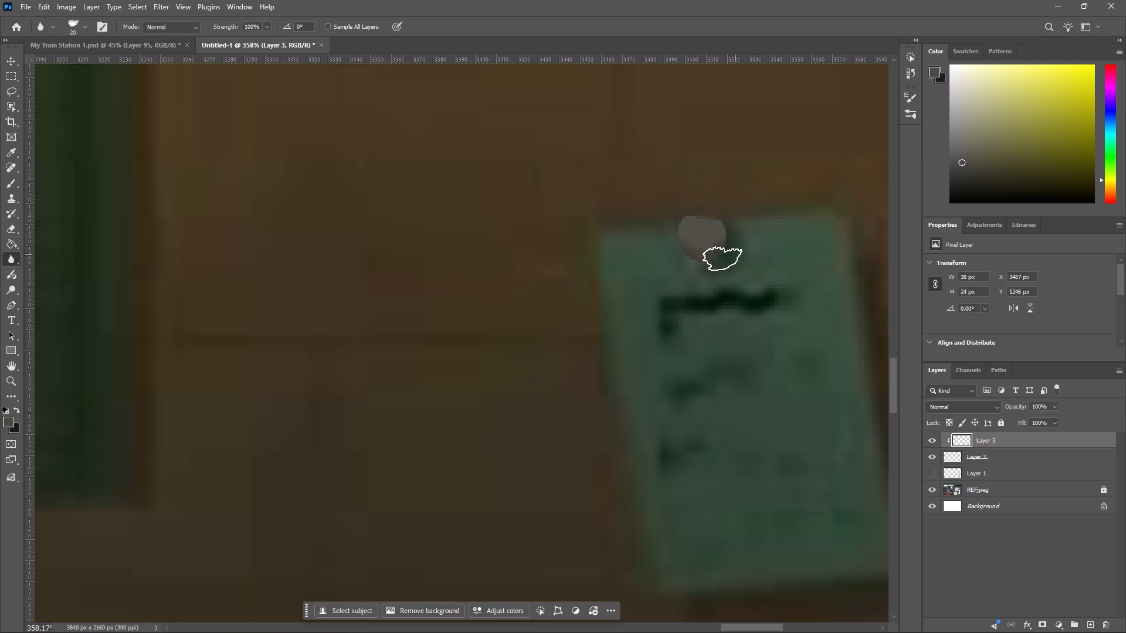
pyautogui.moveTo(722, 258); pyautogui.dragTo(741, 250)
# Show Layer 1 with the green note again and merge the pin's Layer 2 and shading Layer 3 into one layer.
pyautogui.click(930, 475)
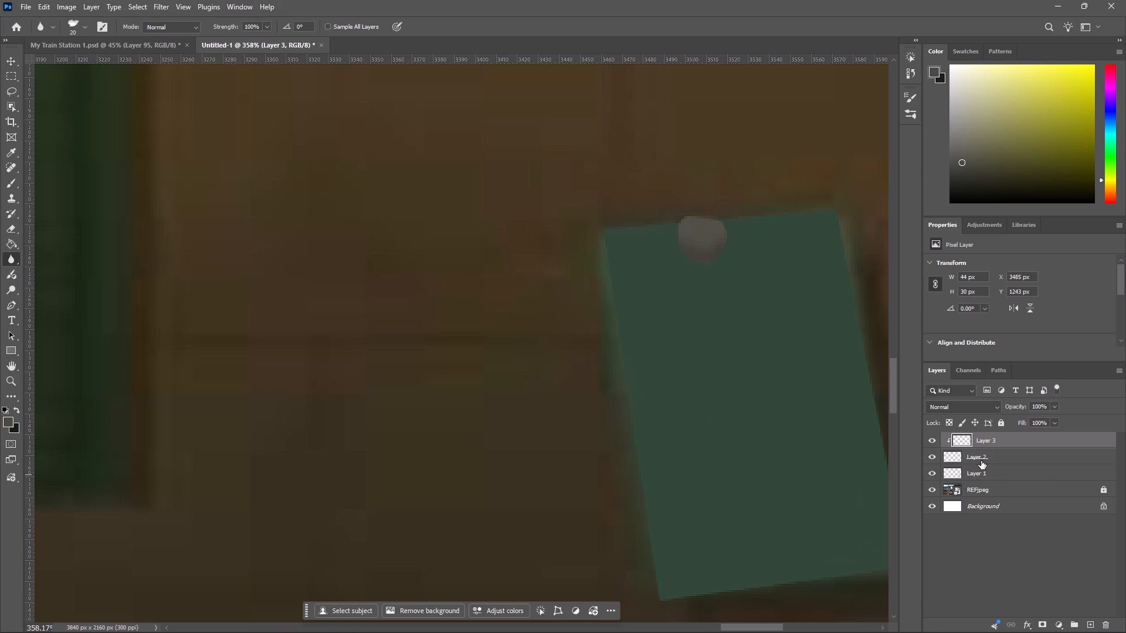
pyautogui.click(990, 460)
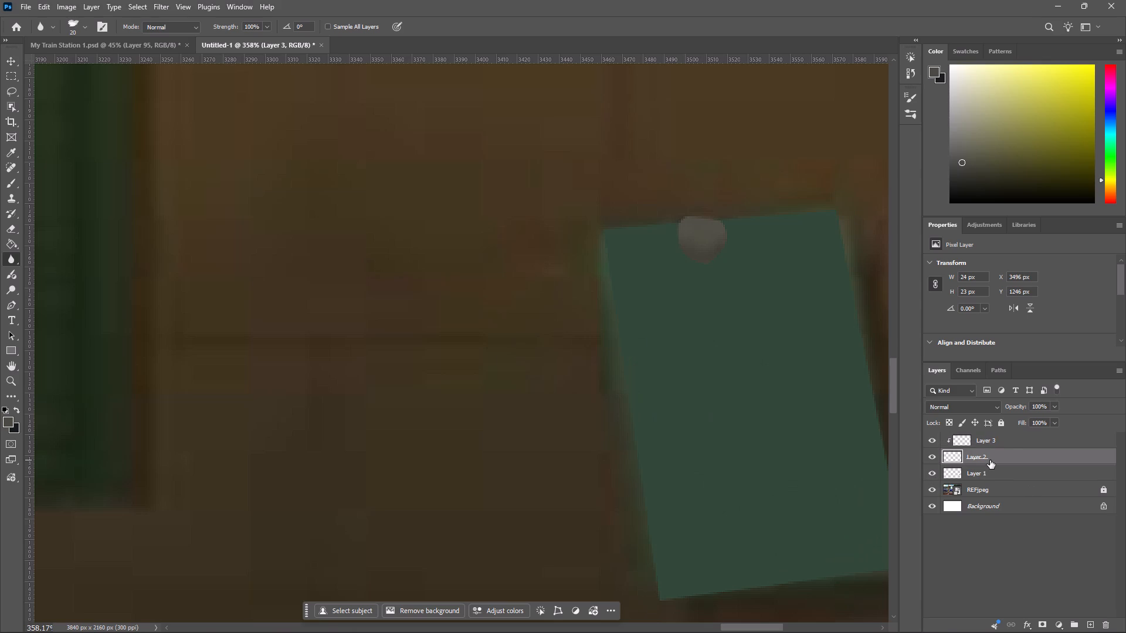
pyautogui.keyDown('shift'); pyautogui.click(1003, 438); pyautogui.keyUp('shift')
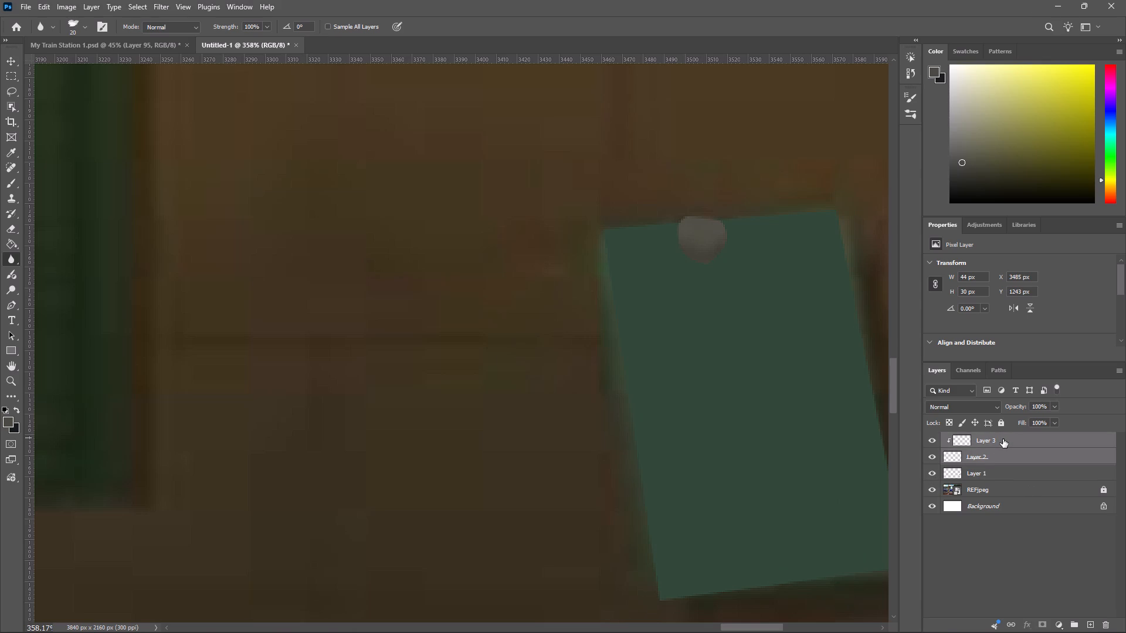
pyautogui.hotkey('ctrl', 'e')
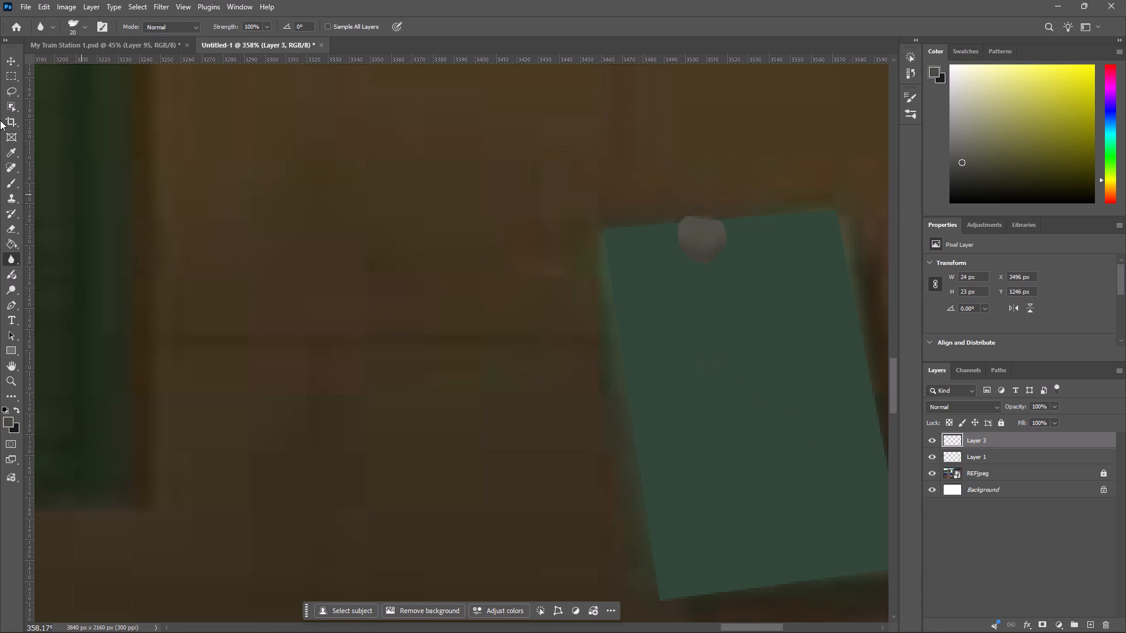
# Move the merged pin up 6 px so it overlaps the green note's top edge.
pyautogui.click(11, 64)
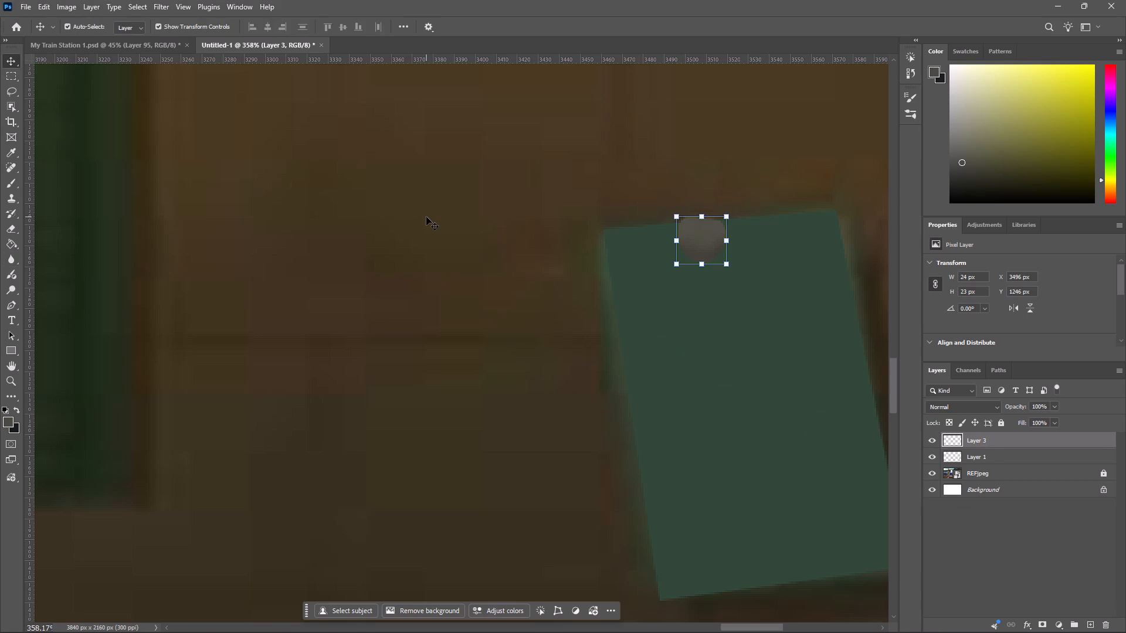
pyautogui.press('Up')
pyautogui.press('Up')
pyautogui.press('Up')
pyautogui.press('Up')
pyautogui.press('Up')
pyautogui.press('Up')
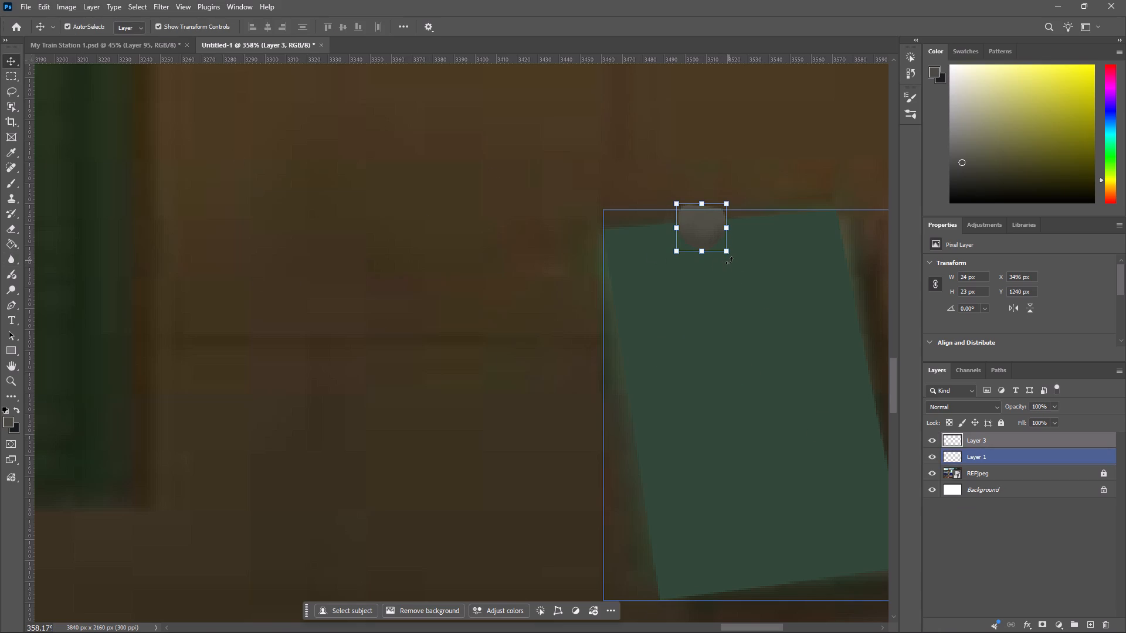
# Rotate the pin about 12° counterclockwise, apply the transform and deselect the layer.
pyautogui.moveTo(727, 261); pyautogui.dragTo(730, 256)
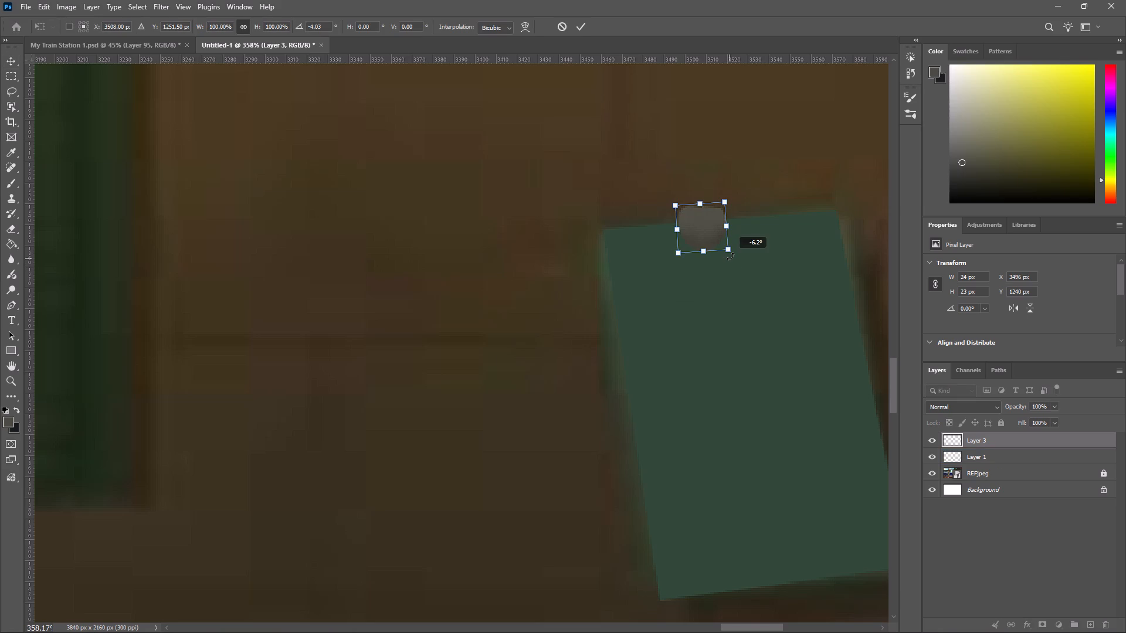
pyautogui.moveTo(730, 256); pyautogui.dragTo(731, 253)
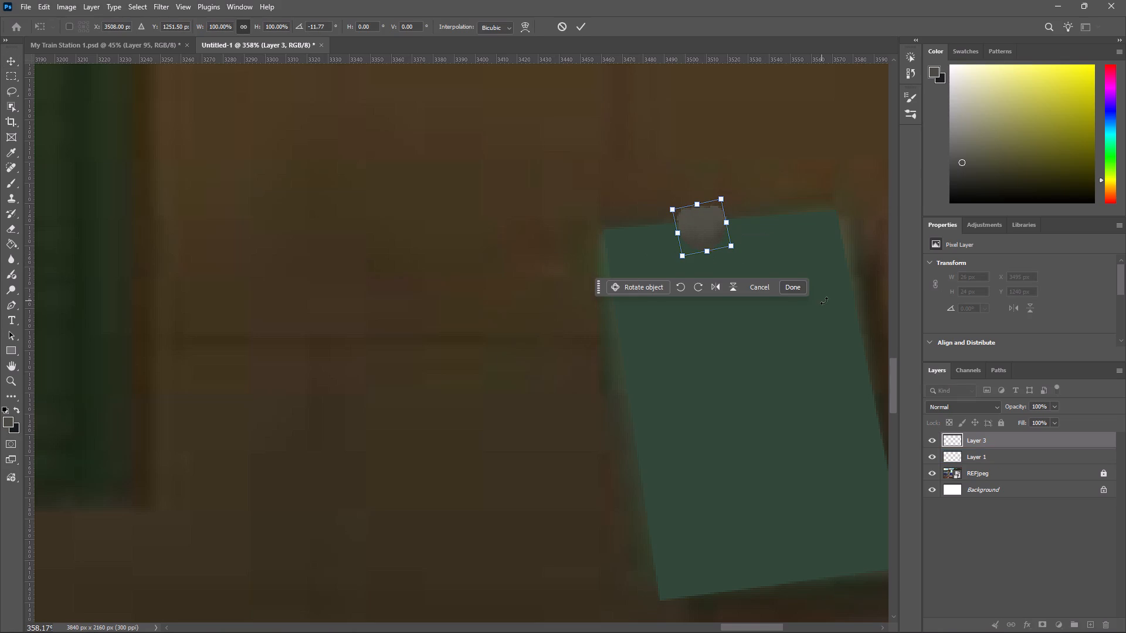
pyautogui.click(796, 290)
pyautogui.click(538, 343)
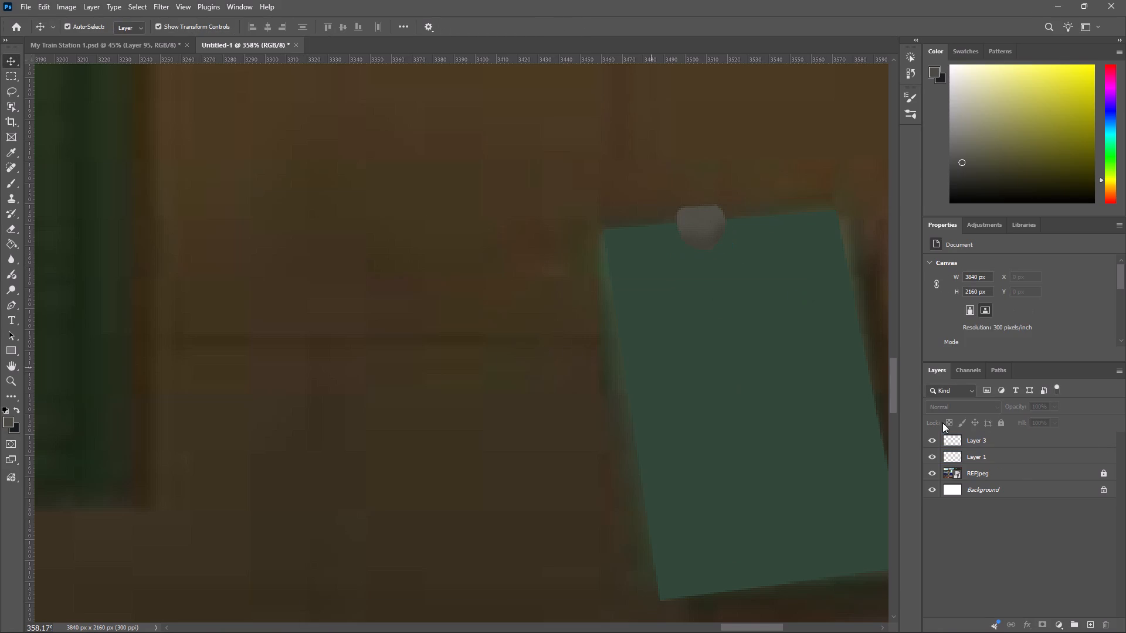
# Bring the green note and its pin from Untitled-1 into My Train Station 1, placing them on the hut wall at about X 3499, Y 1201 px.
pyautogui.click(1027, 459)
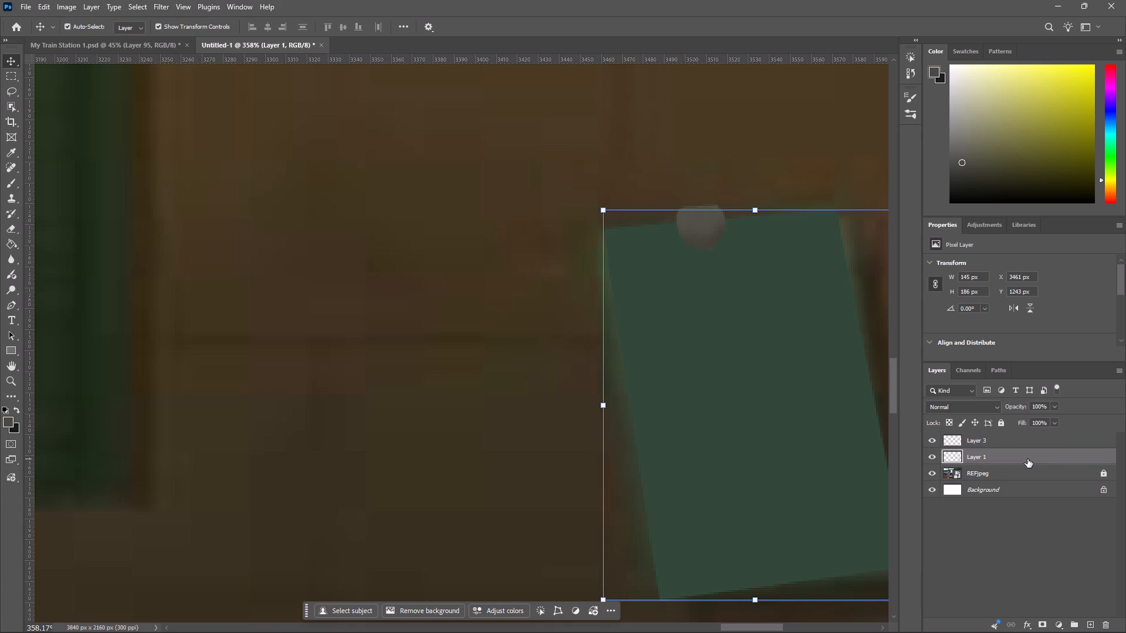
pyautogui.keyDown('shift'); pyautogui.click(1026, 448); pyautogui.keyUp('shift')
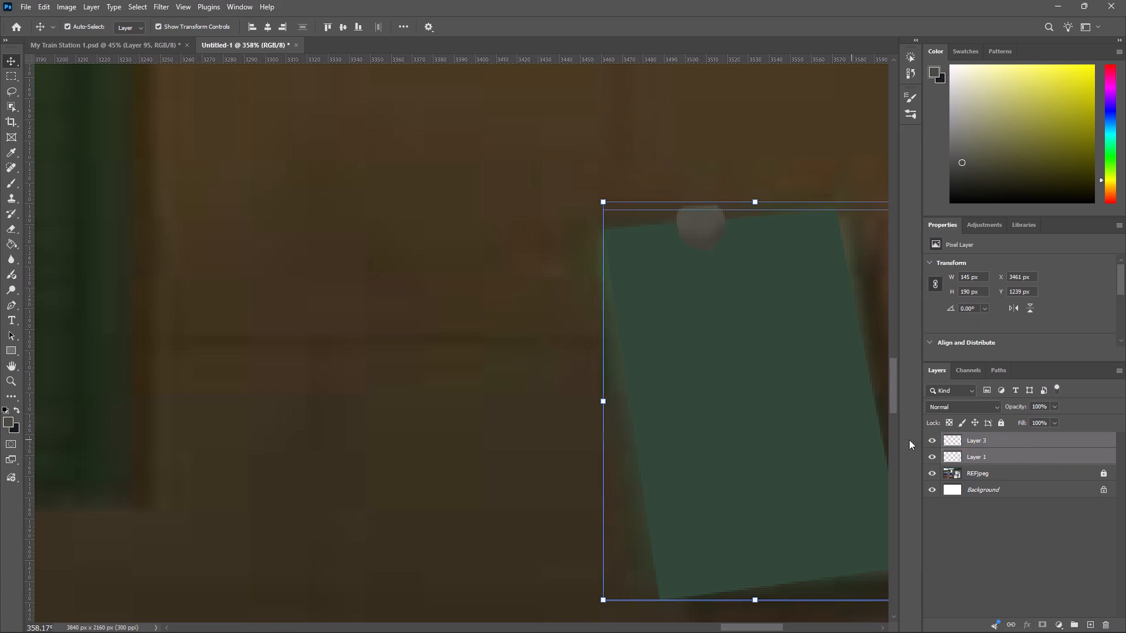
pyautogui.click(978, 526)
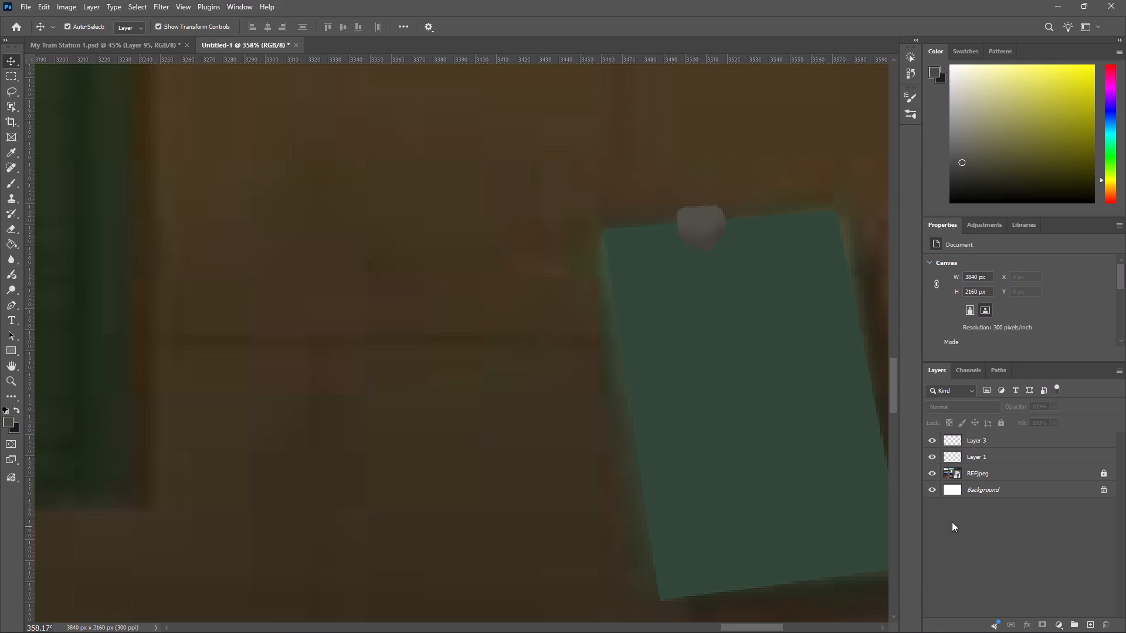
pyautogui.moveTo(449, 147); pyautogui.dragTo(842, 491)
pyautogui.moveTo(783, 434); pyautogui.dragTo(741, 434)
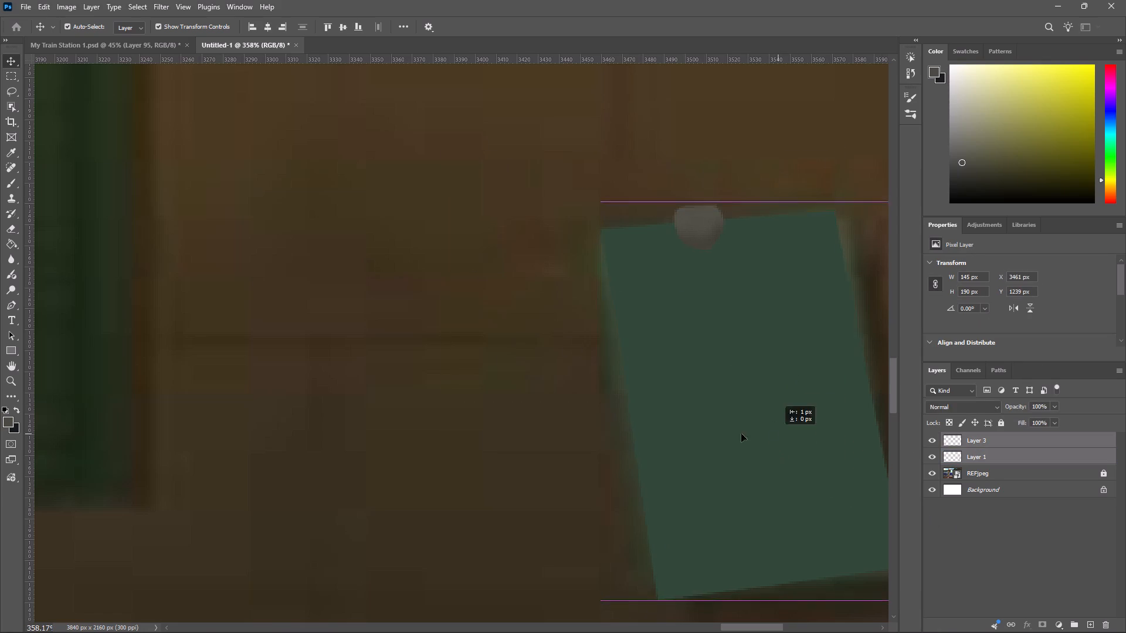
pyautogui.moveTo(741, 434); pyautogui.dragTo(77, 63)
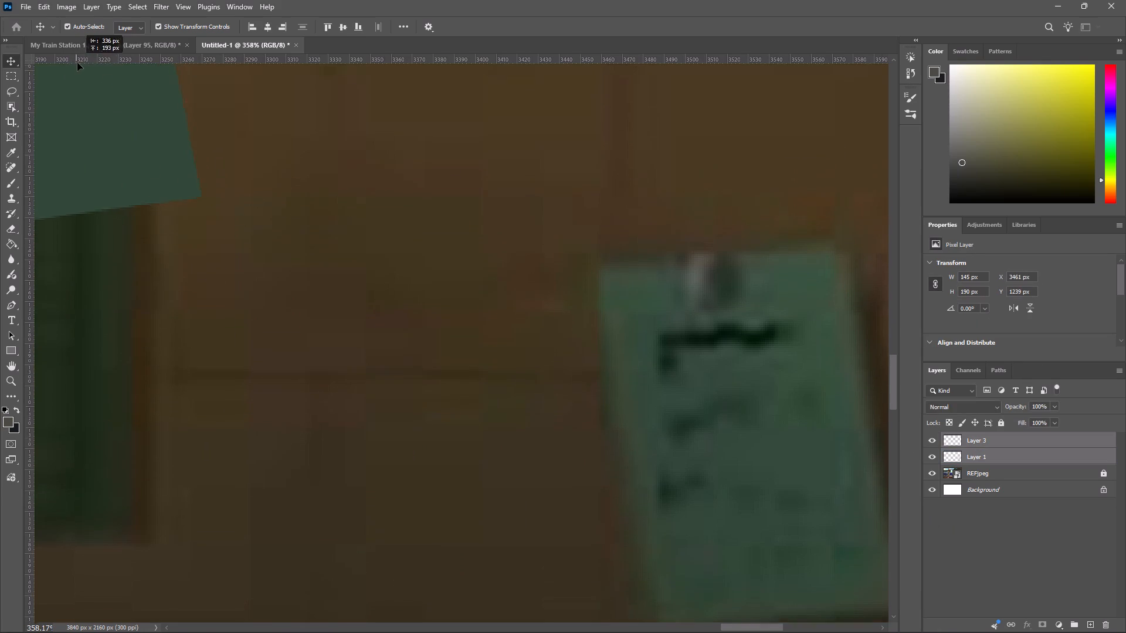
pyautogui.moveTo(77, 63); pyautogui.dragTo(690, 414)
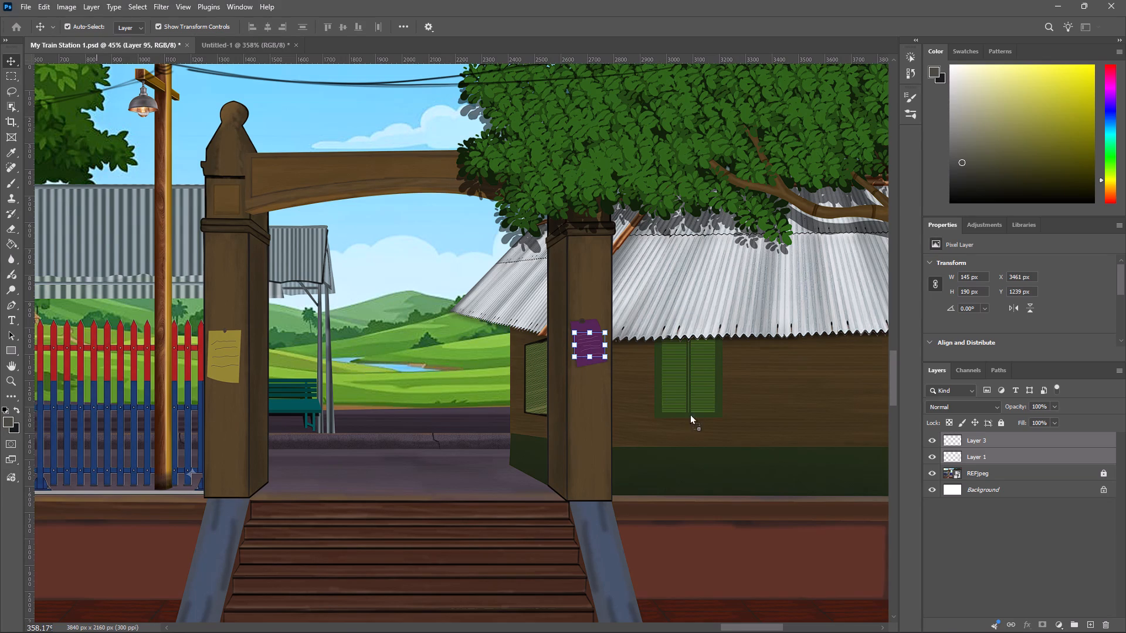
pyautogui.moveTo(690, 414); pyautogui.dragTo(788, 420)
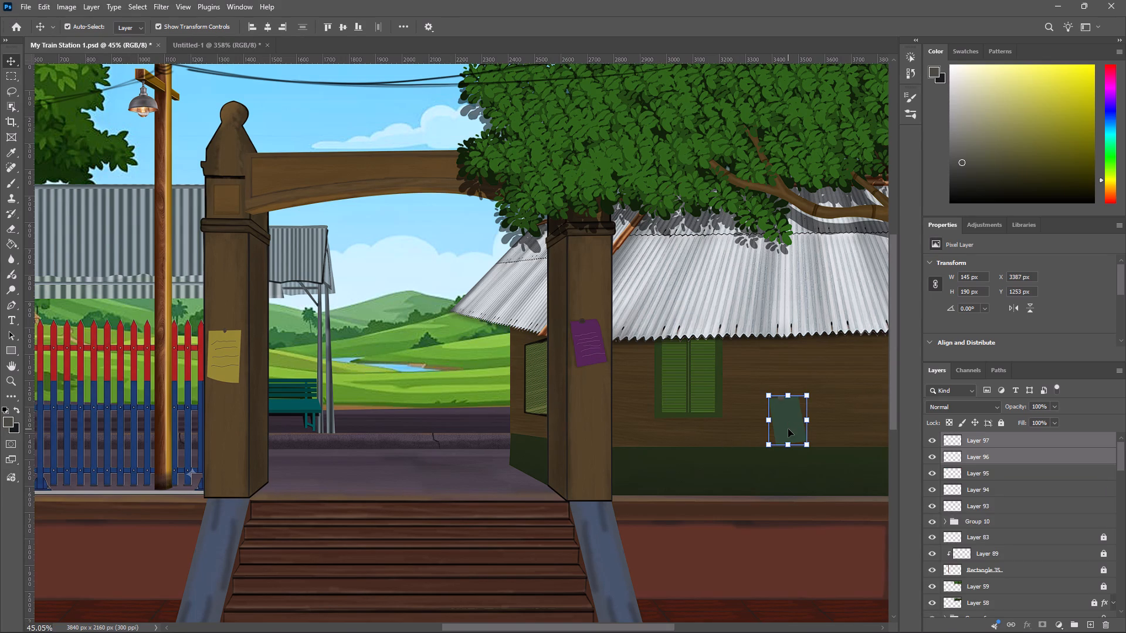
pyautogui.moveTo(788, 429); pyautogui.dragTo(801, 415)
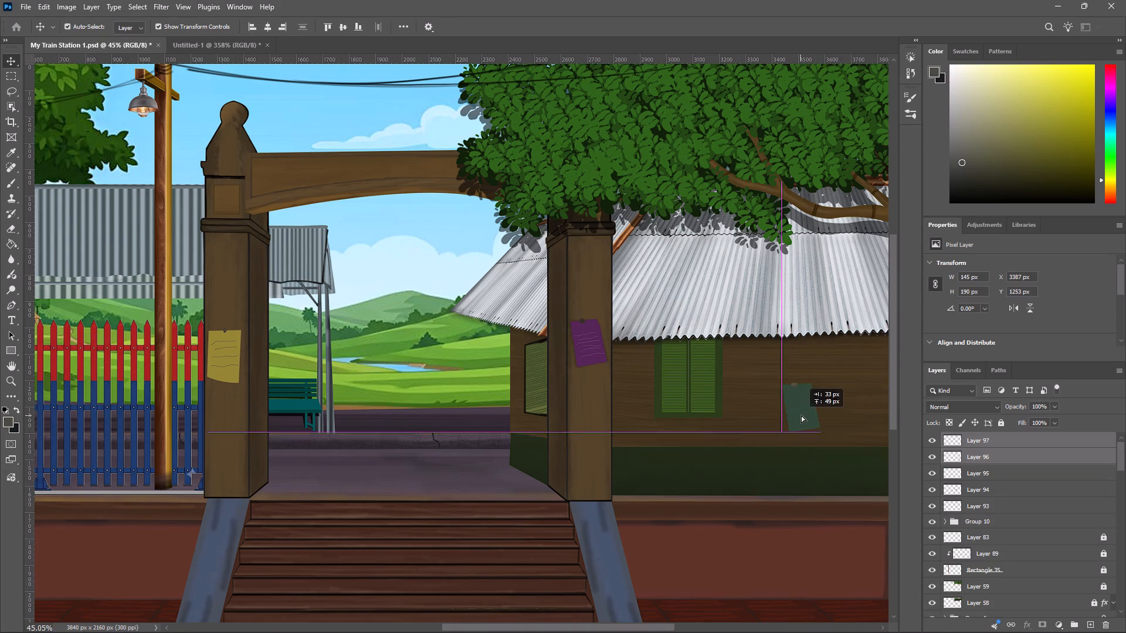
pyautogui.moveTo(801, 415); pyautogui.dragTo(816, 416)
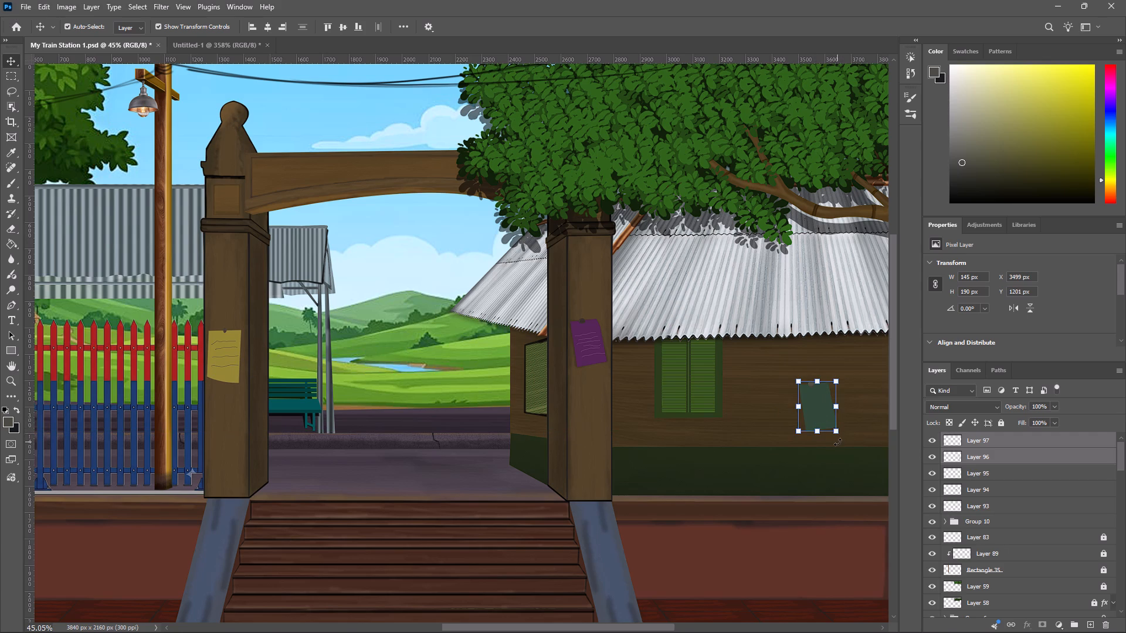
# Rotate the green note and pin together about 10.5° clockwise, apply the transform and deselect them.
pyautogui.moveTo(837, 442); pyautogui.dragTo(833, 444)
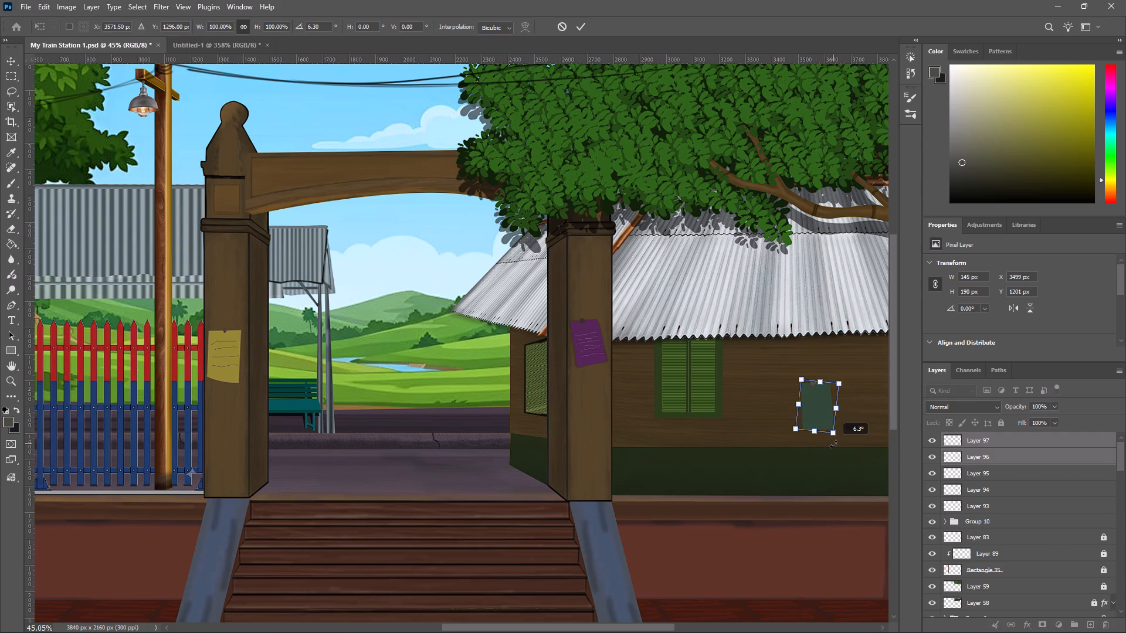
pyautogui.moveTo(833, 444); pyautogui.dragTo(830, 444)
pyautogui.click(911, 495)
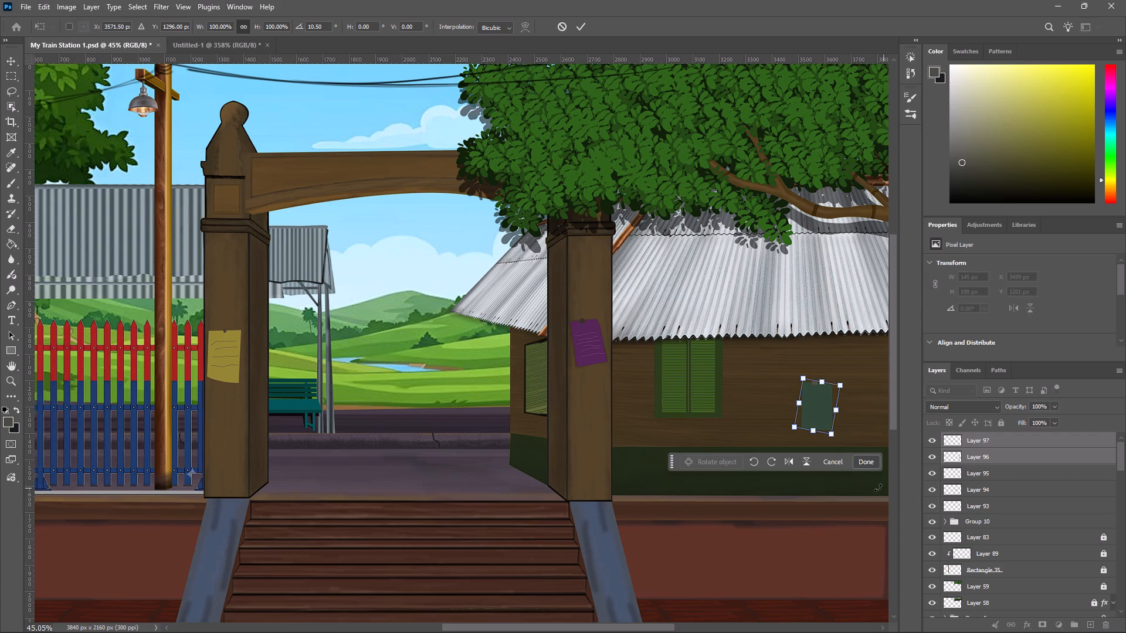
pyautogui.click(862, 463)
pyautogui.click(752, 448)
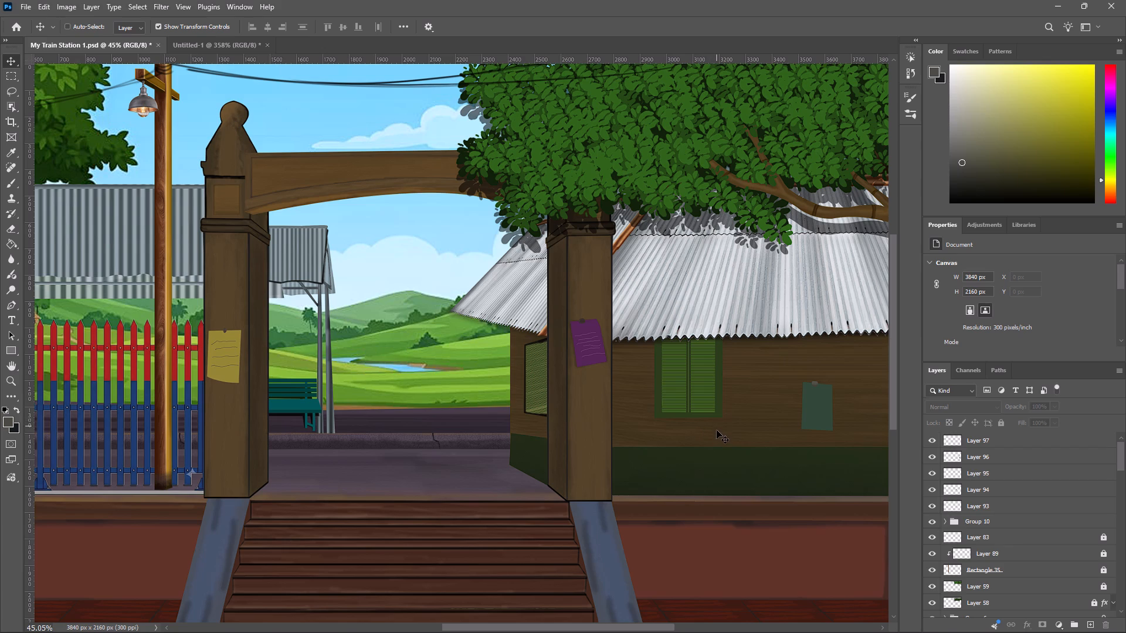
# Merge the green note's Layer 96 and the pin's Layer 97 into a single layer.
pyautogui.keyDown('ctrl'); pyautogui.scroll(-4, 717, 432); pyautogui.keyUp('ctrl')
pyautogui.keyDown('alt'); pyautogui.scroll(-6, 715, 448); pyautogui.keyUp('alt')
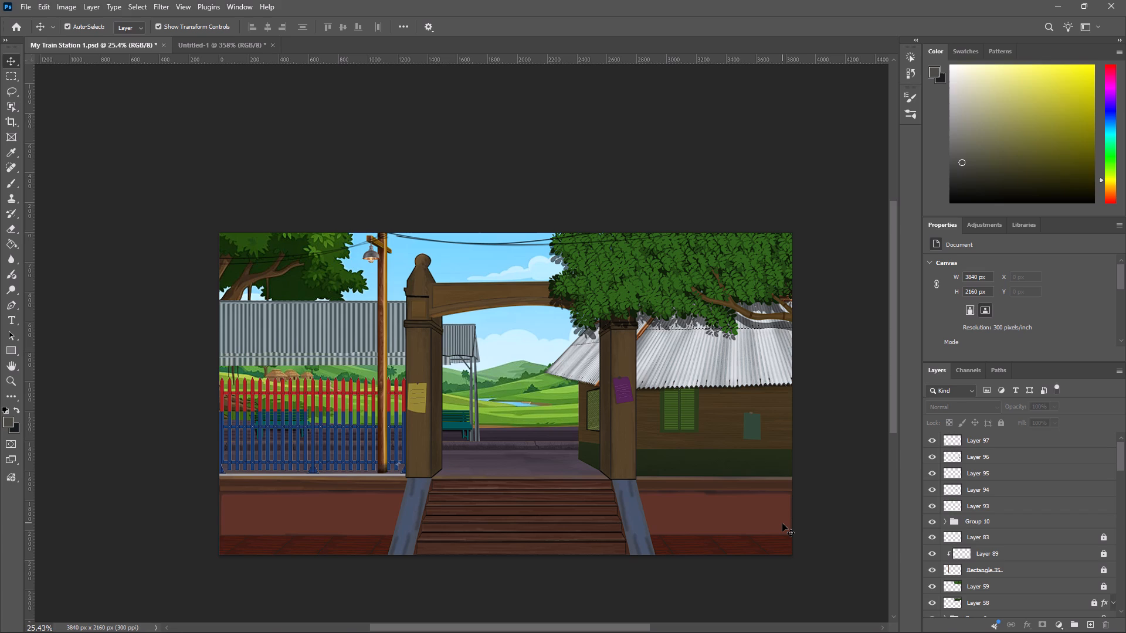
pyautogui.click(975, 460)
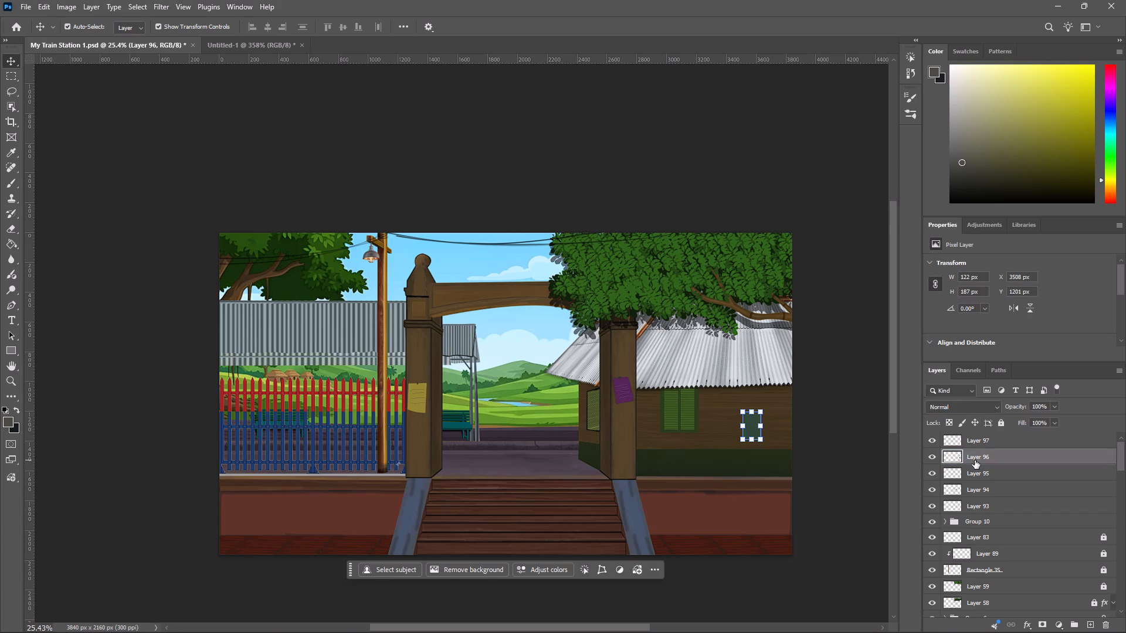
pyautogui.keyDown('shift'); pyautogui.click(979, 440); pyautogui.keyUp('shift')
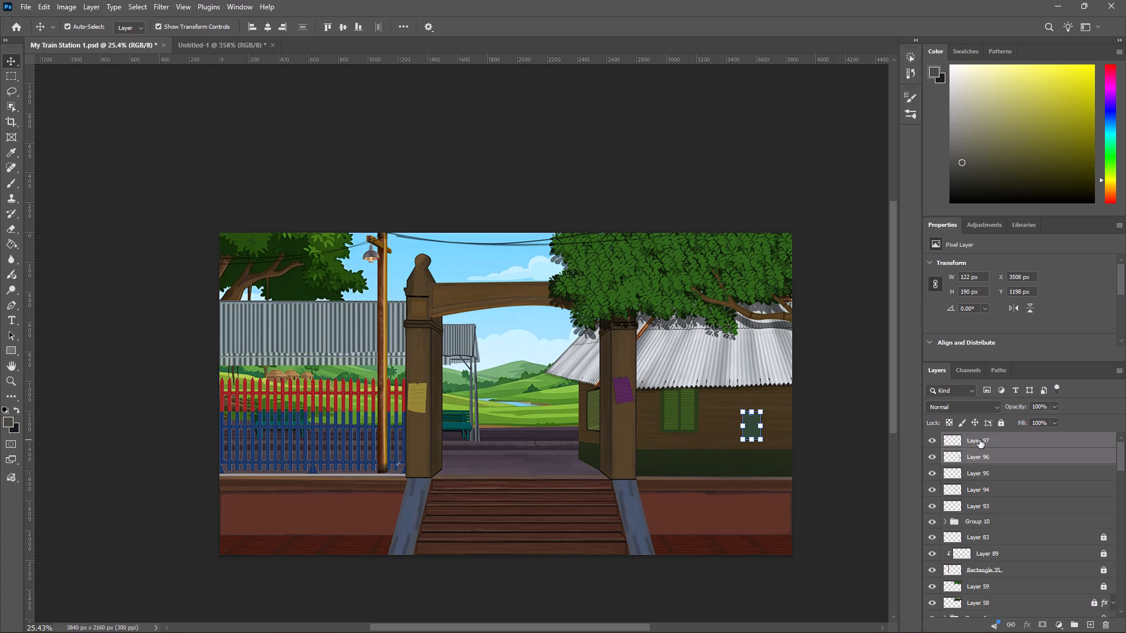
pyautogui.hotkey('ctrl', 'e')
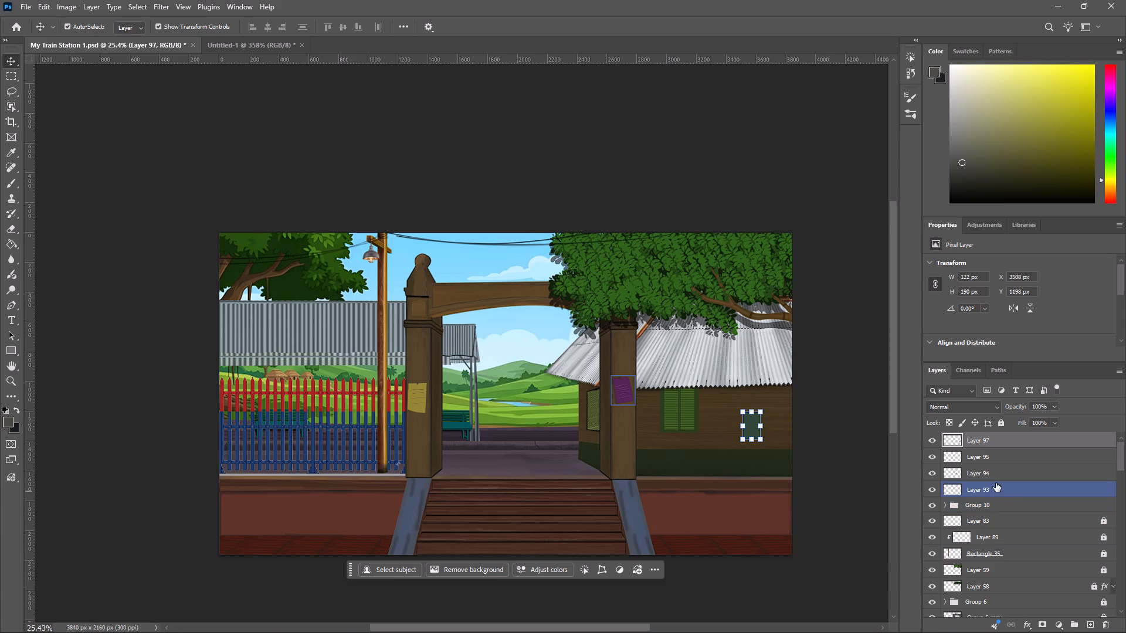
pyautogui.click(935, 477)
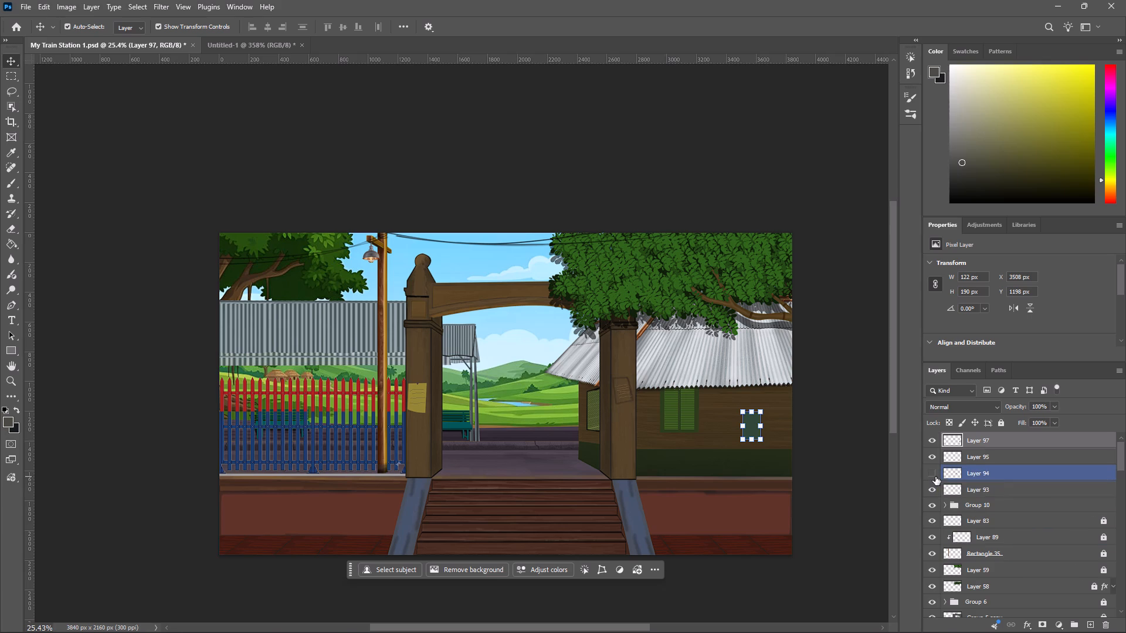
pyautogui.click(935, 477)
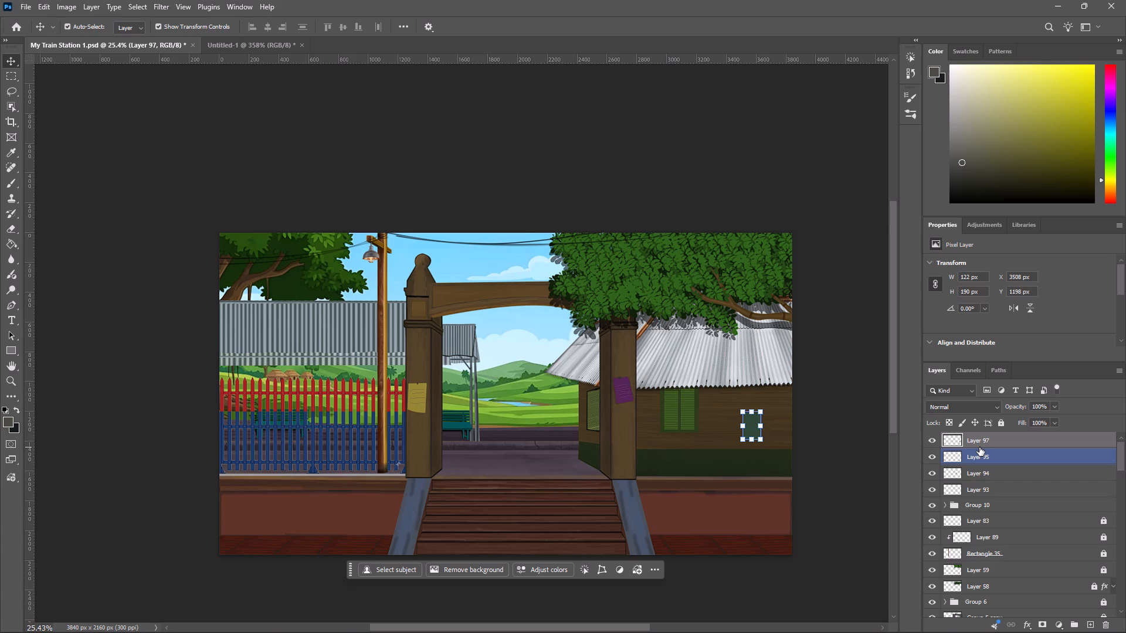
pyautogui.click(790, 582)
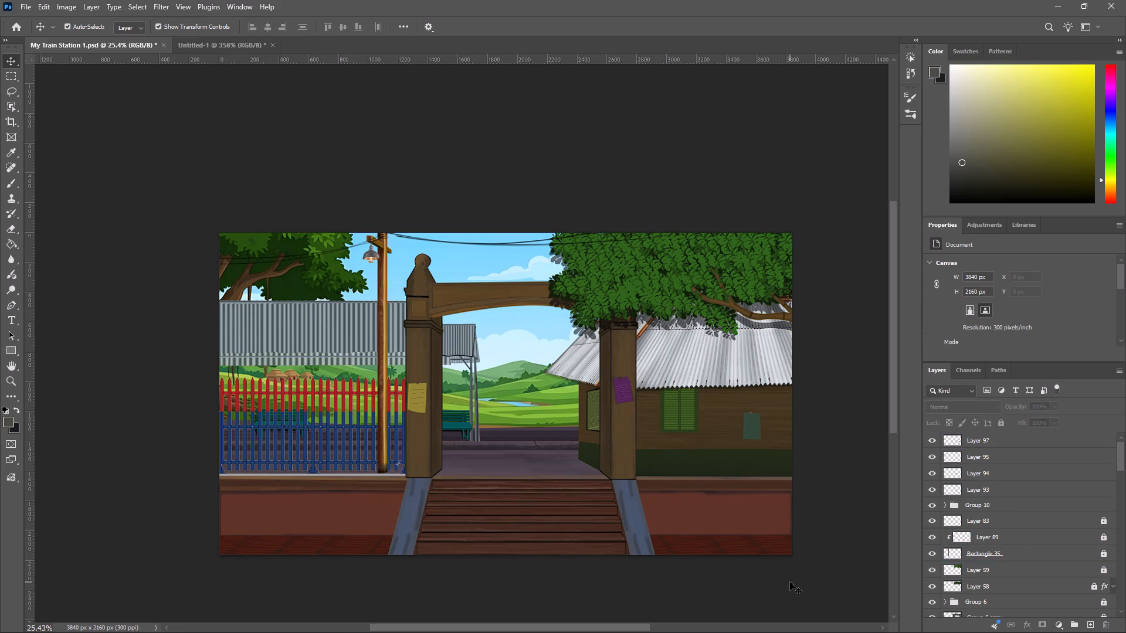
# Create a new layer above the merged green note and clip it to the note.
pyautogui.click(977, 438)
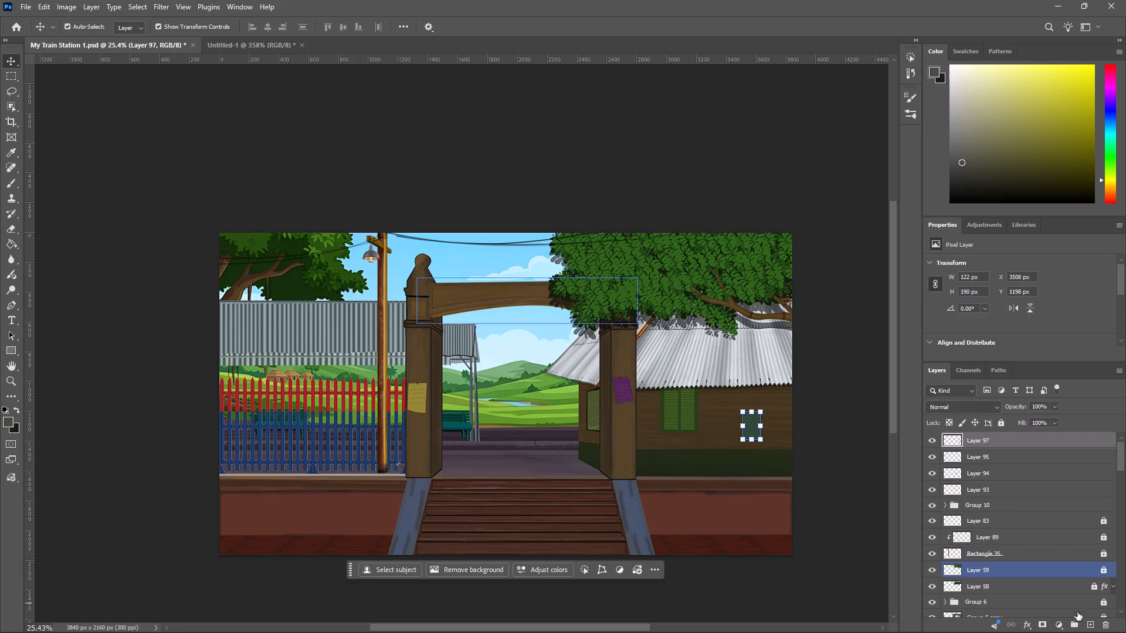
pyautogui.click(1084, 624)
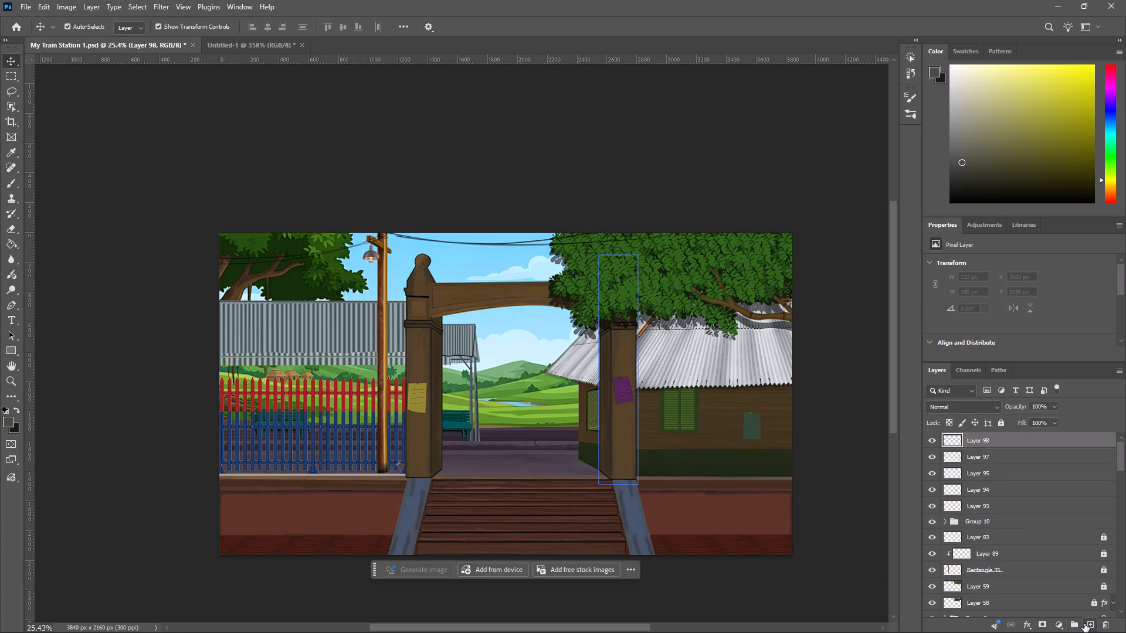
pyautogui.keyDown('alt'); pyautogui.click(1002, 447); pyautogui.keyUp('alt')
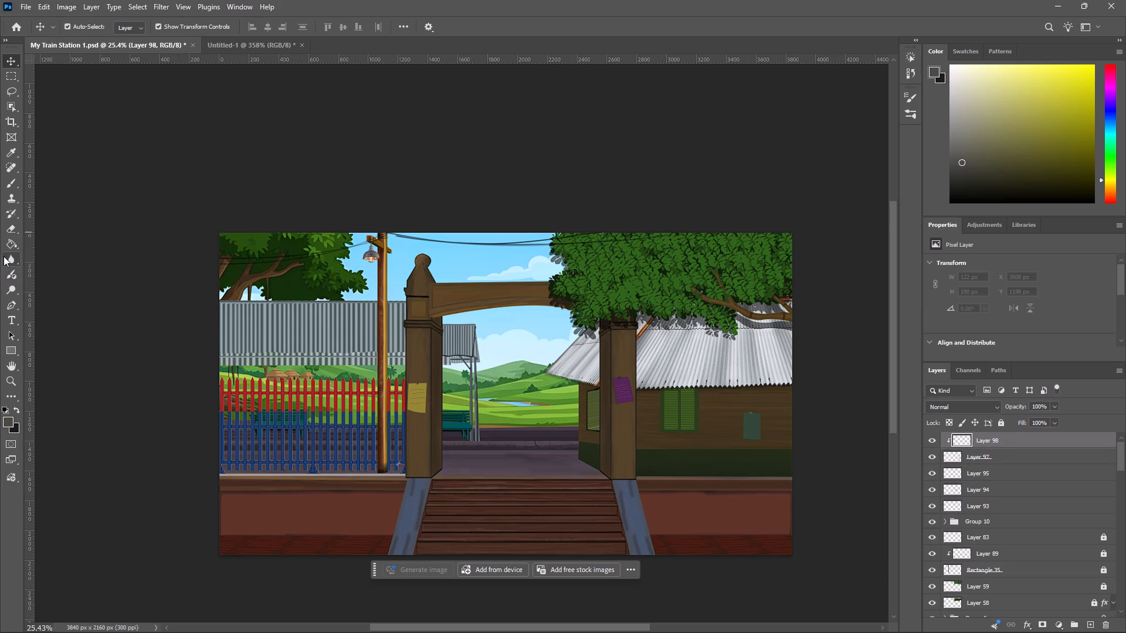
# Ready the Brush tool with black as the foreground color for writing on the green note.
pyautogui.press('b')
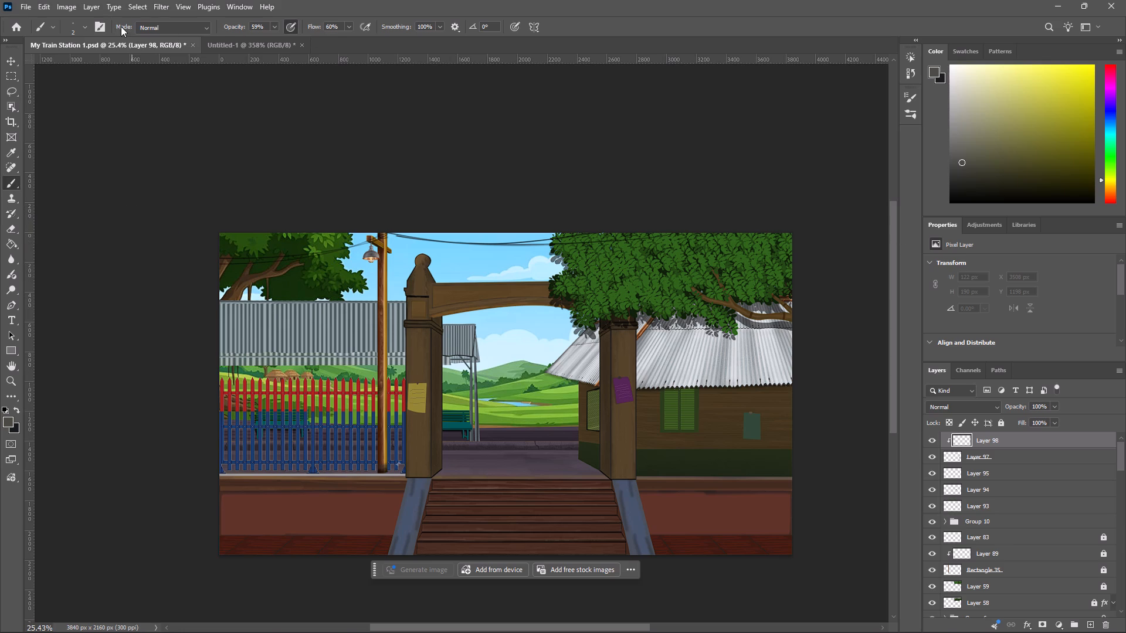
pyautogui.moveTo(969, 168); pyautogui.dragTo(949, 212)
pyautogui.keyDown('ctrl'); pyautogui.scroll(1, 613, 441); pyautogui.keyUp('ctrl')
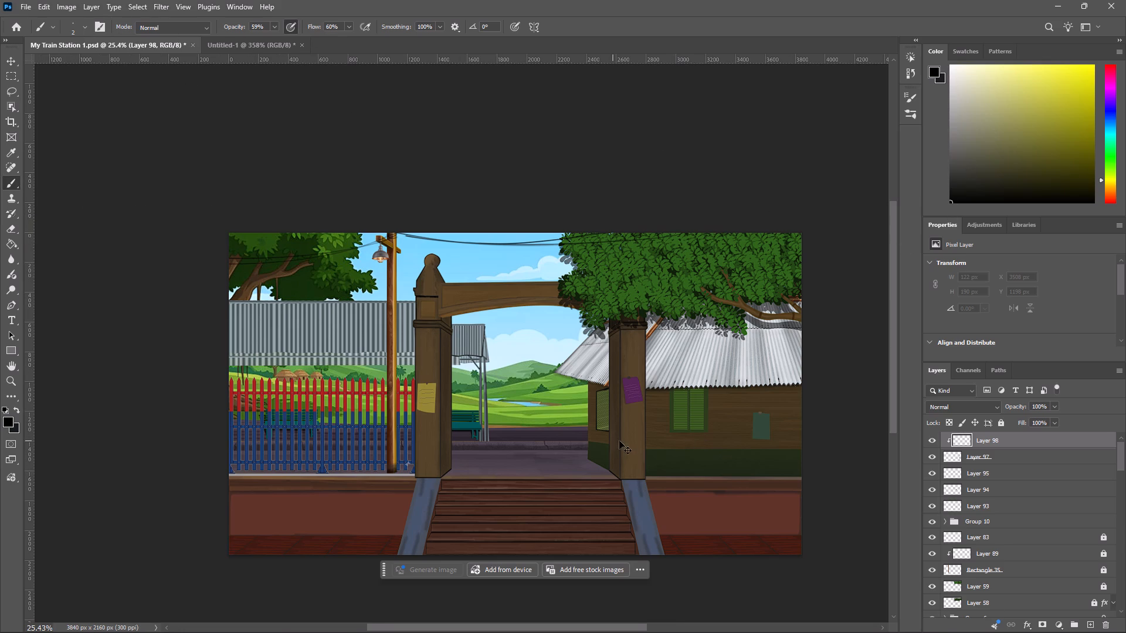
pyautogui.keyDown('alt'); pyautogui.scroll(5, 794, 464); pyautogui.keyUp('alt')
pyautogui.keyDown('alt'); pyautogui.scroll(7, 745, 393); pyautogui.keyUp('alt')
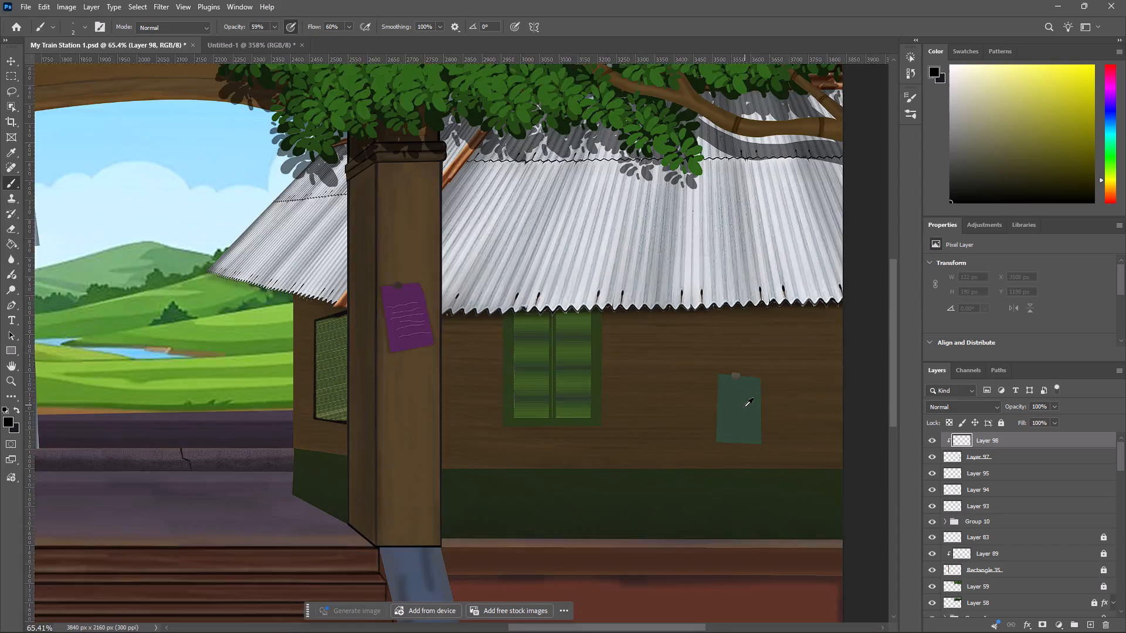
pyautogui.keyDown('alt'); pyautogui.scroll(3, 744, 407); pyautogui.keyUp('alt')
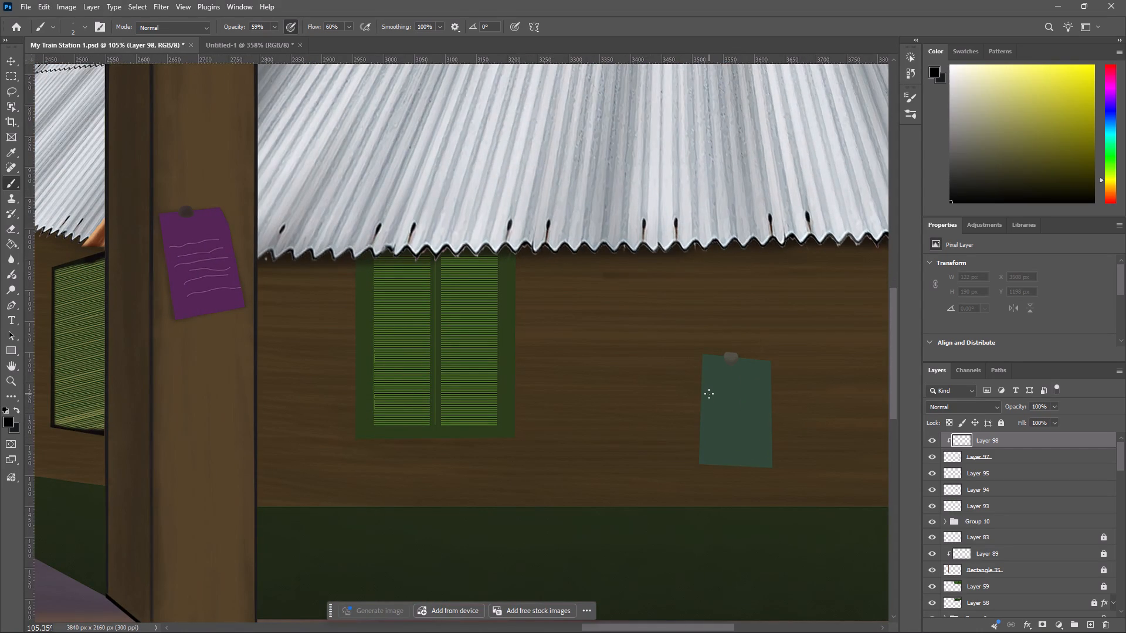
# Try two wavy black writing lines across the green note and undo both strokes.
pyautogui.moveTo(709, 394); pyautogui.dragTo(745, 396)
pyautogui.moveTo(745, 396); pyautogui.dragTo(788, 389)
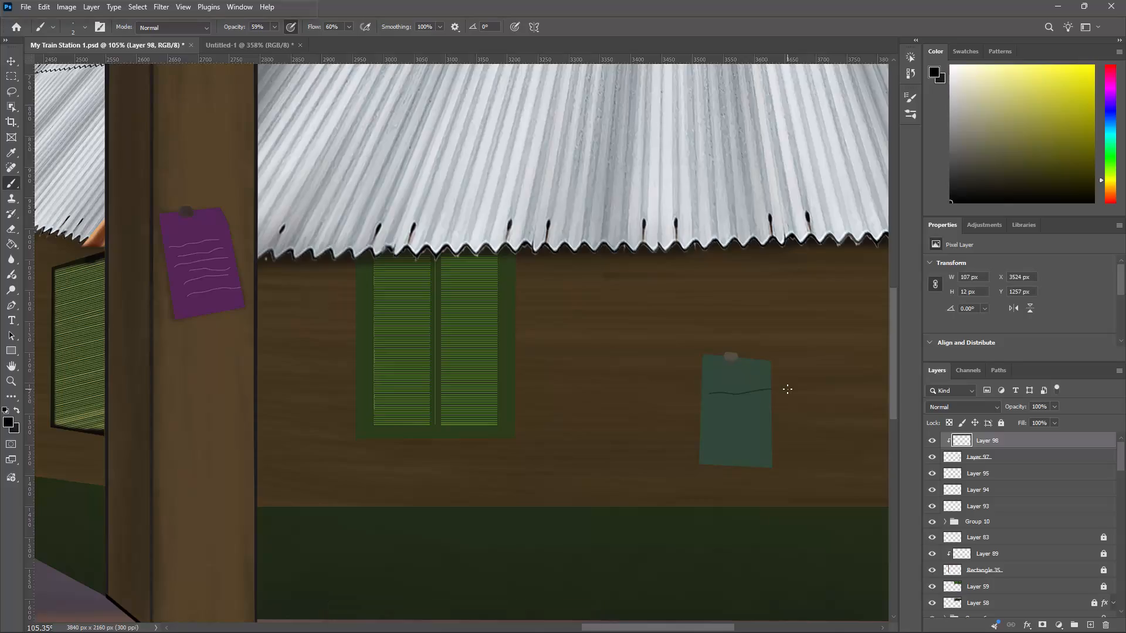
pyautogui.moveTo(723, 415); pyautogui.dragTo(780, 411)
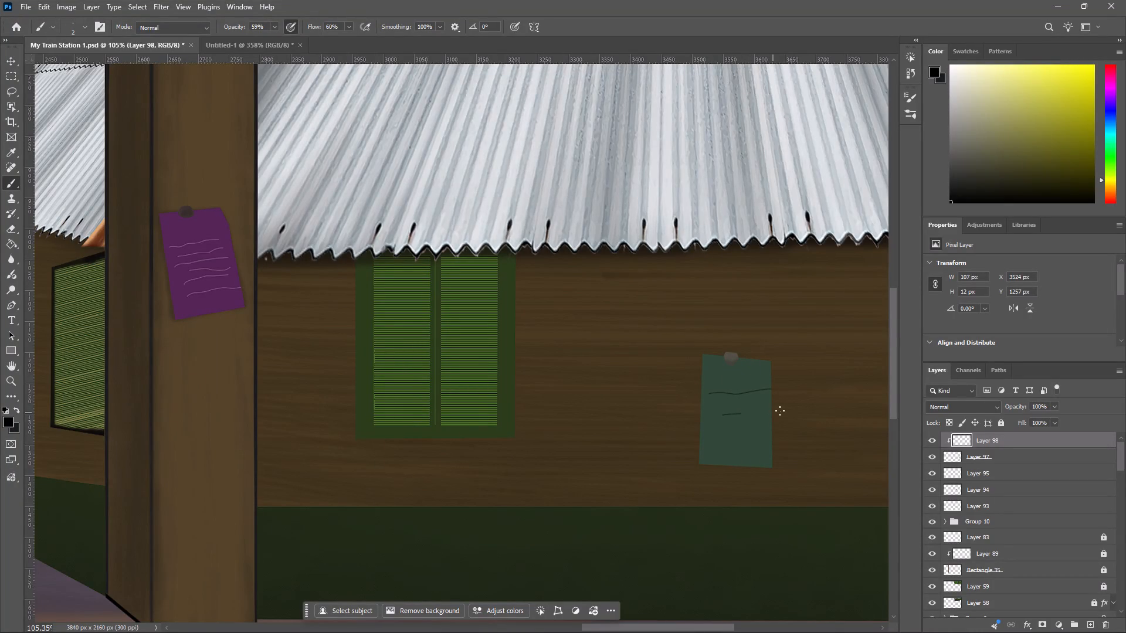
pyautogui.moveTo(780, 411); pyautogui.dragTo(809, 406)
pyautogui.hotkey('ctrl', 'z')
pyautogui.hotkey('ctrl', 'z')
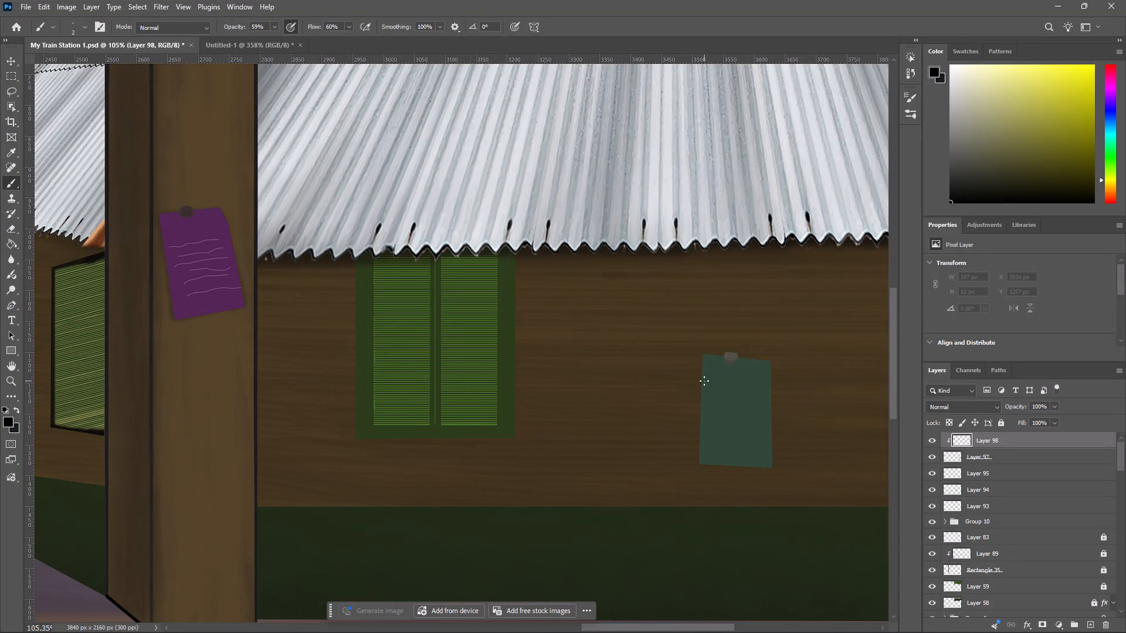
# Draw three spaced wavy black writing lines across the upper half of the green note on Layer 98.
pyautogui.moveTo(704, 381); pyautogui.dragTo(748, 377)
pyautogui.moveTo(748, 377); pyautogui.dragTo(785, 382)
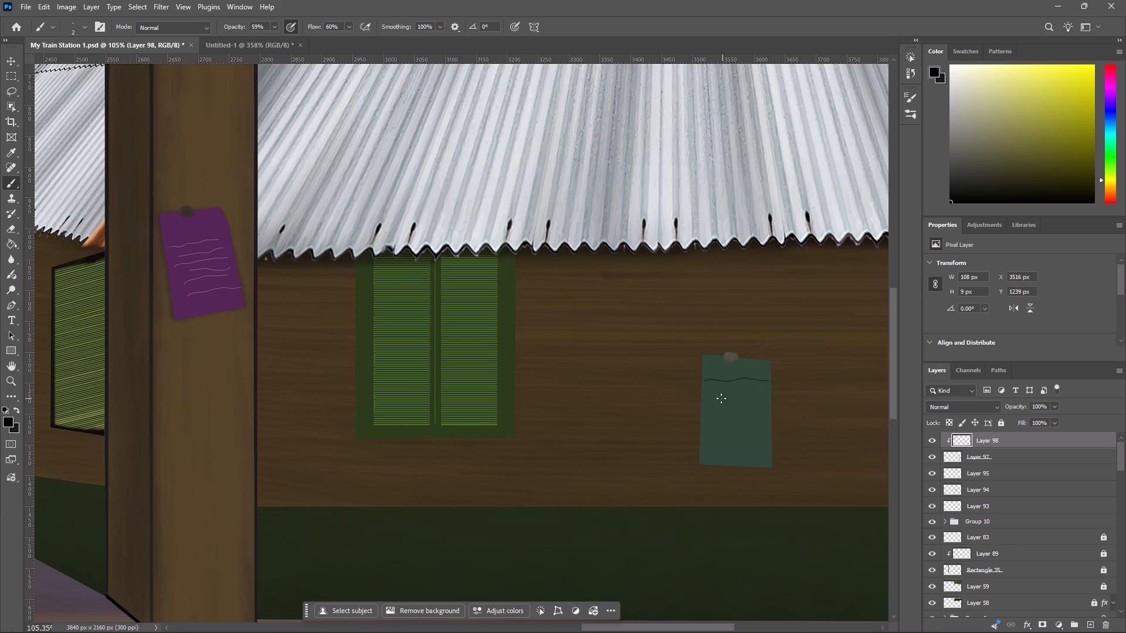
pyautogui.moveTo(711, 398); pyautogui.dragTo(757, 395)
pyautogui.moveTo(757, 395); pyautogui.dragTo(779, 390)
pyautogui.moveTo(706, 416); pyautogui.dragTo(759, 415)
pyautogui.moveTo(759, 415); pyautogui.dragTo(796, 409)
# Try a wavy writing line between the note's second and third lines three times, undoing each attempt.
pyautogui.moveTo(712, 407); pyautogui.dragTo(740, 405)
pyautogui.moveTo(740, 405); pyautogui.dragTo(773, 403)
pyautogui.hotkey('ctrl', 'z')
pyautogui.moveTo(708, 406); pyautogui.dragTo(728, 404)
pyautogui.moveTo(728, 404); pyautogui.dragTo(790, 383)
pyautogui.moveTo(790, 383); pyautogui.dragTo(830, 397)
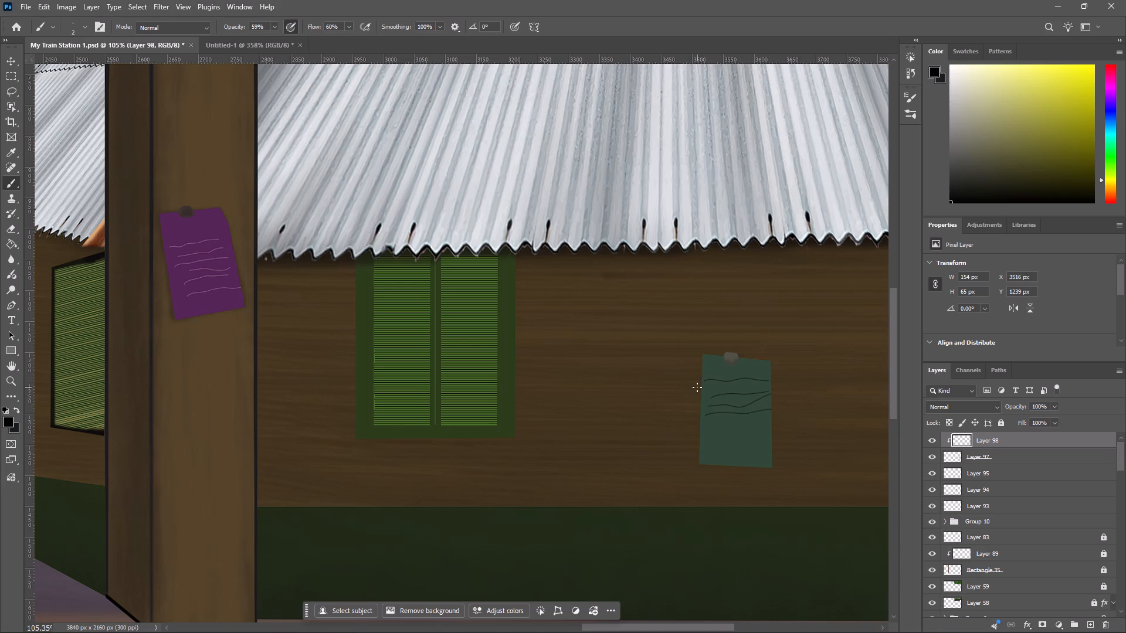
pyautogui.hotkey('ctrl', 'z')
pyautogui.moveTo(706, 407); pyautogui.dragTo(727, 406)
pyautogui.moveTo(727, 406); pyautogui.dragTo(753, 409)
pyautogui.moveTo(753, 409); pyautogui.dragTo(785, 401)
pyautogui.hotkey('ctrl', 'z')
# Draw a fourth wavy line below the others, then two shorter lines filling the gaps above and below the third.
pyautogui.moveTo(704, 428); pyautogui.dragTo(745, 435)
pyautogui.moveTo(745, 435); pyautogui.dragTo(822, 442)
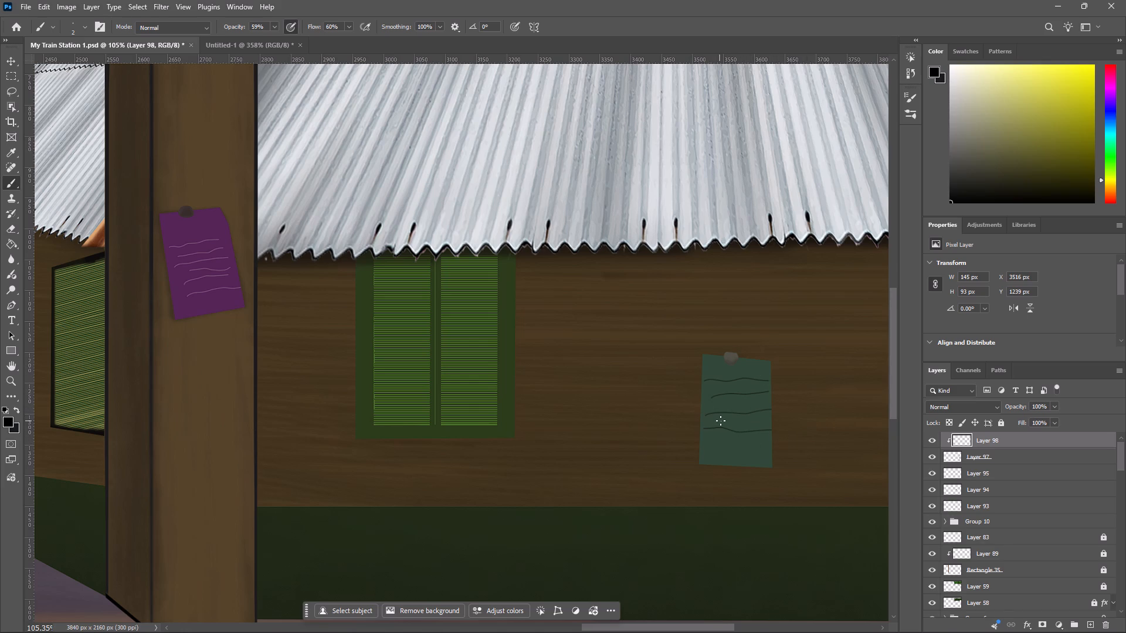
pyautogui.moveTo(723, 421); pyautogui.dragTo(829, 405)
pyautogui.moveTo(829, 405); pyautogui.dragTo(843, 409)
pyautogui.moveTo(734, 404); pyautogui.dragTo(853, 409)
pyautogui.moveTo(853, 409); pyautogui.dragTo(887, 399)
# Group the green note's Layer 97 with its clipped writing on Layer 98.
pyautogui.click(1021, 461)
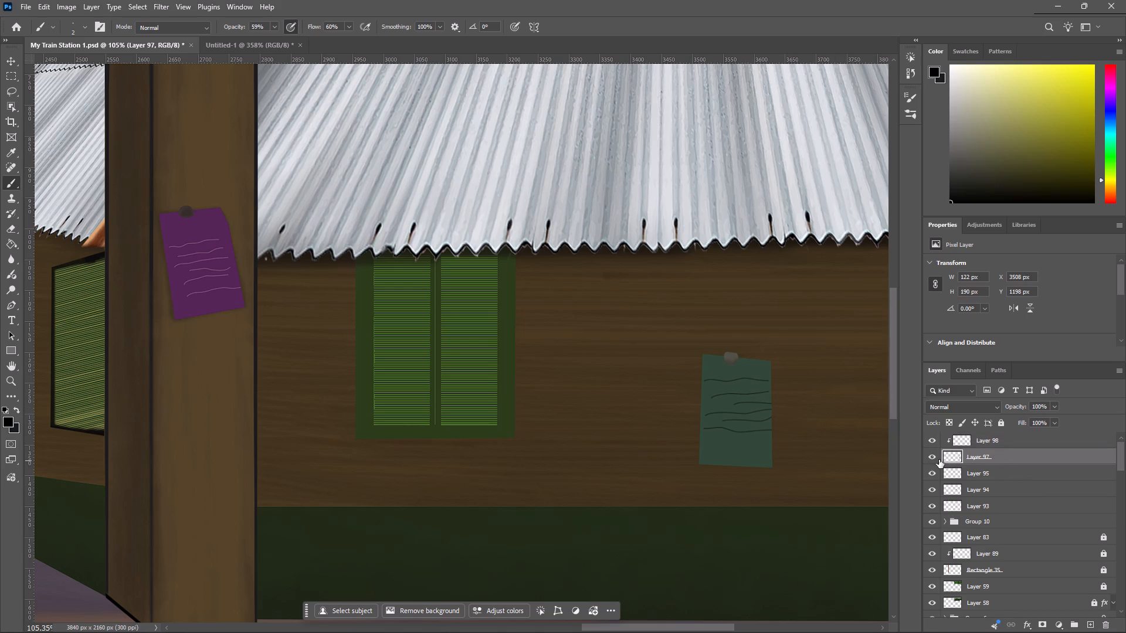
pyautogui.click(930, 457)
pyautogui.click(930, 457)
pyautogui.keyDown('shift'); pyautogui.click(1013, 440); pyautogui.keyUp('shift')
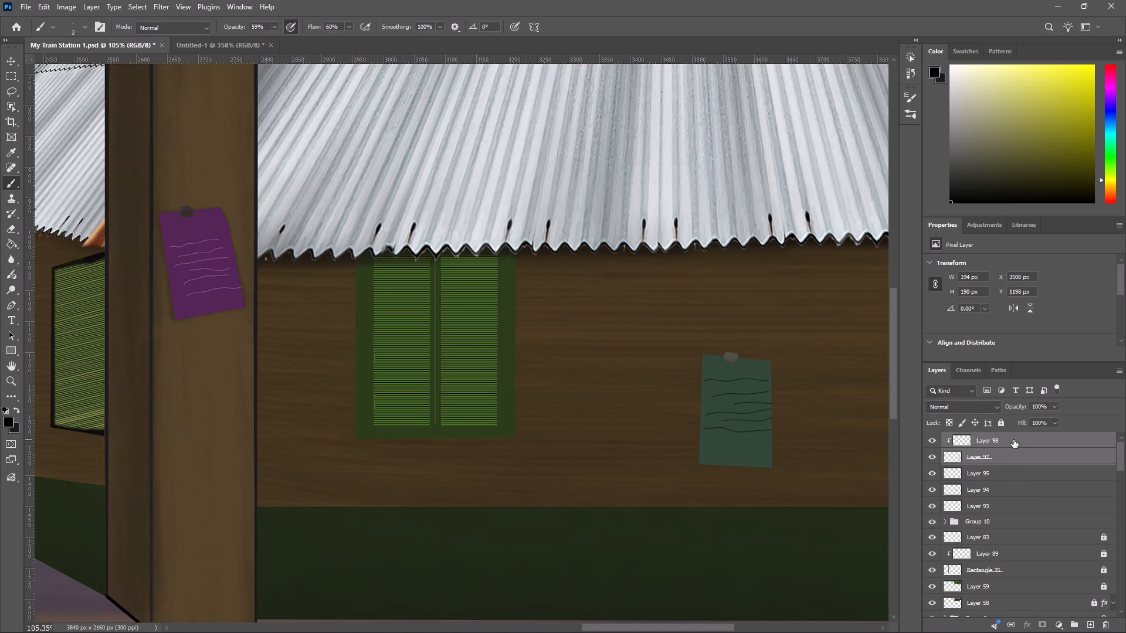
pyautogui.hotkey('ctrl', 'g')
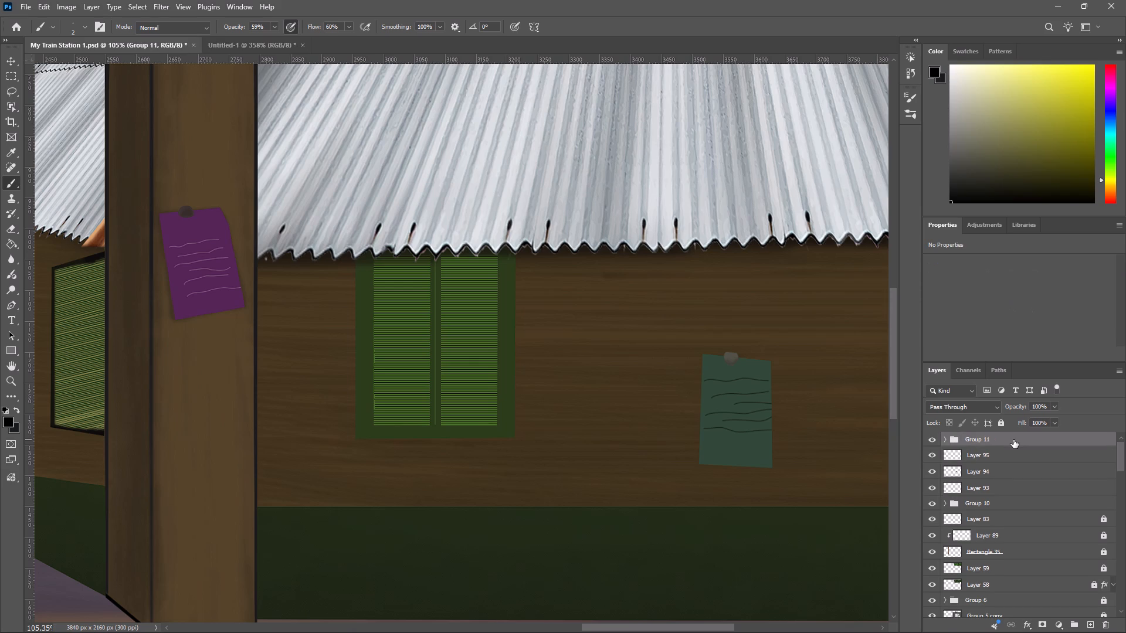
# Check what Layer 93 and Layer 95 contain by toggling their visibility.
pyautogui.click(995, 484)
pyautogui.click(937, 484)
pyautogui.click(937, 484)
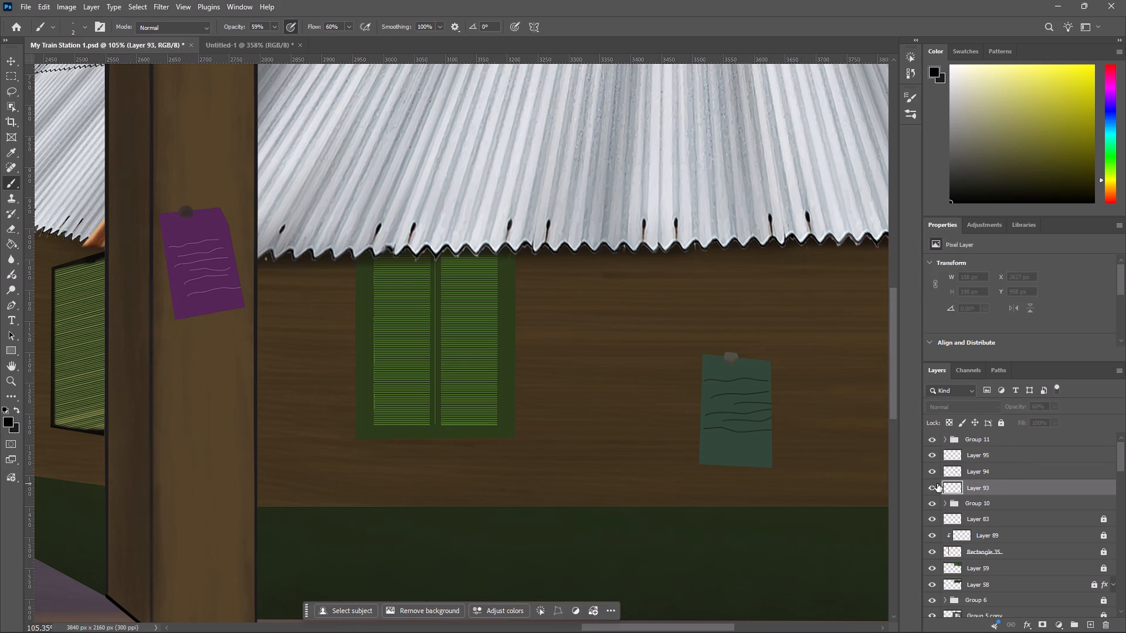
pyautogui.click(993, 446)
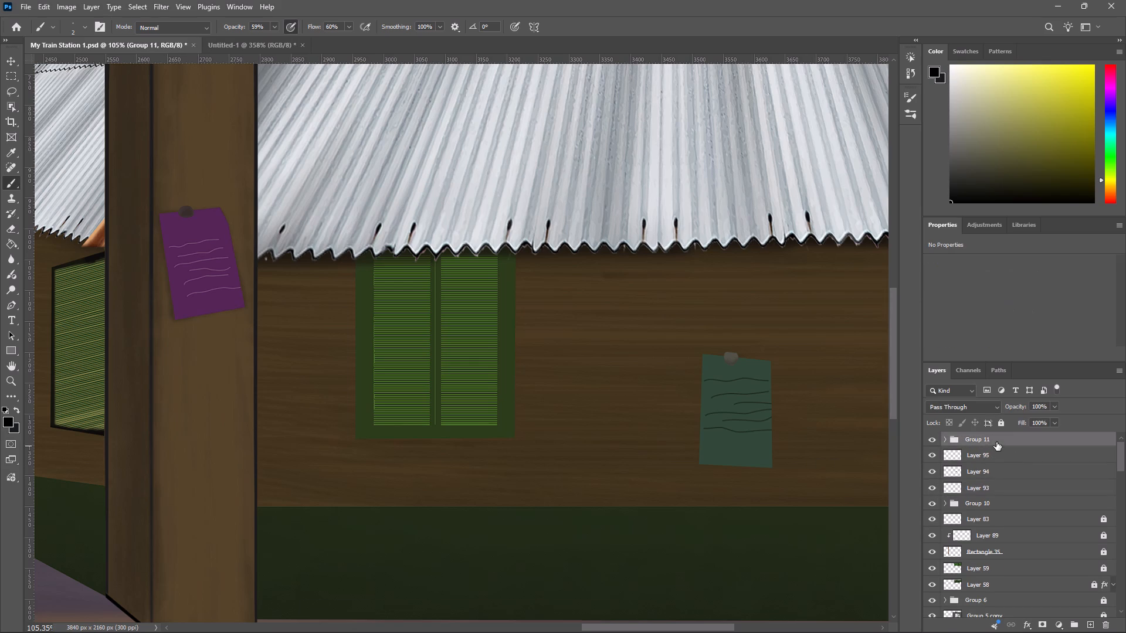
pyautogui.click(932, 453)
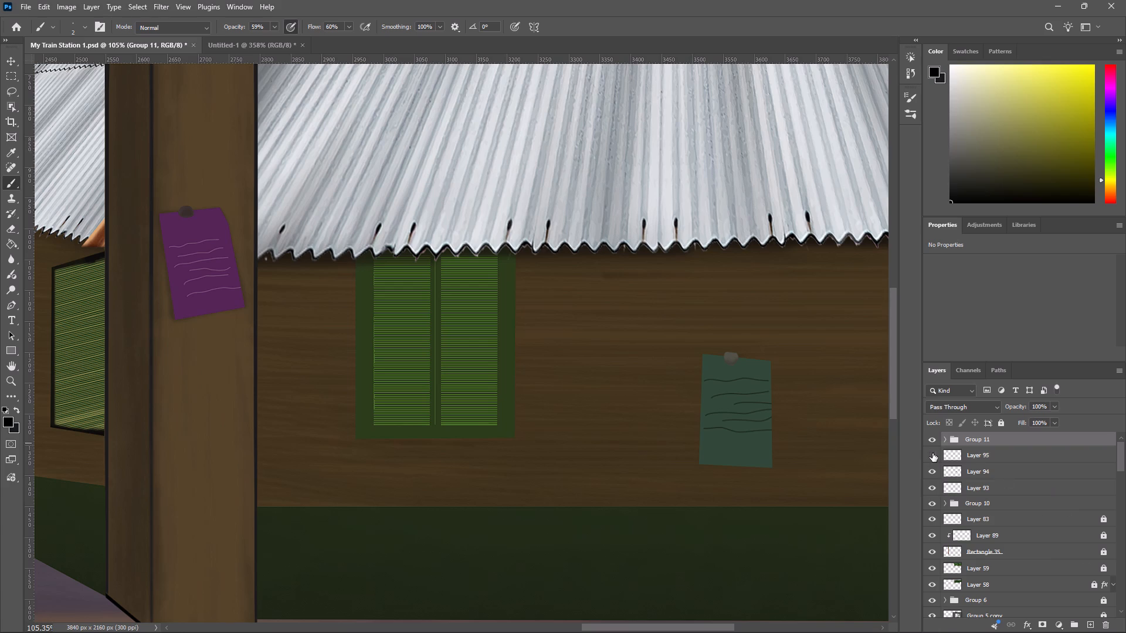
pyautogui.click(932, 453)
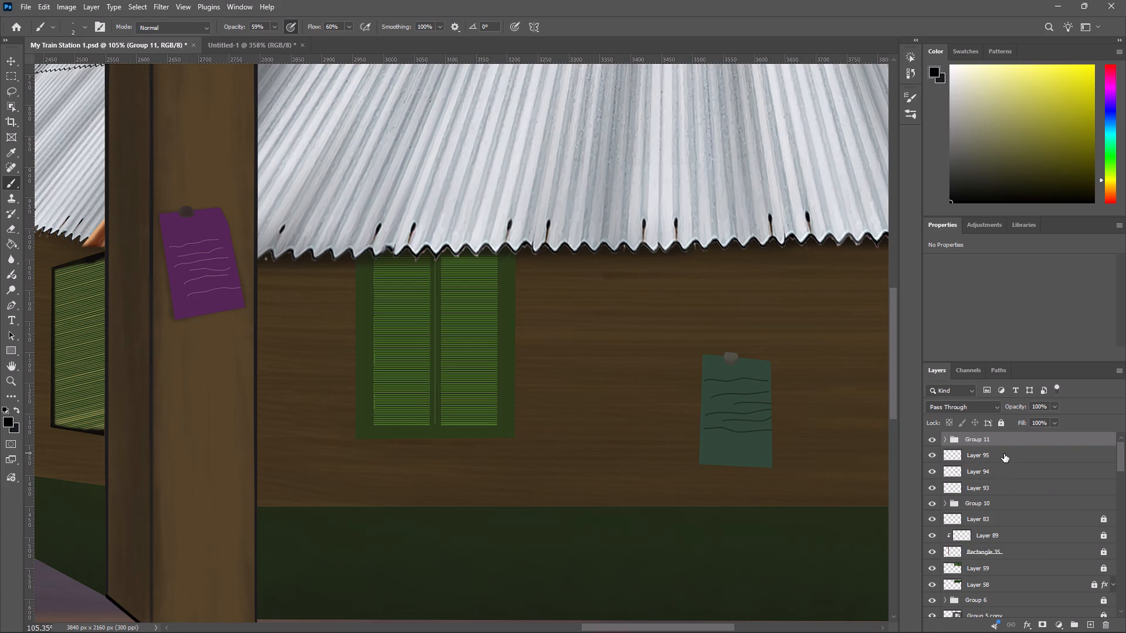
pyautogui.click(1004, 454)
# Create a new layer above Group 11 and move it into the group.
pyautogui.click(985, 440)
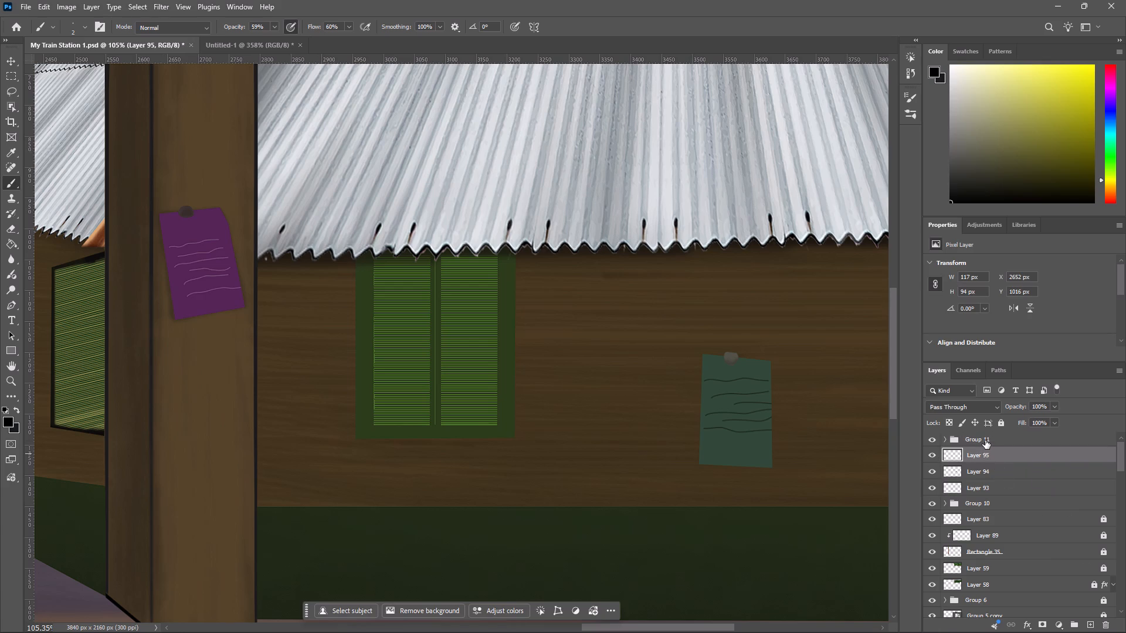
pyautogui.click(1092, 624)
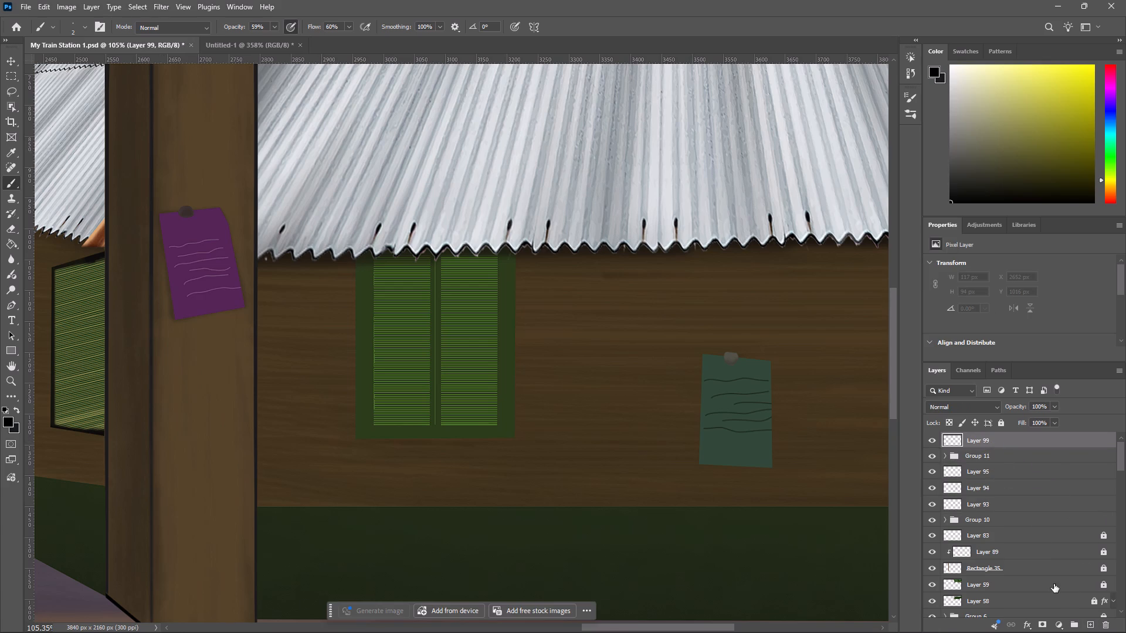
pyautogui.moveTo(1003, 436); pyautogui.dragTo(1003, 452)
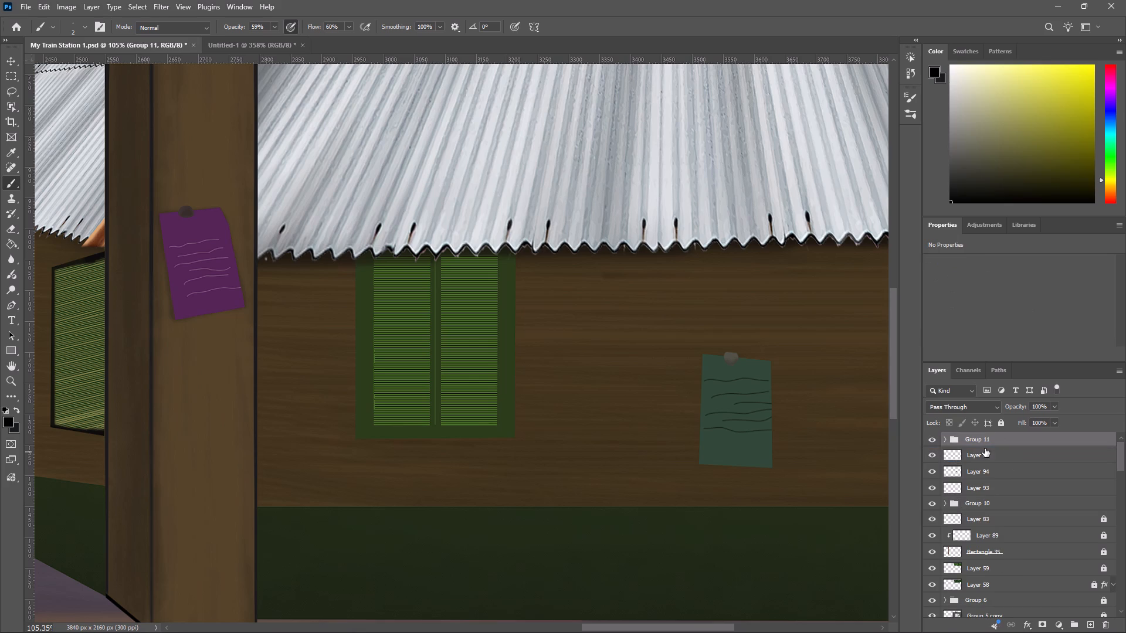
# Prepare the brush on Layer 95 with a very dark grey colour and a 5 px size for edge shading.
pyautogui.click(981, 455)
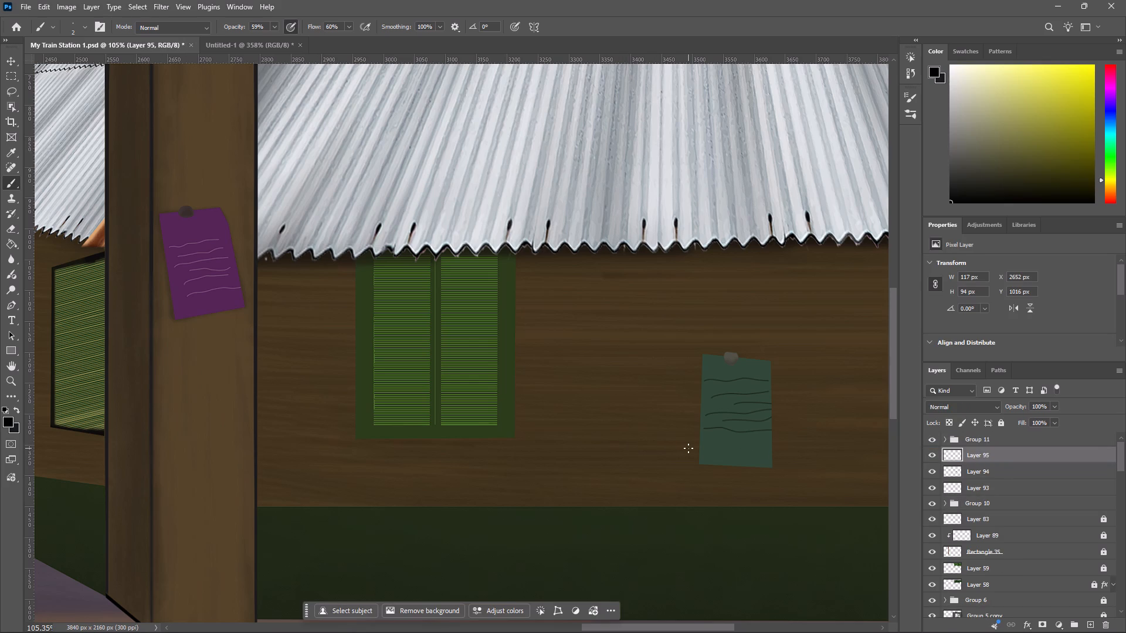
pyautogui.press('b')
pyautogui.moveTo(958, 196); pyautogui.dragTo(961, 187)
pyautogui.press(']')
pyautogui.press(']')
pyautogui.press(']')
pyautogui.keyDown('alt'); pyautogui.scroll(6, 704, 372); pyautogui.keyUp('alt')
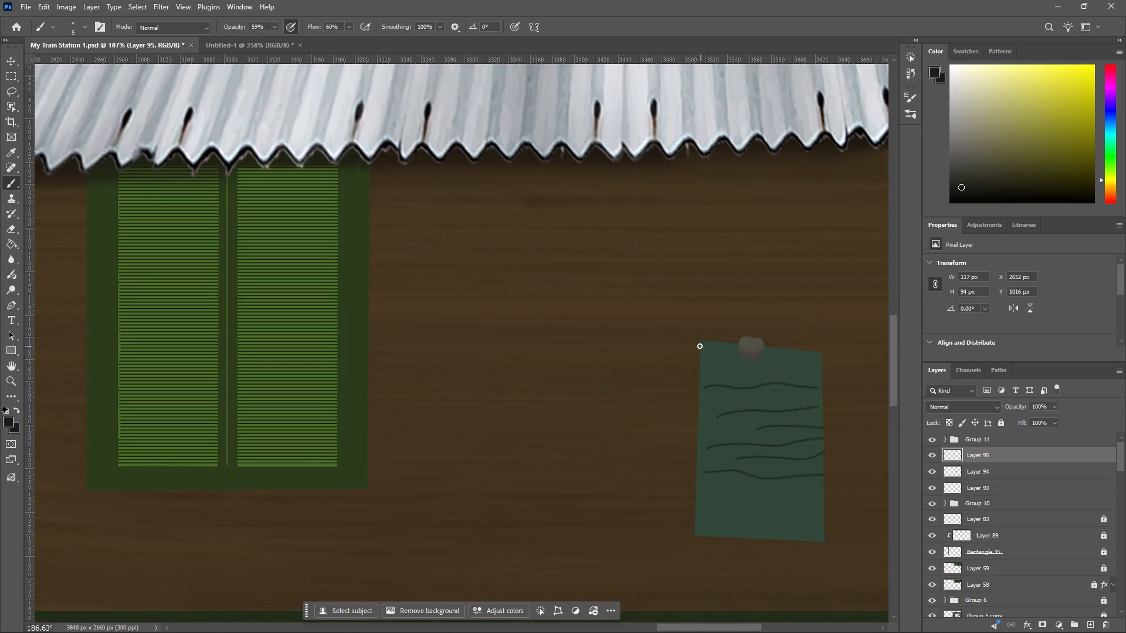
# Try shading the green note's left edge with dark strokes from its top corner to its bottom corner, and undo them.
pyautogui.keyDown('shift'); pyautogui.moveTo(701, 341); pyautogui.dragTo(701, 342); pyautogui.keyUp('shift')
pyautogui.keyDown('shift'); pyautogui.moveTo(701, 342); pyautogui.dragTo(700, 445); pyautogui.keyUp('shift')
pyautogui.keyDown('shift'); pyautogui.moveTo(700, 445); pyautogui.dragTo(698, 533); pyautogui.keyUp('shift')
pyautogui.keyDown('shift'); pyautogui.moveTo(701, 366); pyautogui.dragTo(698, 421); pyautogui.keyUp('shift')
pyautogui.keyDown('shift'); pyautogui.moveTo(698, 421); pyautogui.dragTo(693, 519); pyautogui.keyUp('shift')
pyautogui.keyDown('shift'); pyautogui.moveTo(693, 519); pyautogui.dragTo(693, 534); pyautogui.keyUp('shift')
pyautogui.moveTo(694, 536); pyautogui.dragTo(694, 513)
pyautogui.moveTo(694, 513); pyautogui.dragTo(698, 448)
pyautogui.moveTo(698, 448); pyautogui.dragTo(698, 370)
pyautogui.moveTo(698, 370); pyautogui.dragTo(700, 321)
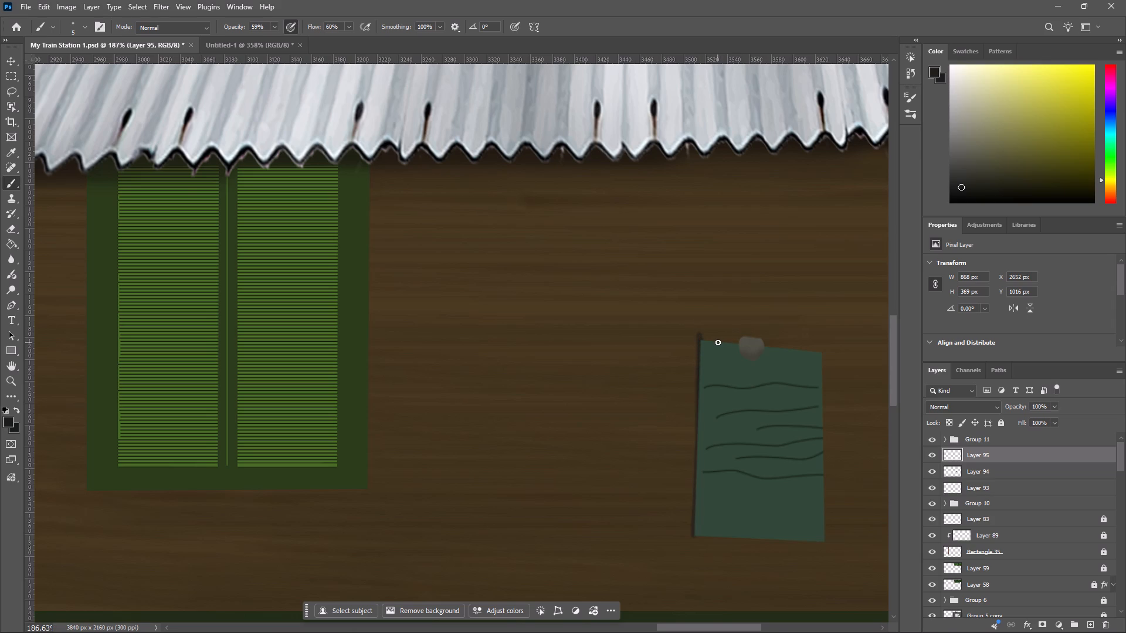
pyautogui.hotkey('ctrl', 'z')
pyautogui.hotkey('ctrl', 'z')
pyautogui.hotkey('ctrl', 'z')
# Paint a thin dark shadow down the green note's full left edge on Layer 95.
pyautogui.moveTo(700, 342); pyautogui.dragTo(700, 374)
pyautogui.moveTo(700, 374); pyautogui.dragTo(697, 425)
pyautogui.moveTo(697, 425); pyautogui.dragTo(696, 495)
pyautogui.moveTo(696, 495); pyautogui.dragTo(700, 540)
pyautogui.rightClick(700, 538)
pyautogui.moveTo(697, 489); pyautogui.dragTo(693, 526)
pyautogui.moveTo(693, 526); pyautogui.dragTo(693, 548)
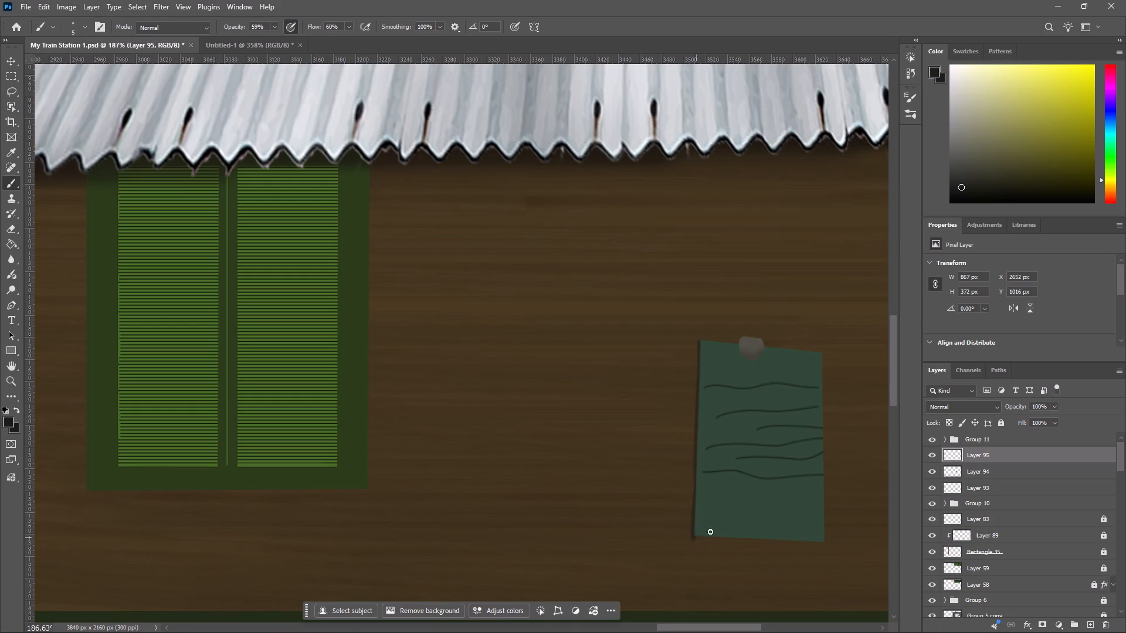
# Paint a thin dark shadow along the green note's bottom edge from corner to corner, undoing the stroke that overshoots the left corner.
pyautogui.moveTo(694, 538); pyautogui.dragTo(712, 537)
pyautogui.moveTo(712, 537); pyautogui.dragTo(764, 535)
pyautogui.moveTo(764, 535); pyautogui.dragTo(826, 539)
pyautogui.moveTo(826, 542); pyautogui.dragTo(739, 535)
pyautogui.moveTo(739, 535); pyautogui.dragTo(698, 533)
pyautogui.moveTo(714, 537); pyautogui.dragTo(744, 537)
pyautogui.moveTo(744, 537); pyautogui.dragTo(840, 537)
pyautogui.moveTo(714, 539); pyautogui.dragTo(734, 536)
pyautogui.moveTo(734, 536); pyautogui.dragTo(775, 537)
pyautogui.moveTo(801, 542); pyautogui.dragTo(709, 537)
pyautogui.moveTo(709, 537); pyautogui.dragTo(665, 535)
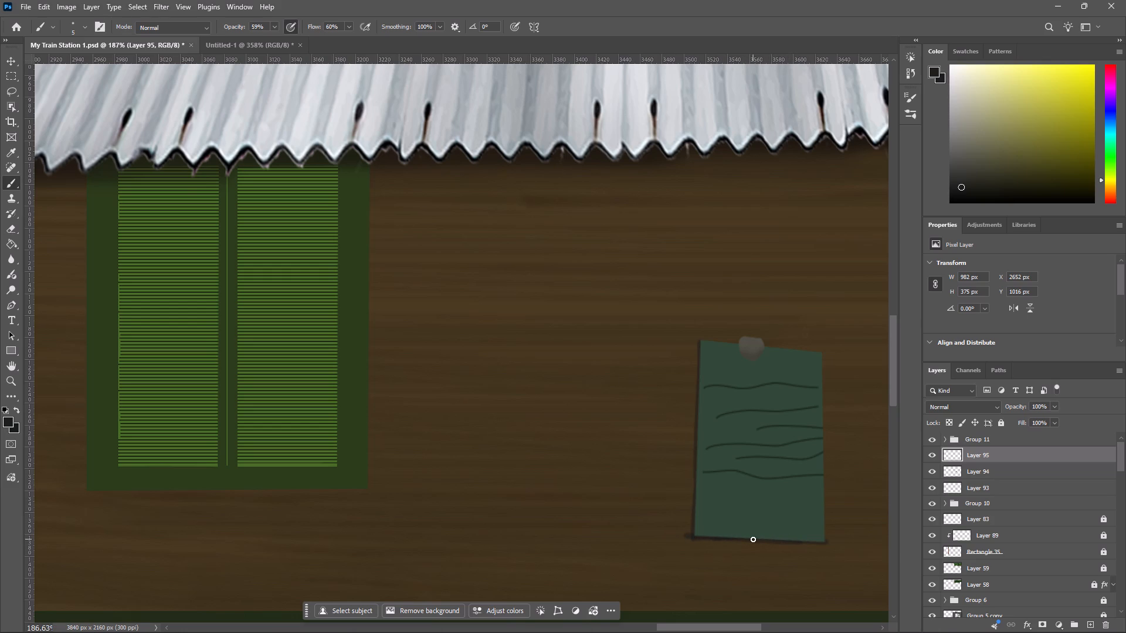
pyautogui.hotkey('ctrl', 'z')
# Deepen the dark shadow along the green note's bottom edge with repeated brush strokes between its corners on Layer 95.
pyautogui.moveTo(710, 538); pyautogui.dragTo(762, 537)
pyautogui.moveTo(762, 537); pyautogui.dragTo(796, 539)
pyautogui.moveTo(805, 540); pyautogui.dragTo(722, 538)
pyautogui.moveTo(722, 538); pyautogui.dragTo(701, 537)
# Paint a thin dark shadow down the green note's right edge from its top corner to its bottom corner.
pyautogui.moveTo(823, 353); pyautogui.dragTo(823, 376)
pyautogui.moveTo(823, 376); pyautogui.dragTo(819, 431)
pyautogui.moveTo(819, 431); pyautogui.dragTo(818, 484)
pyautogui.moveTo(825, 394); pyautogui.dragTo(824, 444)
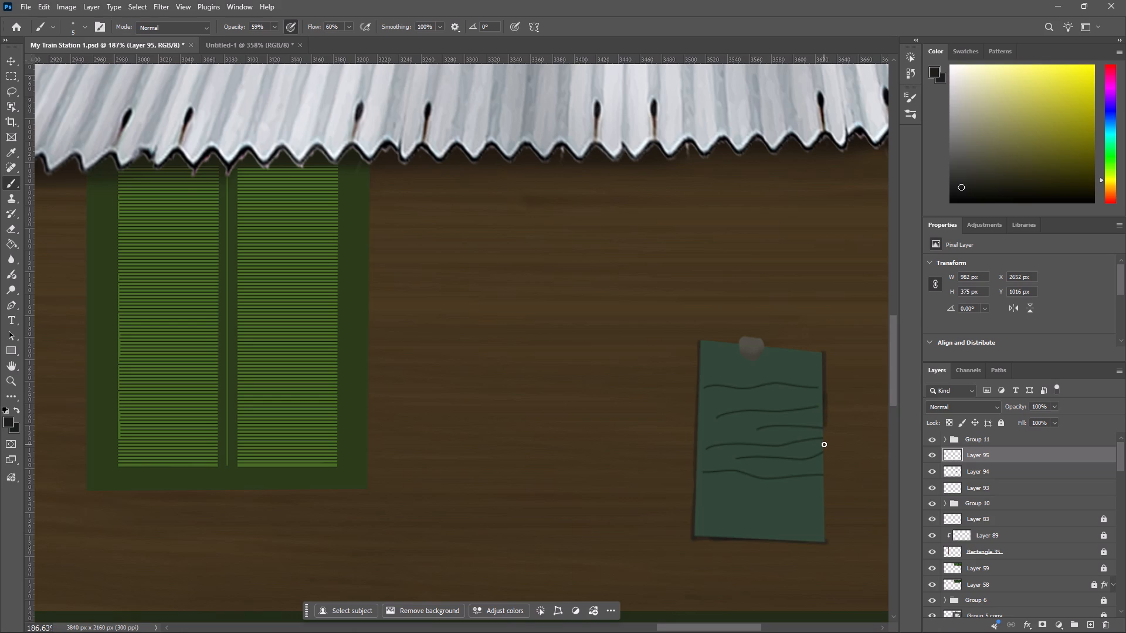
pyautogui.moveTo(824, 444); pyautogui.dragTo(825, 491)
pyautogui.moveTo(825, 491); pyautogui.dragTo(822, 551)
pyautogui.moveTo(825, 498); pyautogui.dragTo(823, 539)
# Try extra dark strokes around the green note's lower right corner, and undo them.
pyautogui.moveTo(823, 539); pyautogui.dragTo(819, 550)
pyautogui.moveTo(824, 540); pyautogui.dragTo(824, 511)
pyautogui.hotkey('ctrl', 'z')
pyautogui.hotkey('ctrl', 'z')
# Darken the lower half of the green note's right edge with brush strokes that stop at the bottom corner.
pyautogui.moveTo(823, 501); pyautogui.dragTo(823, 535)
pyautogui.moveTo(823, 535); pyautogui.dragTo(823, 538)
pyautogui.moveTo(824, 542); pyautogui.dragTo(824, 508)
pyautogui.moveTo(824, 508); pyautogui.dragTo(822, 429)
# Paint a thin dark shadow along the green note's top edge from corner to corner, passing the pin.
pyautogui.moveTo(701, 339); pyautogui.dragTo(756, 347)
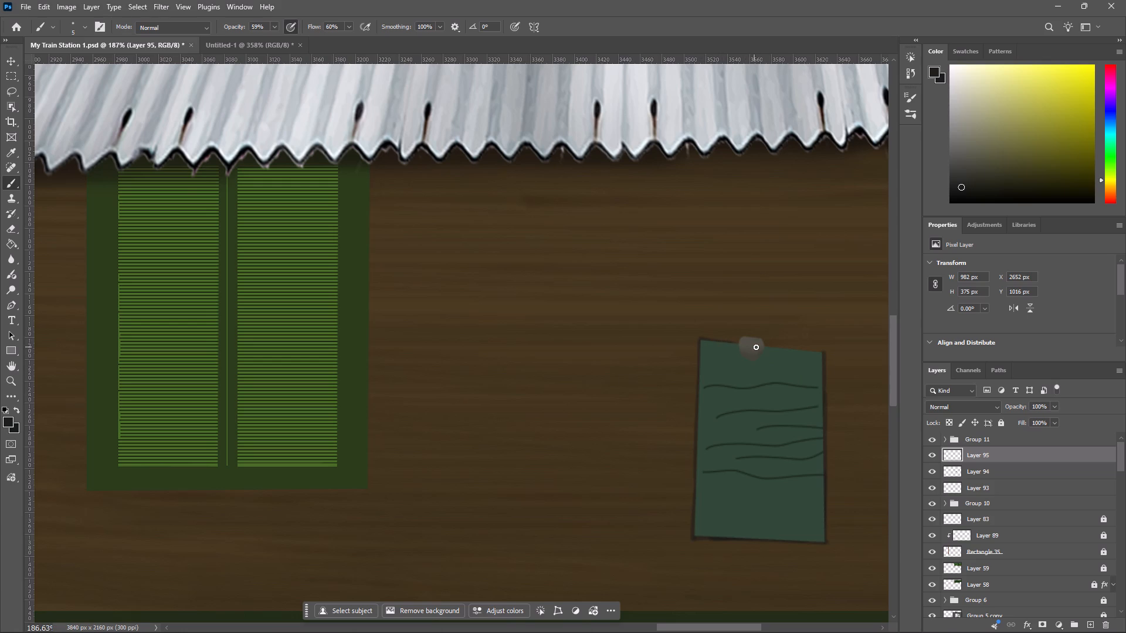
pyautogui.moveTo(756, 347); pyautogui.dragTo(799, 350)
pyautogui.moveTo(799, 350); pyautogui.dragTo(837, 353)
pyautogui.keyDown('alt'); pyautogui.scroll(-6, 760, 375); pyautogui.keyUp('alt')
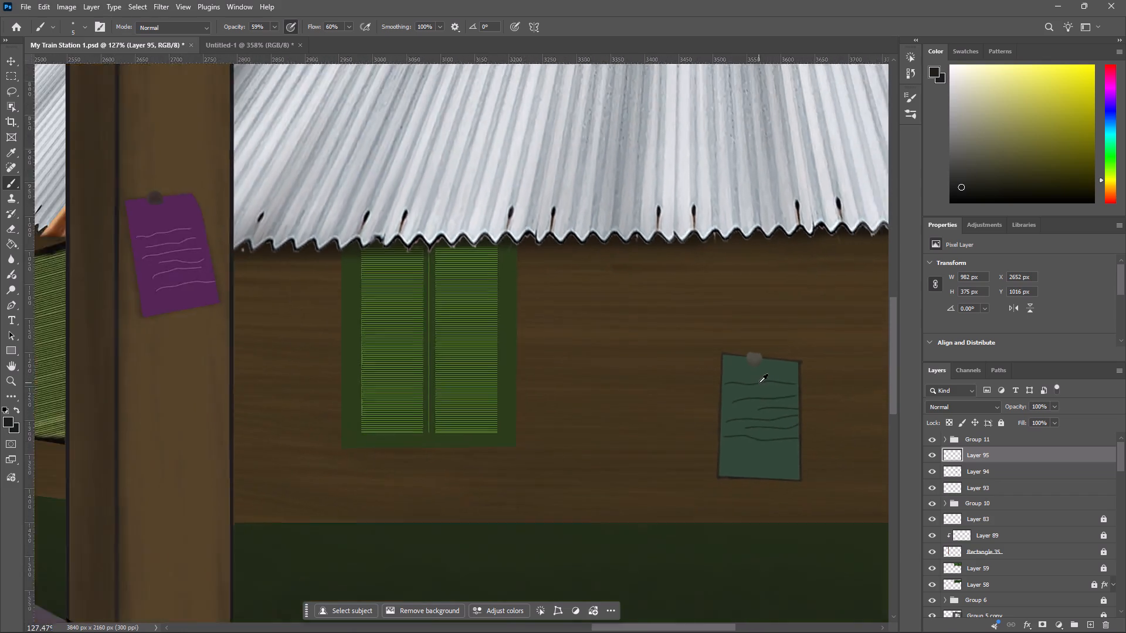
pyautogui.keyDown('alt'); pyautogui.scroll(-7, 758, 384); pyautogui.keyUp('alt')
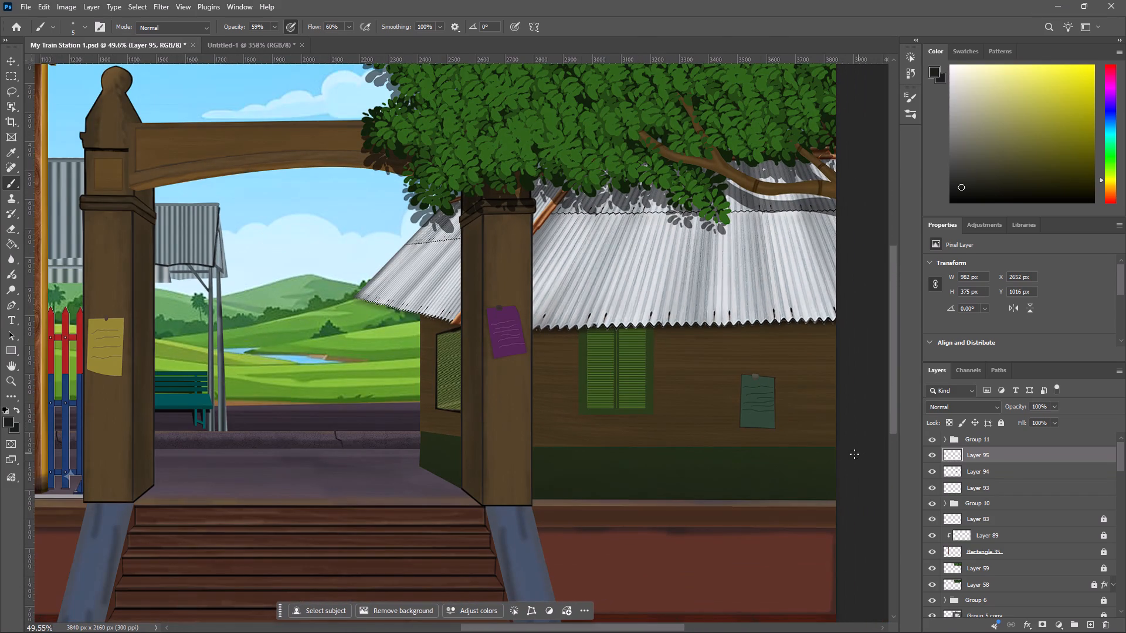
pyautogui.keyDown('alt'); pyautogui.scroll(-5, 706, 410); pyautogui.keyUp('alt')
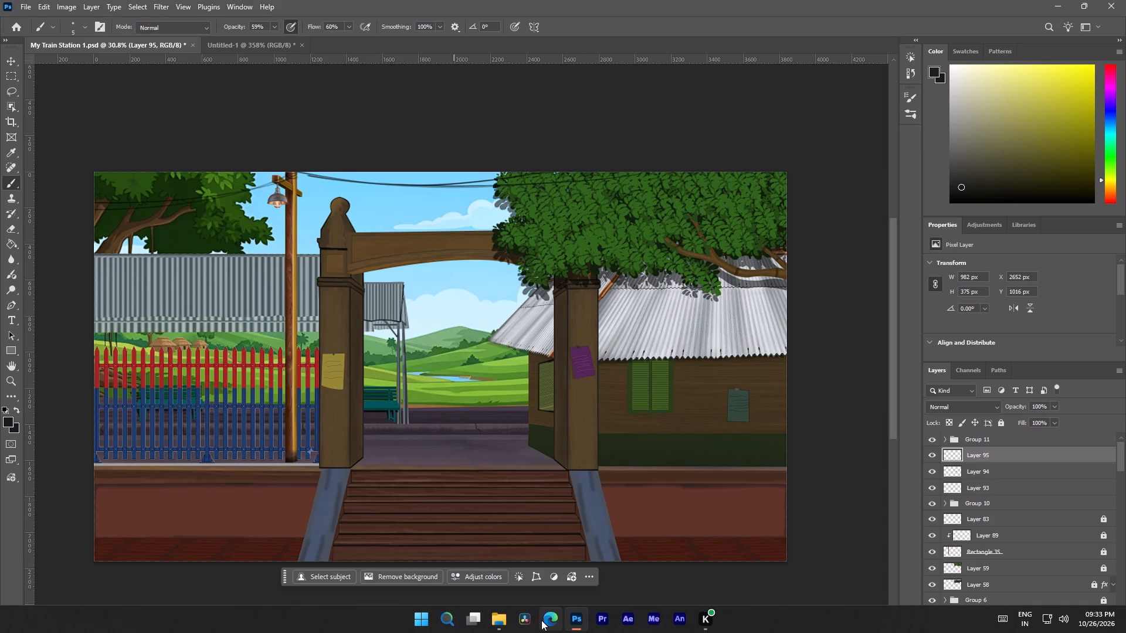
# Switch to Google Chrome and open a browser window with one of the saved user profiles.
pyautogui.click(541, 620)
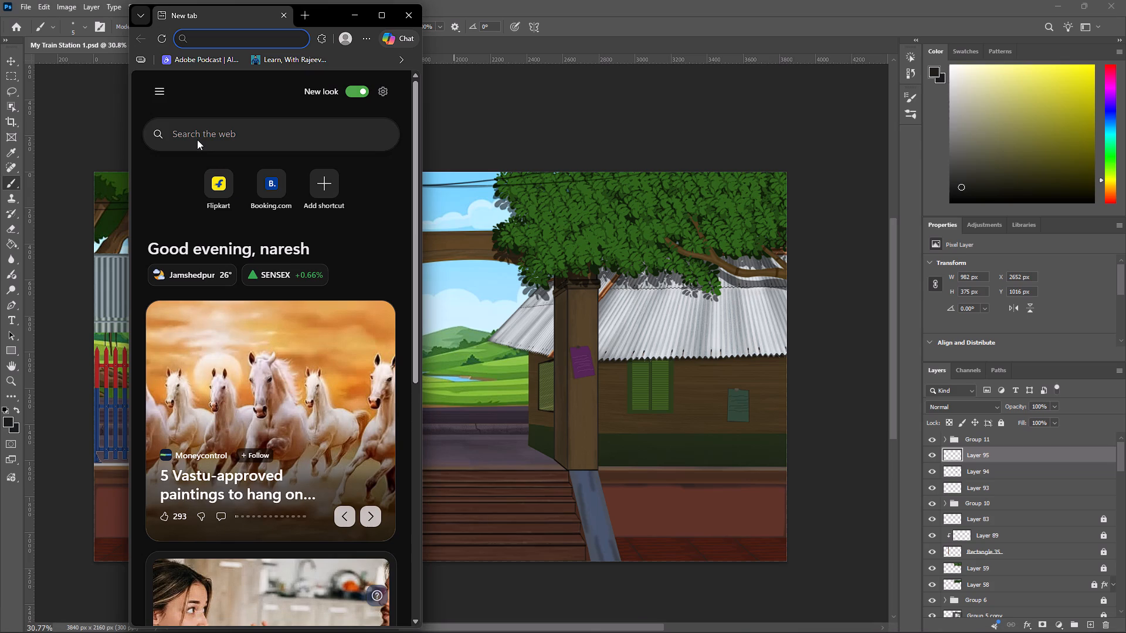
pyautogui.click(407, 6)
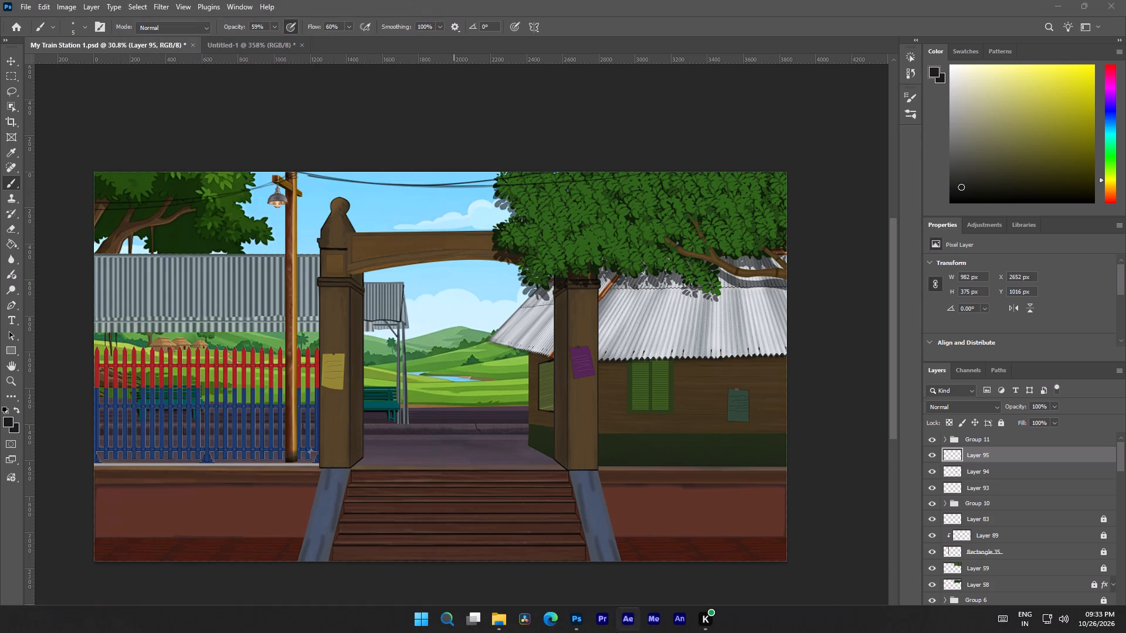
pyautogui.click(449, 624)
pyautogui.press('c')
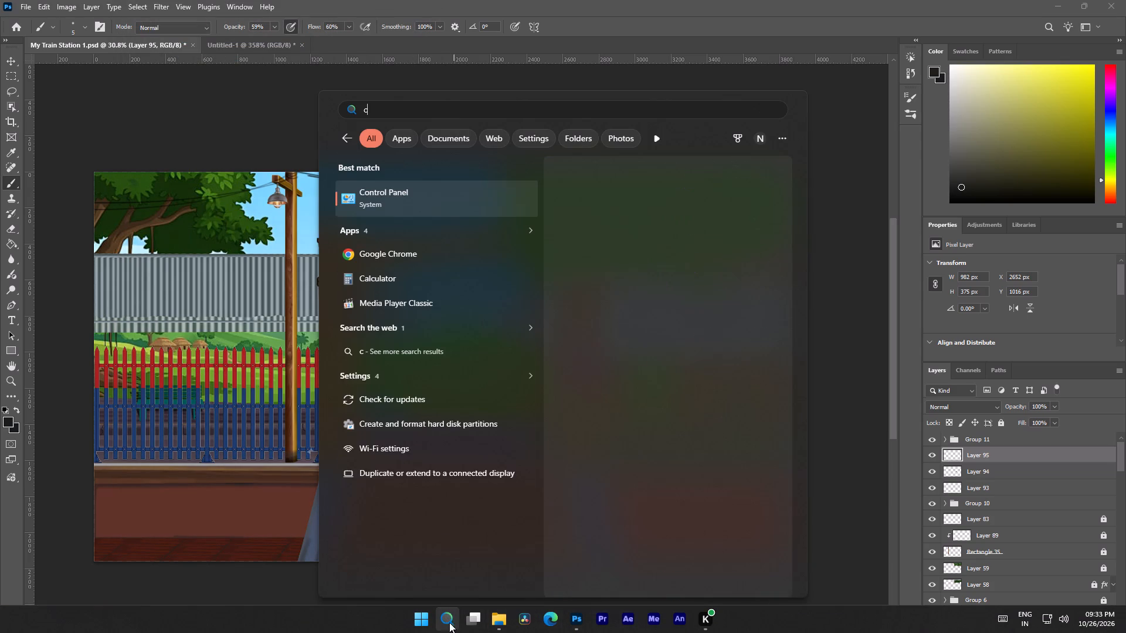
pyautogui.click(422, 258)
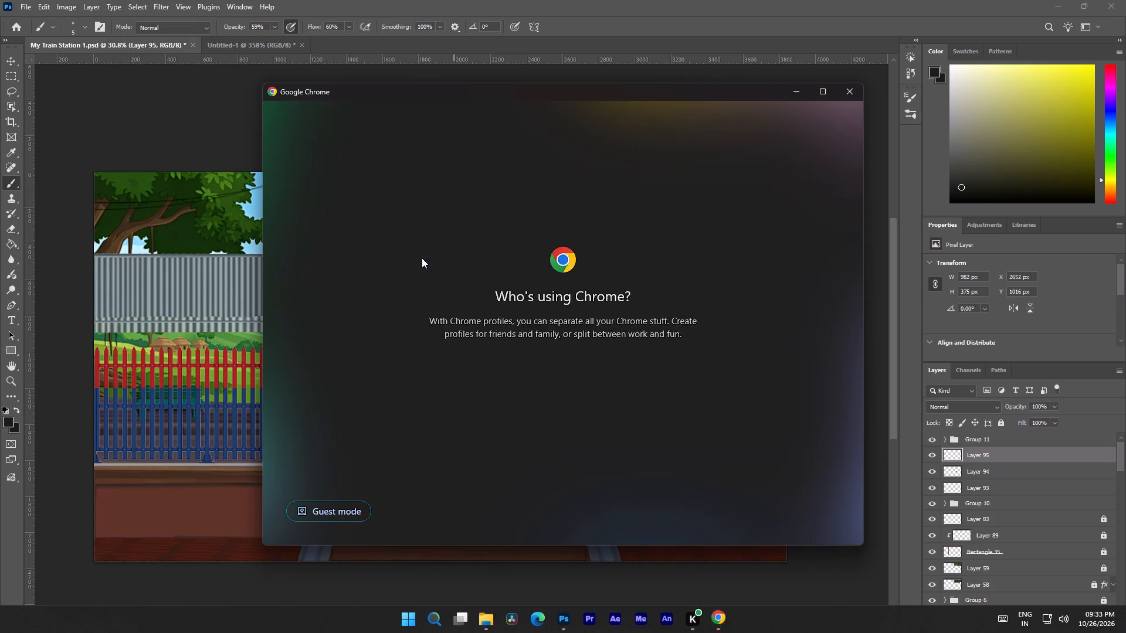
pyautogui.scroll(-4, 489, 328)
pyautogui.scroll(-9, 521, 362)
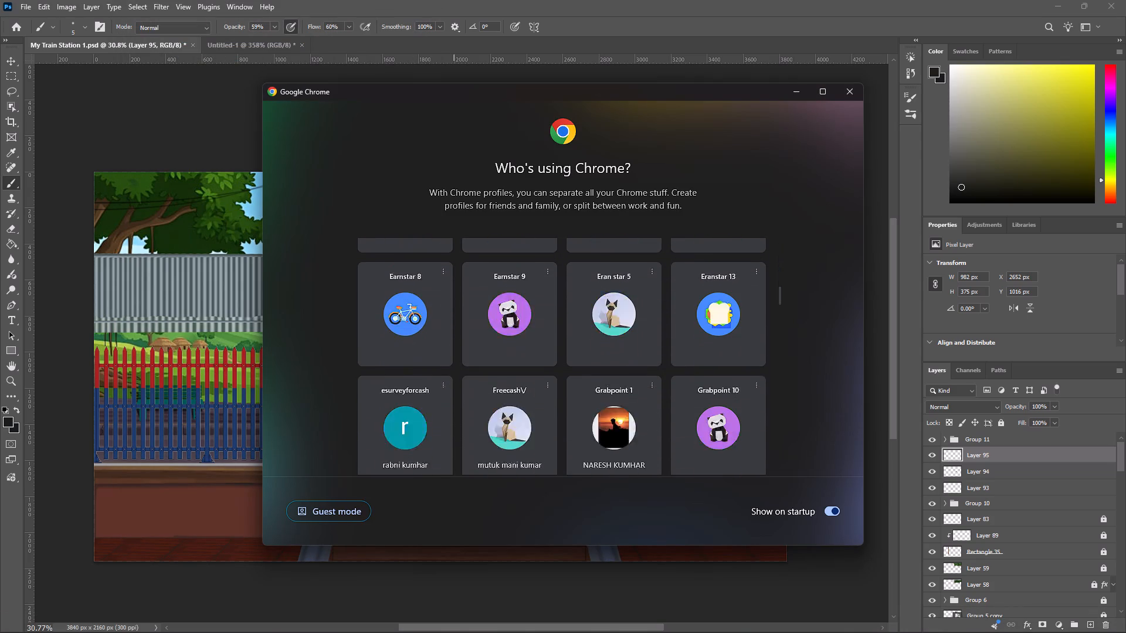
pyautogui.scroll(-3, 623, 386)
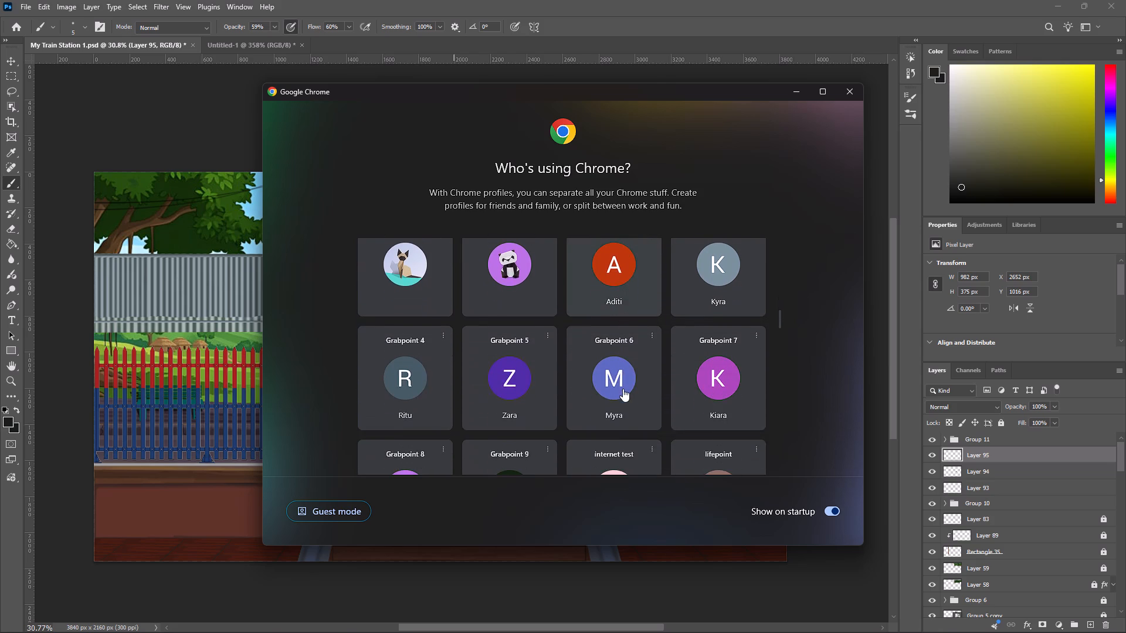
pyautogui.scroll(-4, 620, 394)
pyautogui.click(430, 369)
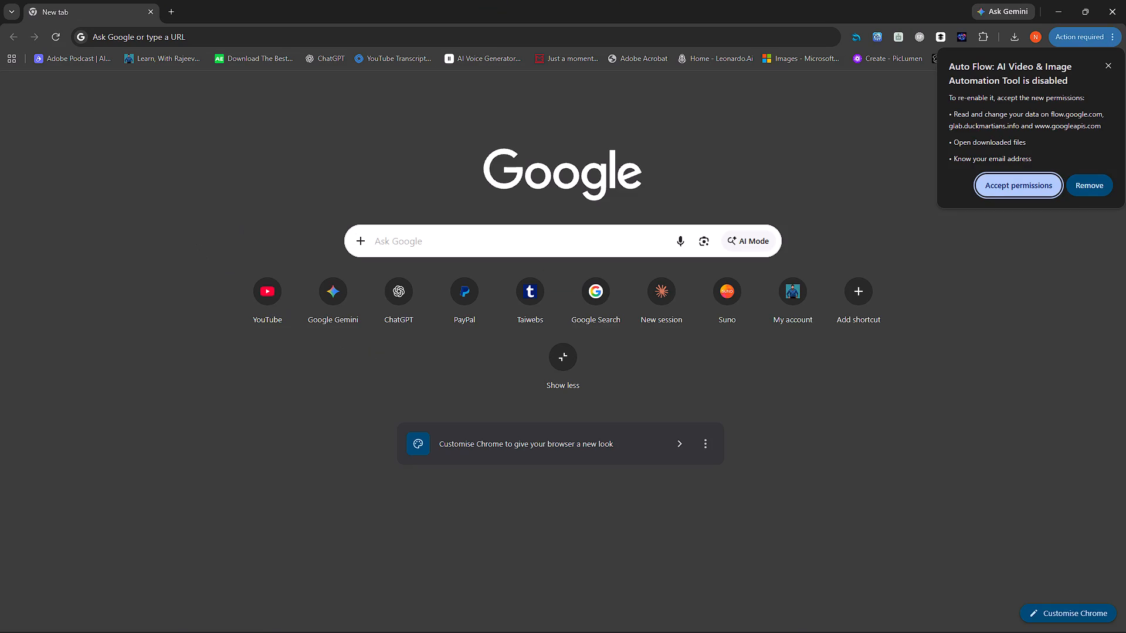
# Search Google for "2d poster".
pyautogui.click(412, 239)
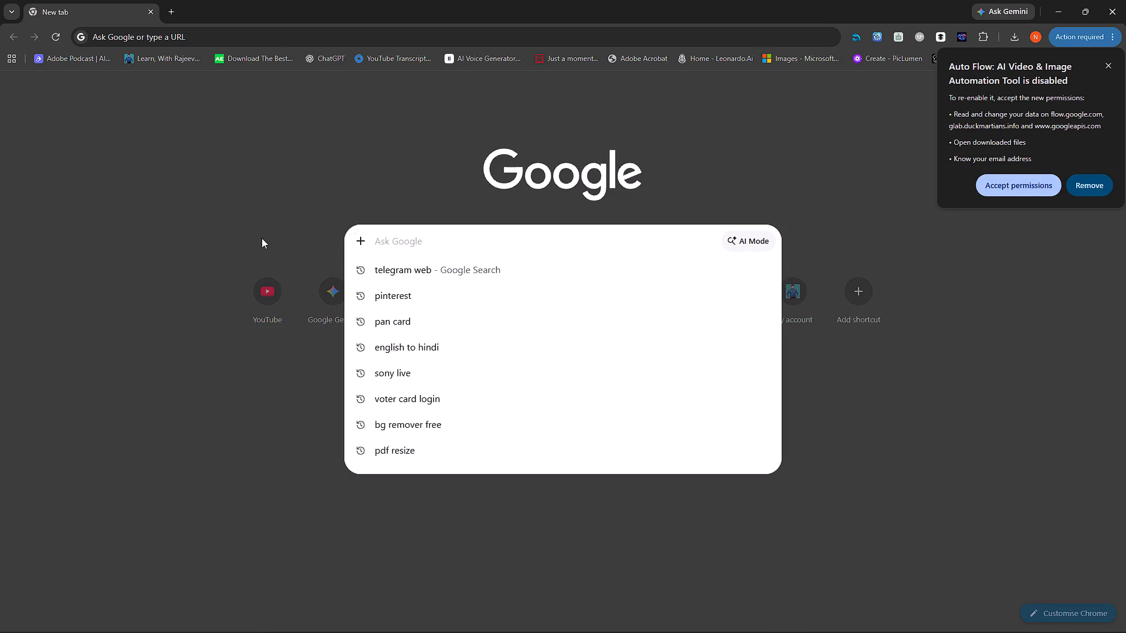
pyautogui.click(262, 238)
pyautogui.click(427, 238)
pyautogui.write('2d')
pyautogui.press('space')
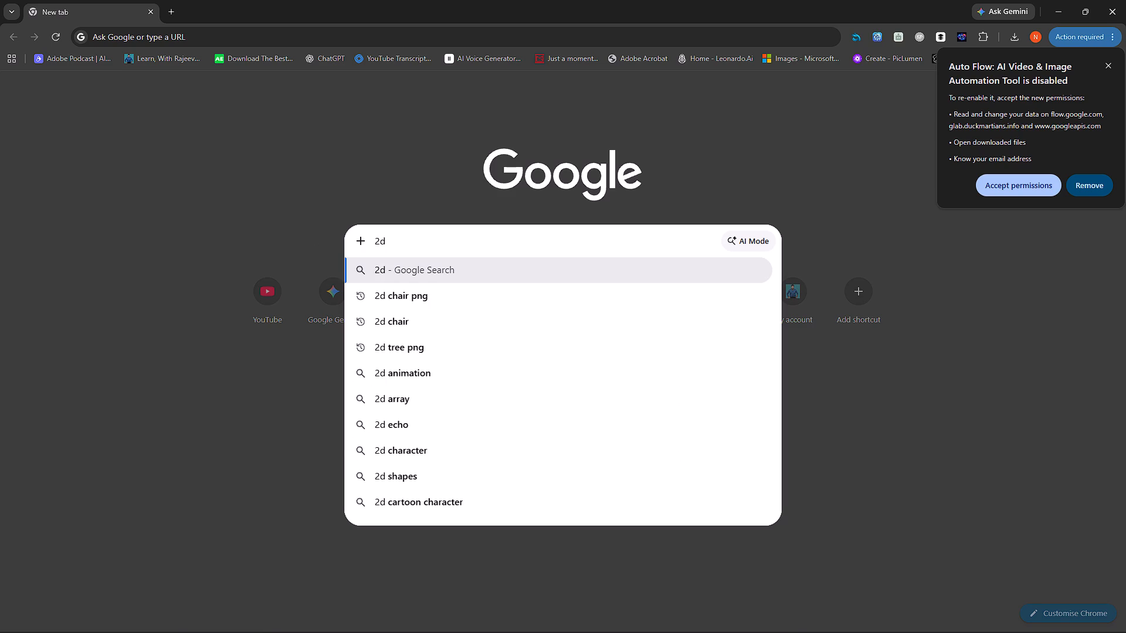
pyautogui.write('poster')
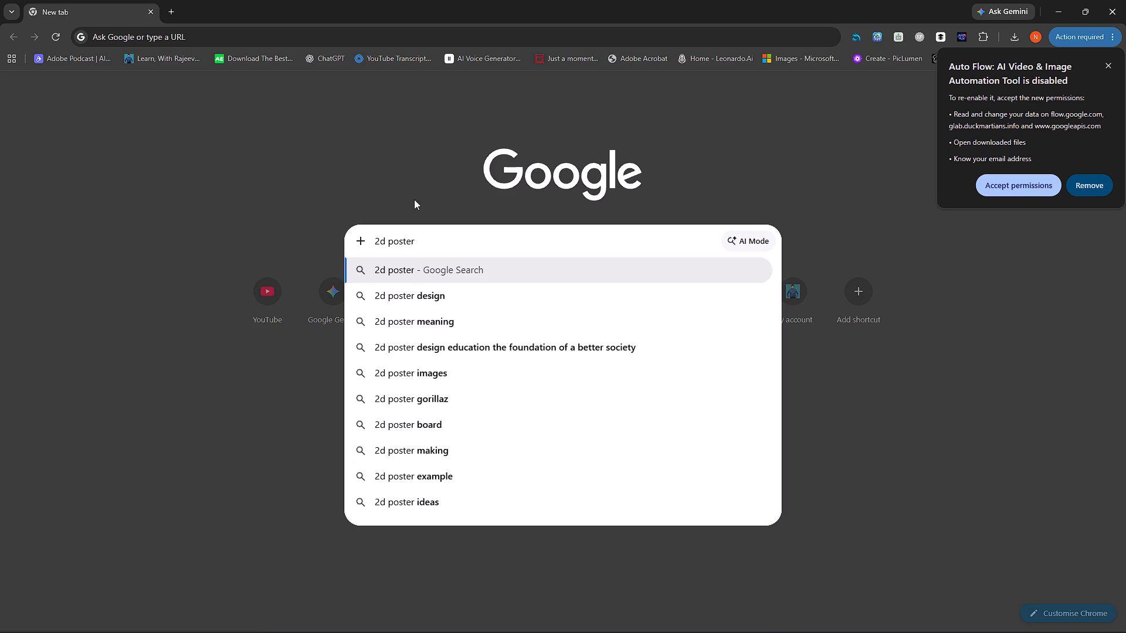
pyautogui.press('Return')
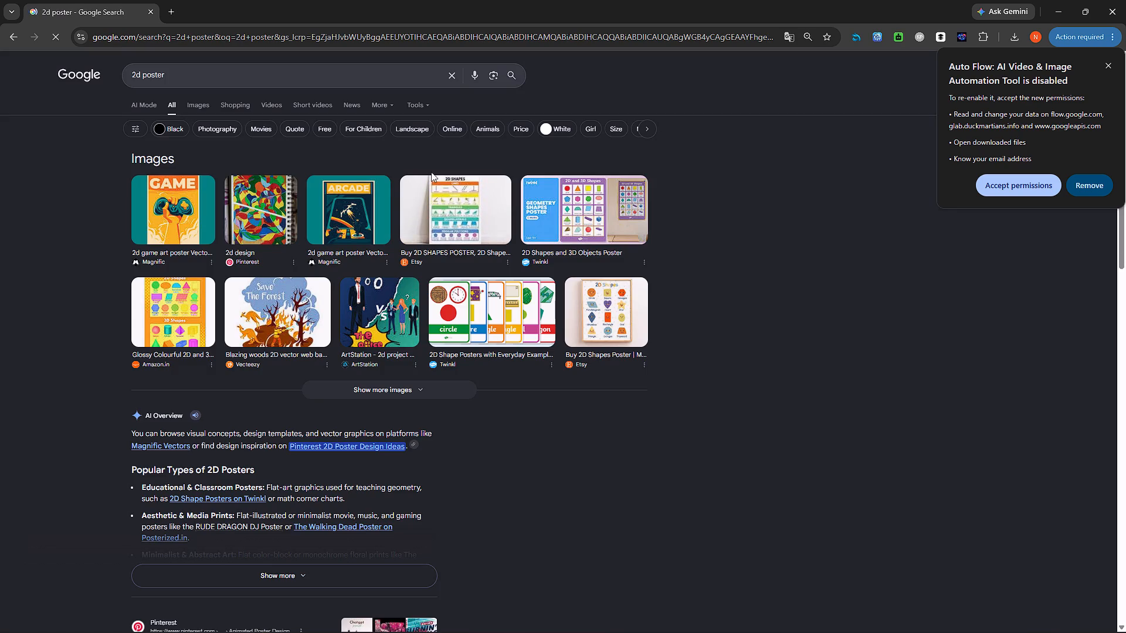
# Look through the search results for 2D posters and open Pinterest's "2d Poster Design" page.
pyautogui.scroll(-4, 179, 463)
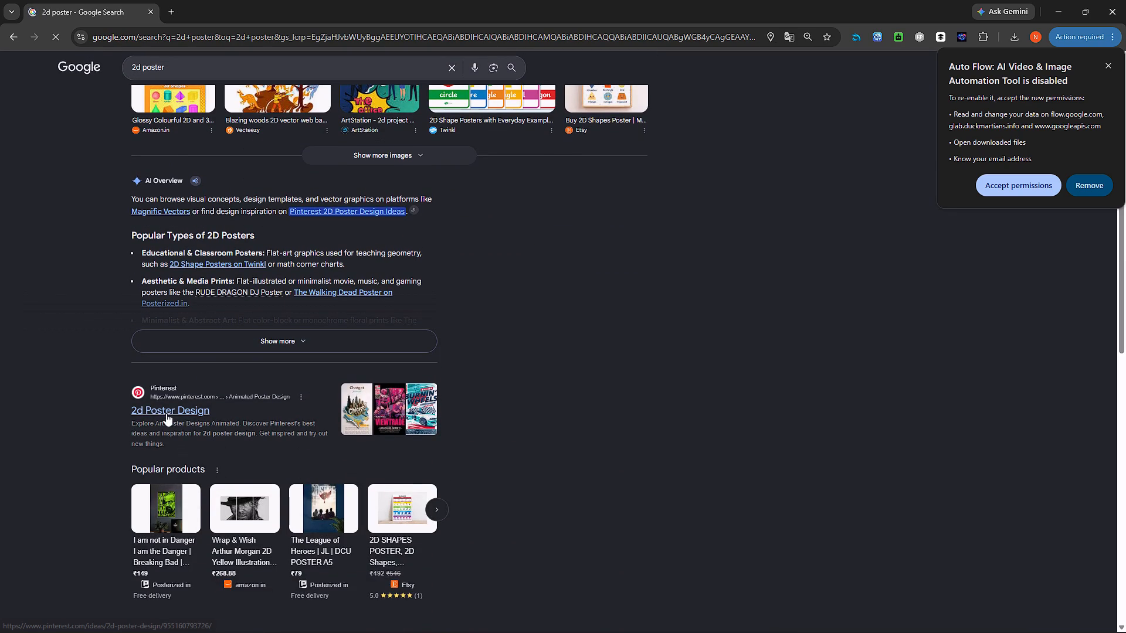
pyautogui.scroll(-5, 158, 409)
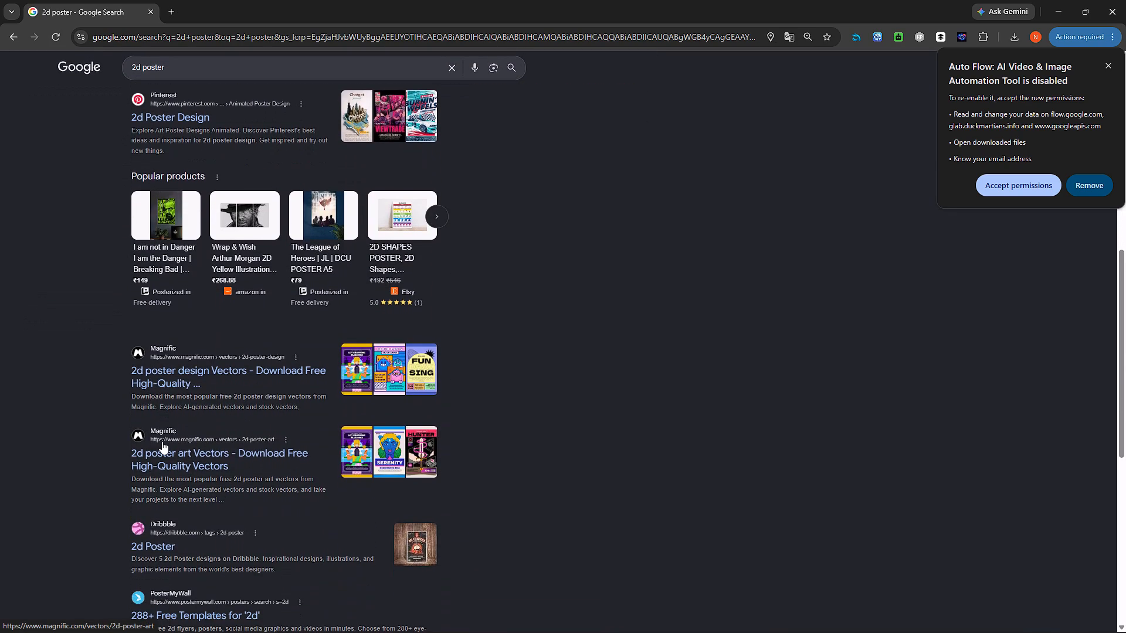
pyautogui.scroll(-3, 162, 441)
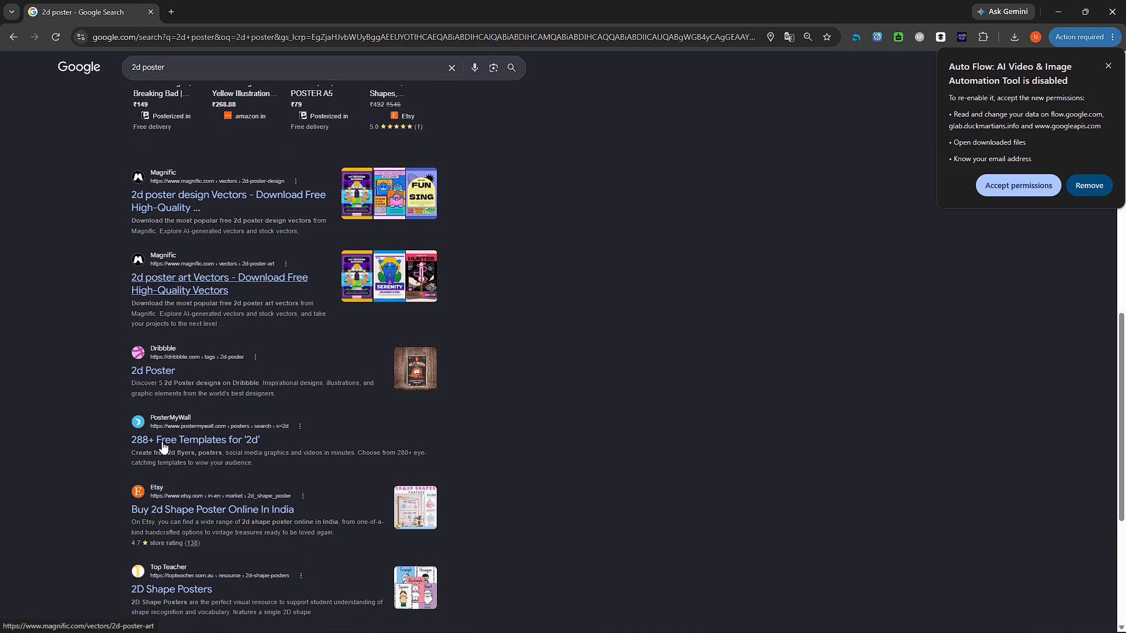
pyautogui.scroll(1, 162, 441)
pyautogui.scroll(-1, 188, 478)
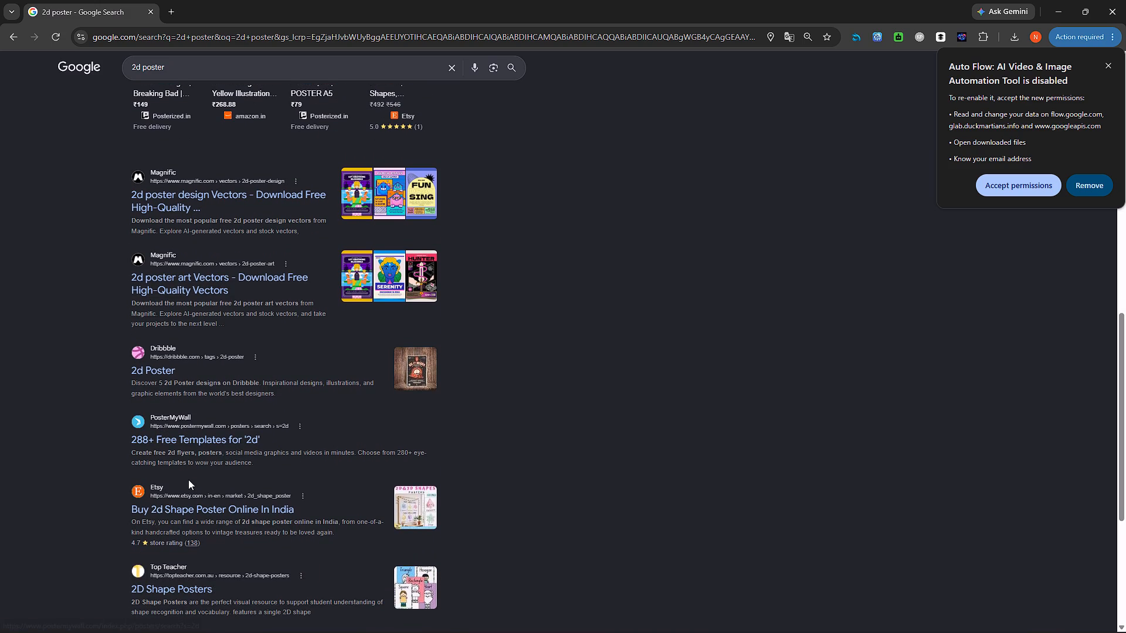
pyautogui.scroll(6, 195, 437)
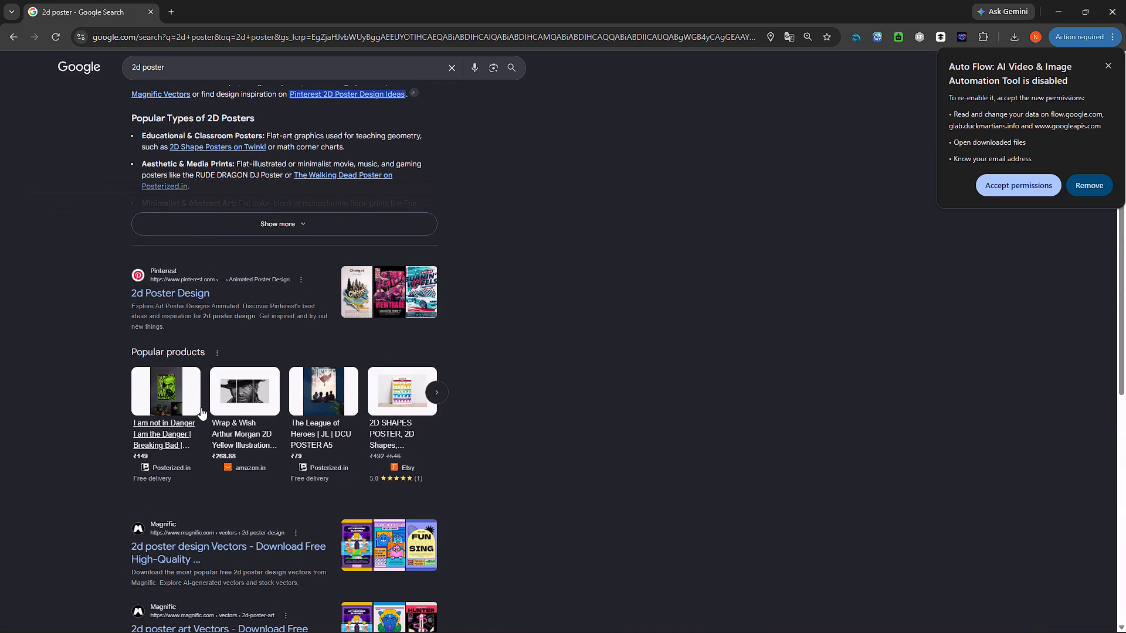
pyautogui.click(174, 297)
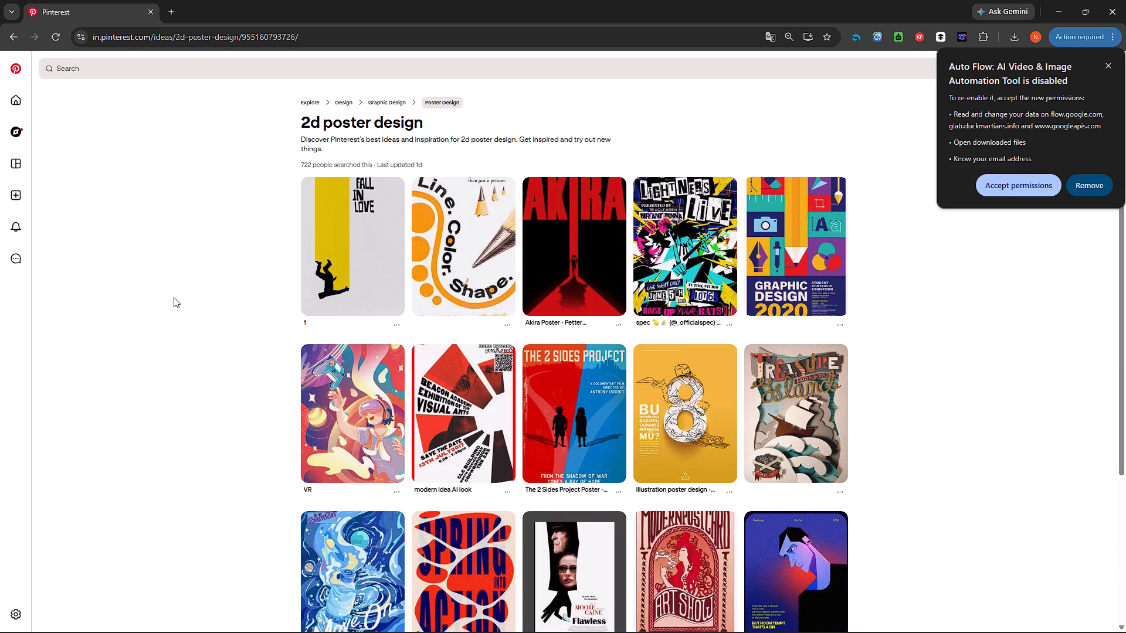
# Browse the Pinterest 2d poster design ideas for a poster suited to the station scene.
pyautogui.scroll(-3, 174, 297)
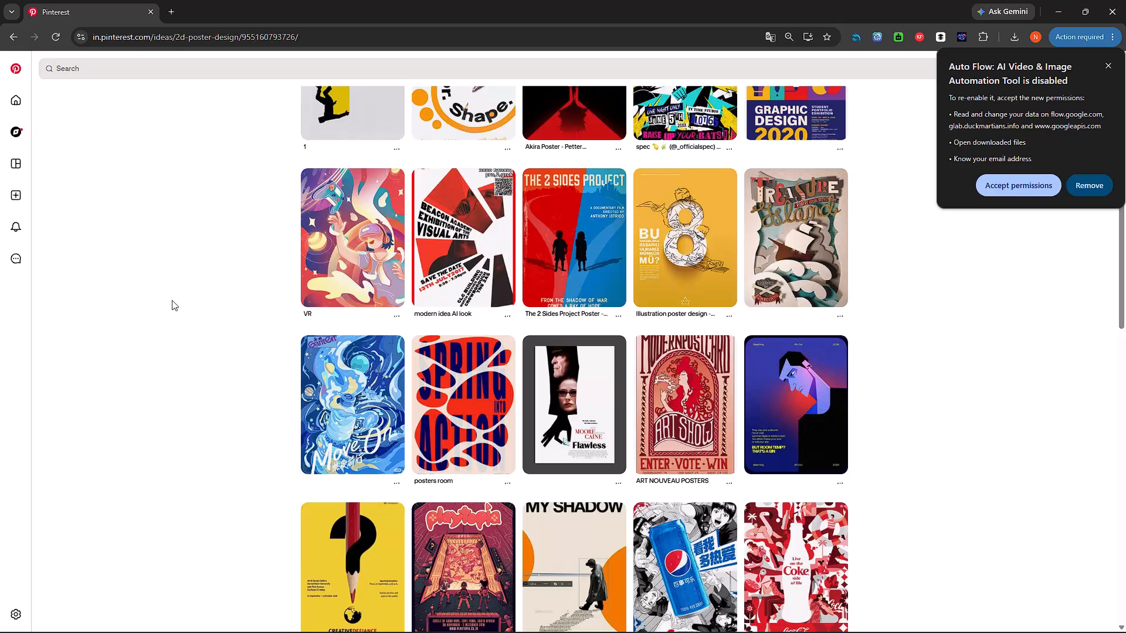
pyautogui.scroll(-5, 172, 300)
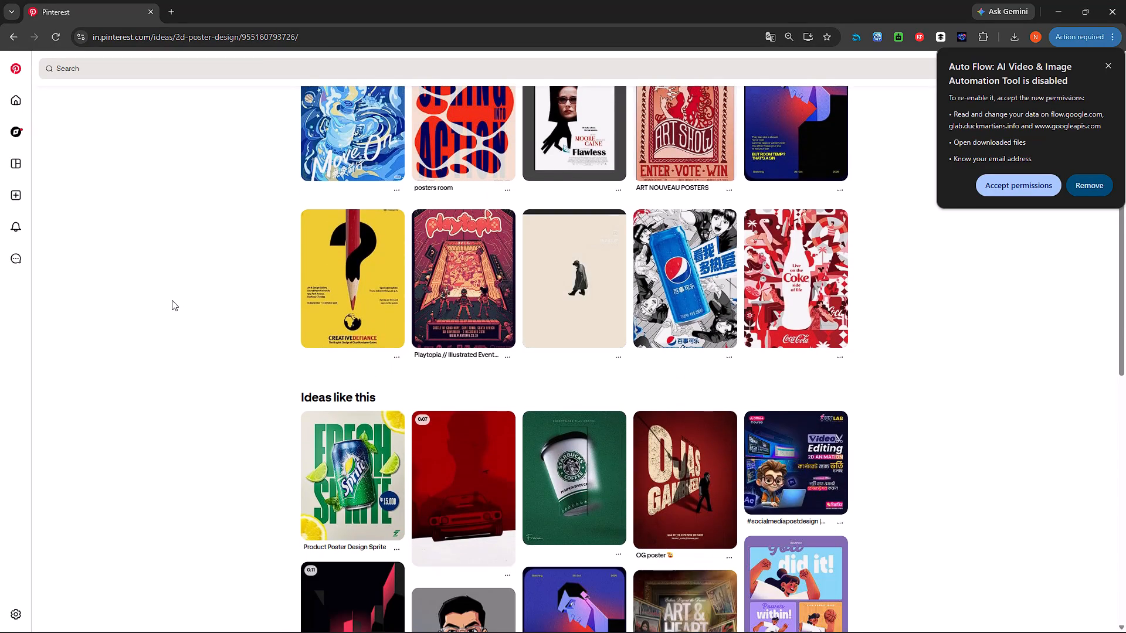
pyautogui.scroll(-3, 172, 300)
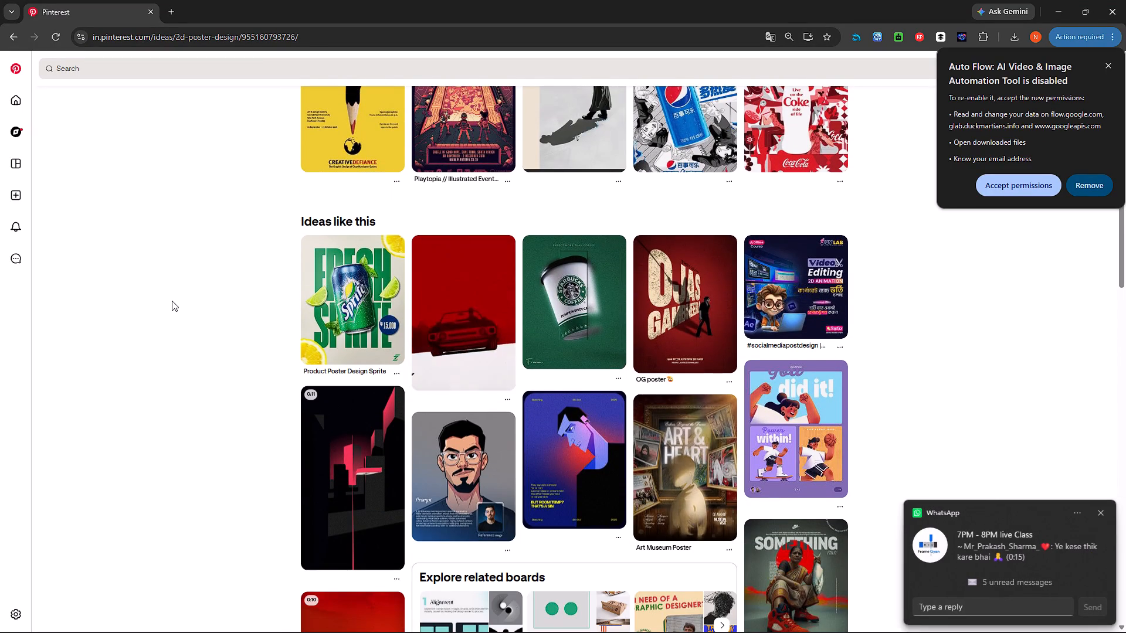
pyautogui.scroll(-3, 431, 366)
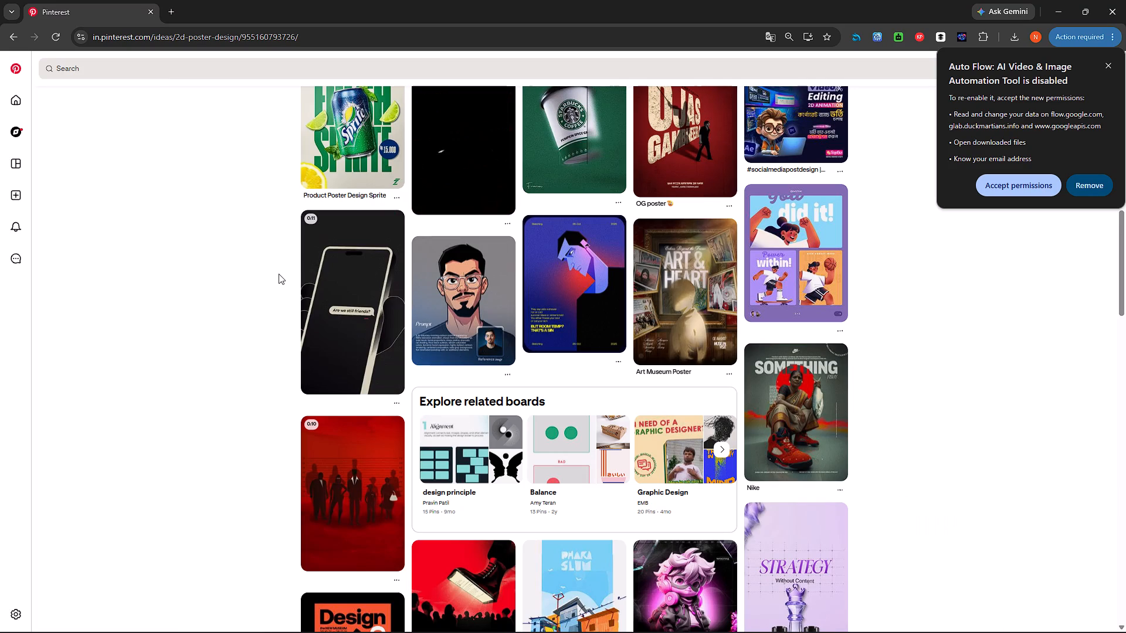
pyautogui.scroll(-4, 279, 274)
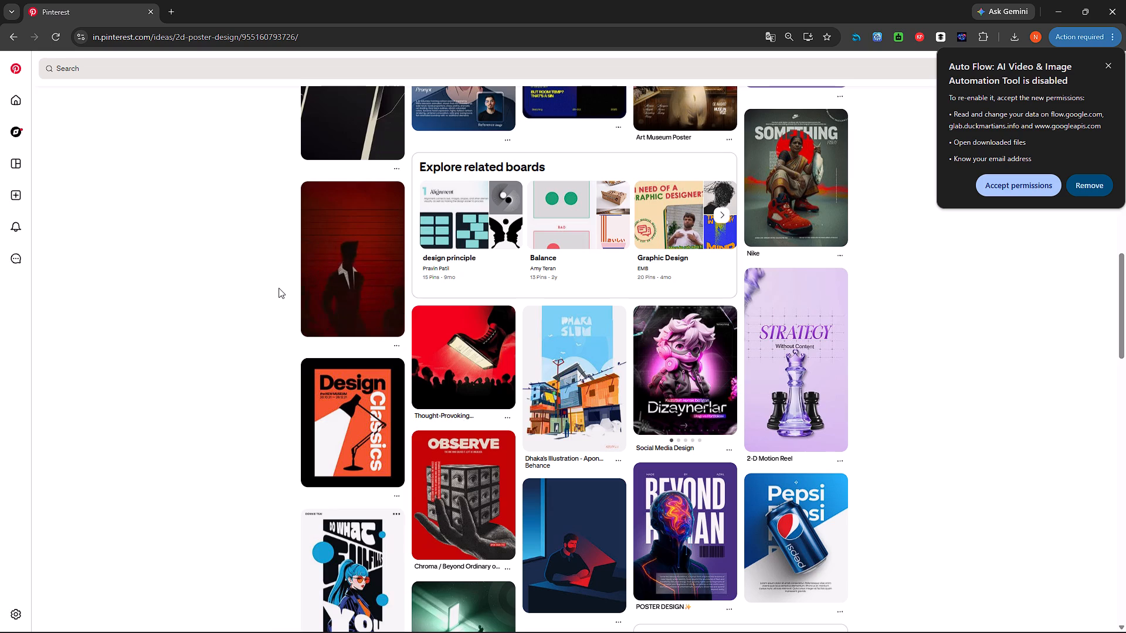
pyautogui.scroll(-4, 336, 323)
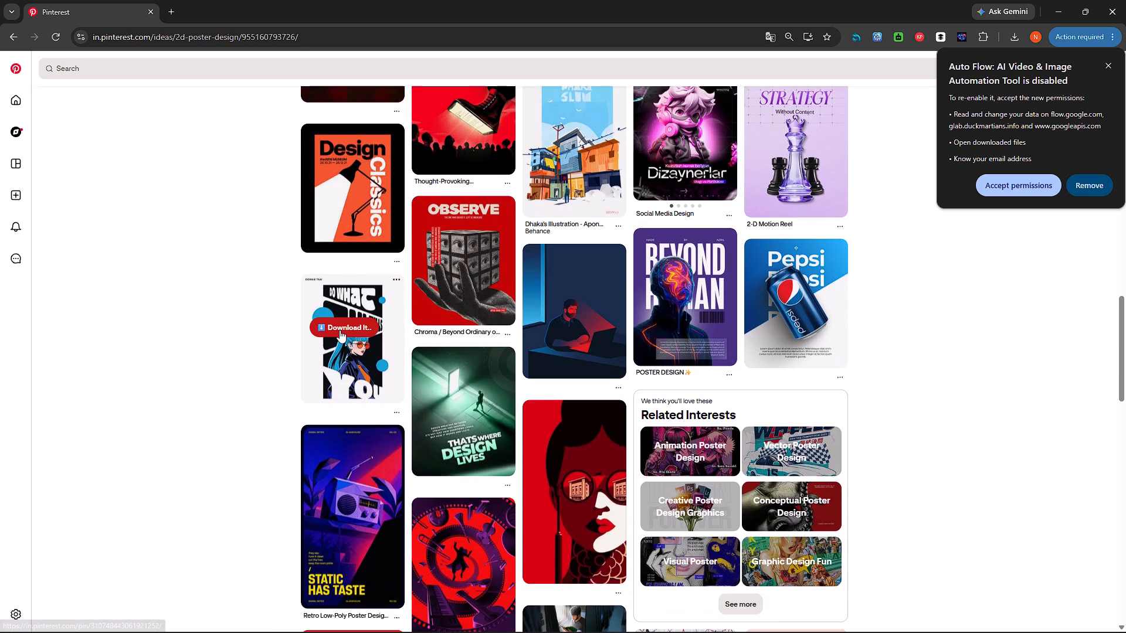
pyautogui.scroll(-2, 340, 330)
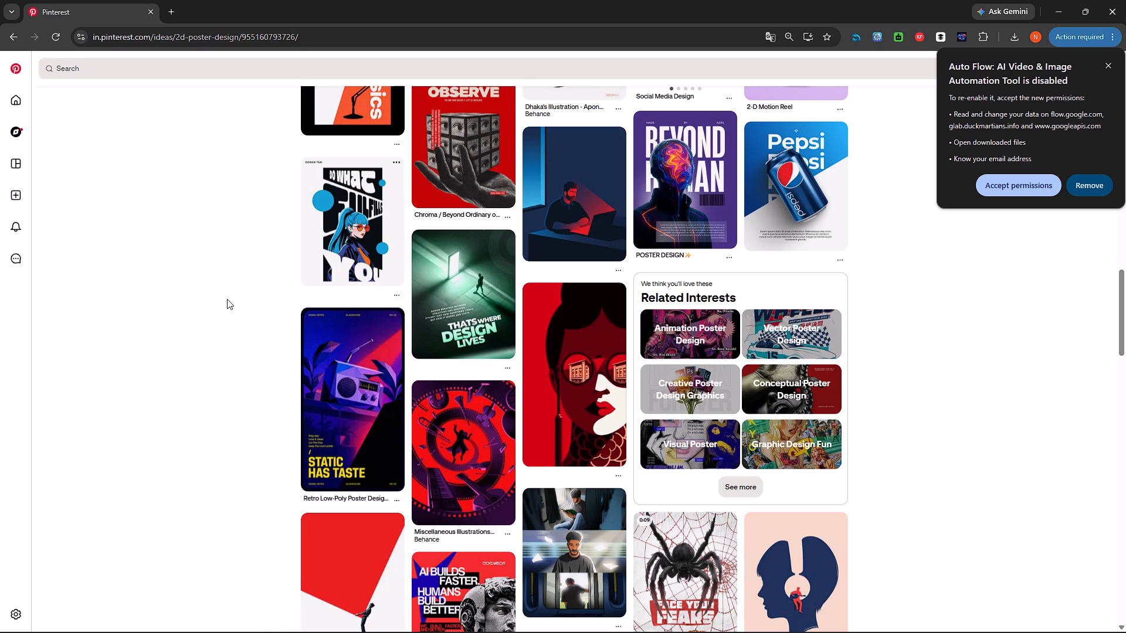
pyautogui.scroll(-8, 227, 301)
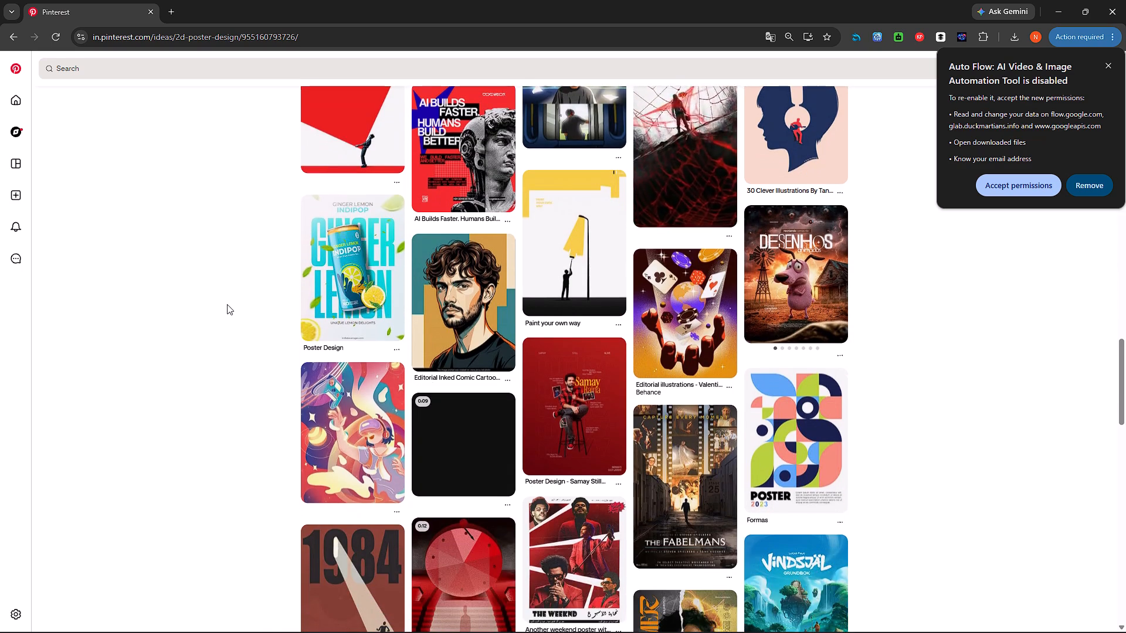
pyautogui.scroll(2, 227, 304)
pyautogui.scroll(-5, 227, 304)
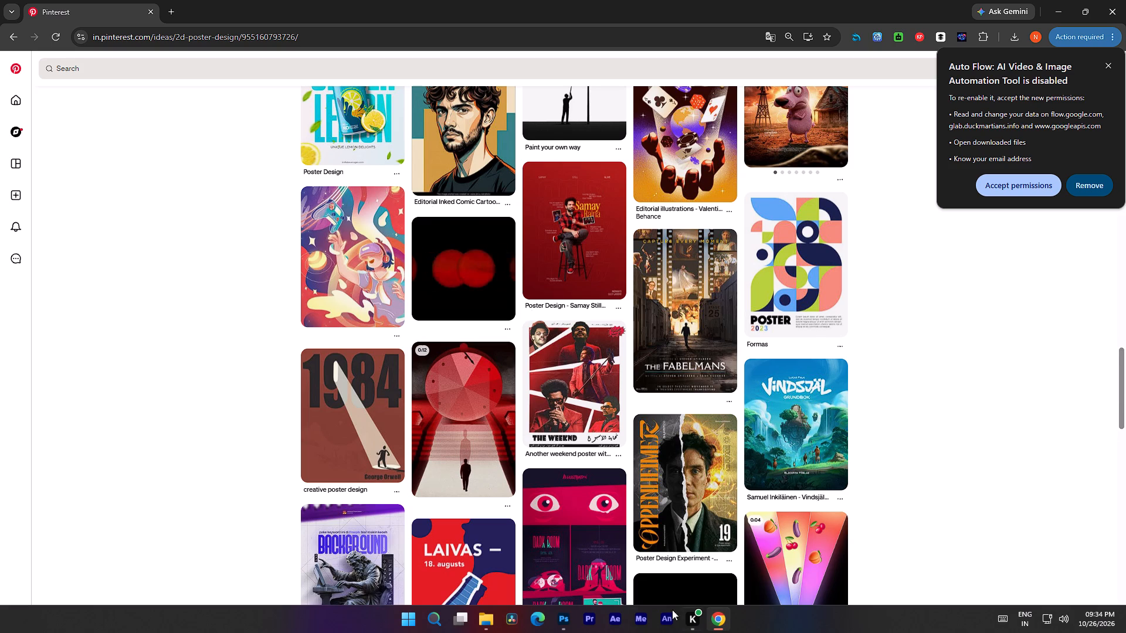
# Switch to Photoshop and save the My Train Station 1 document.
pyautogui.click(564, 614)
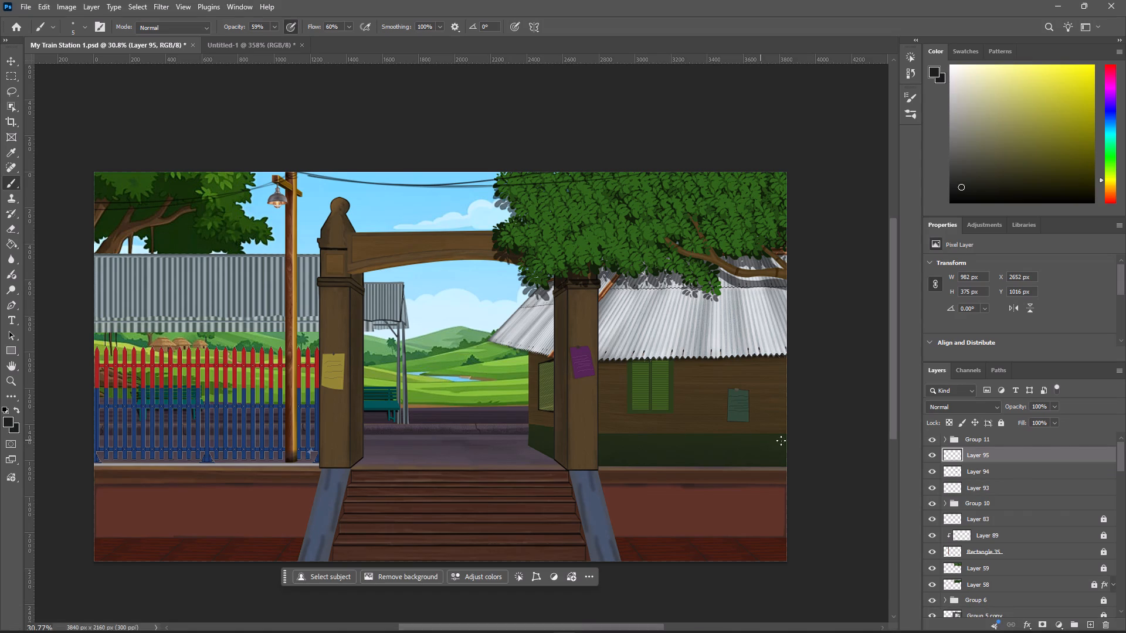
pyautogui.hotkey('ctrl', 's')
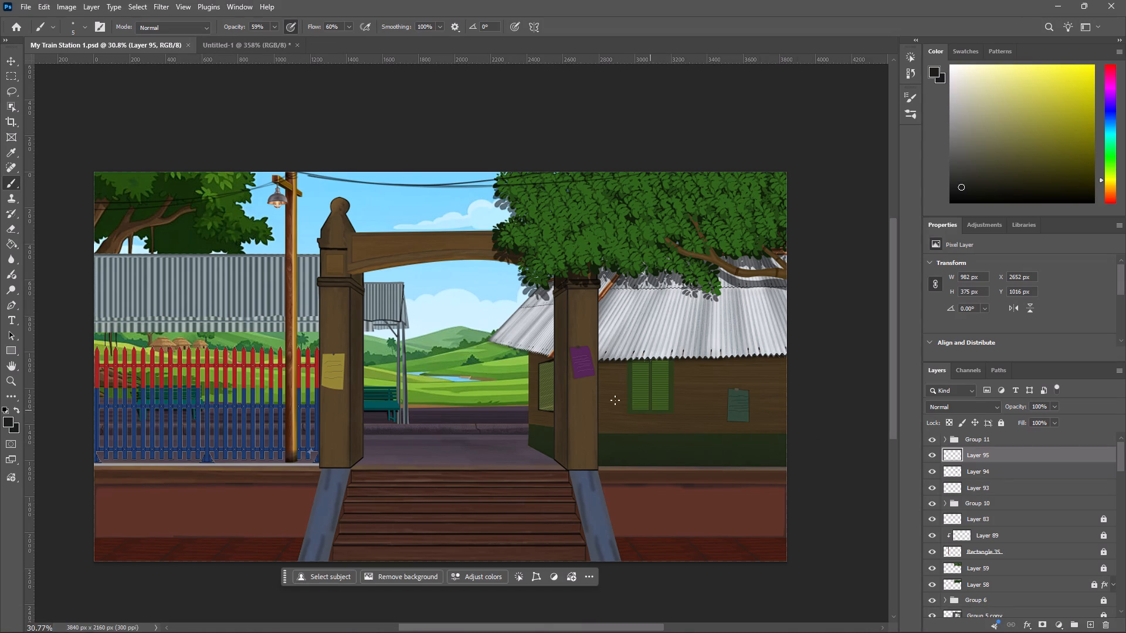
# In the Untitled-1 document, delete Layer 1 with the green note shape and Layer 3 with the pin.
pyautogui.click(250, 46)
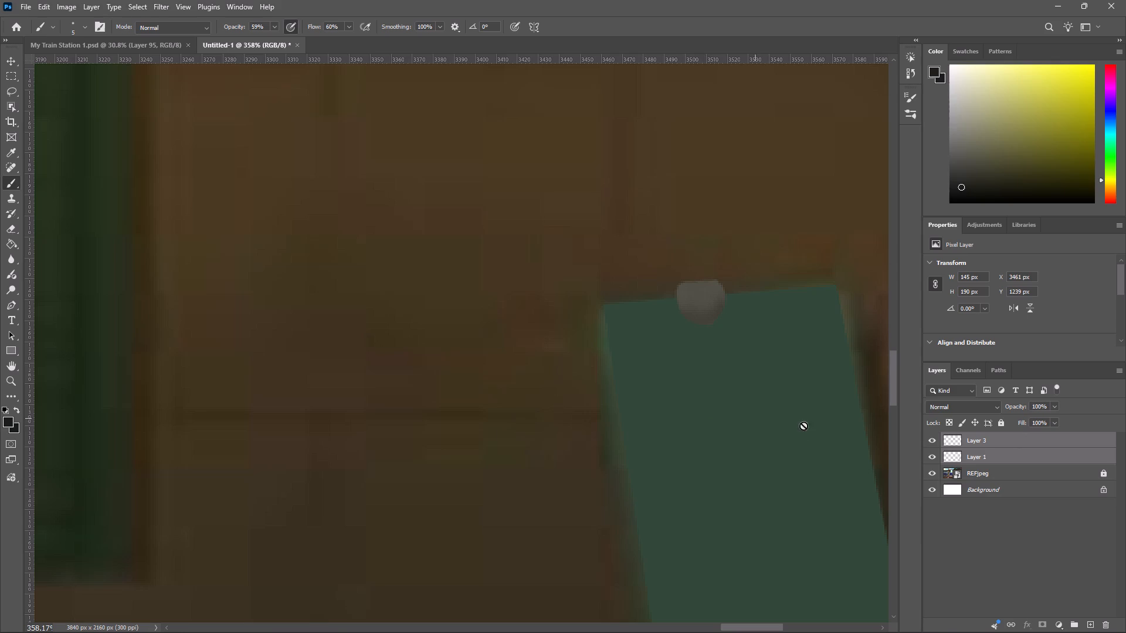
pyautogui.press('v')
pyautogui.click(1027, 516)
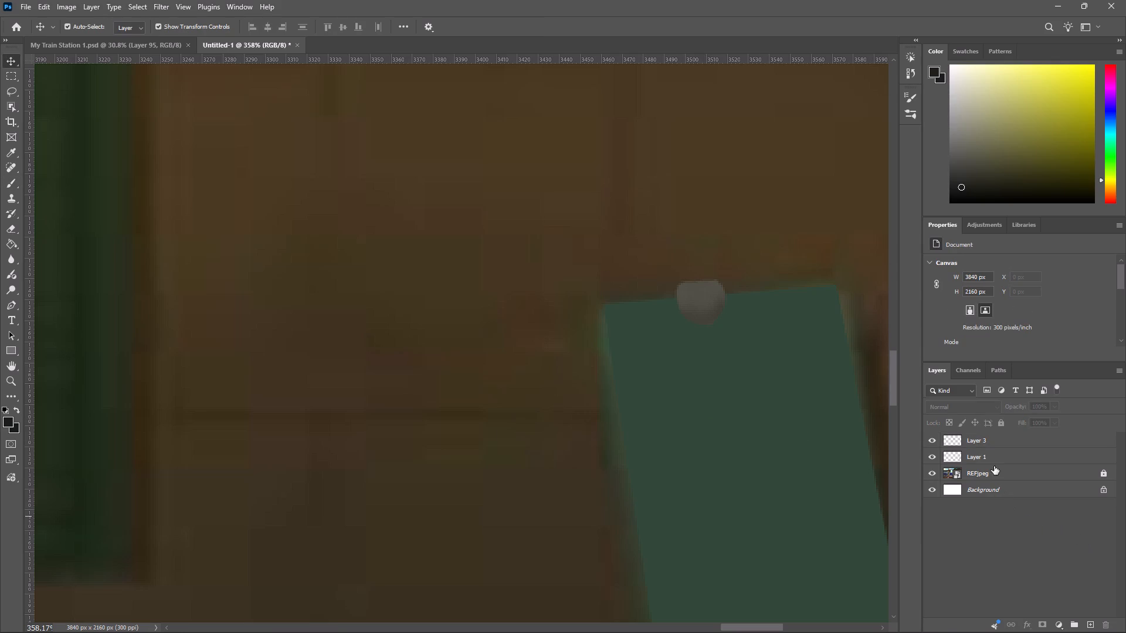
pyautogui.click(991, 457)
pyautogui.press('BackSpace')
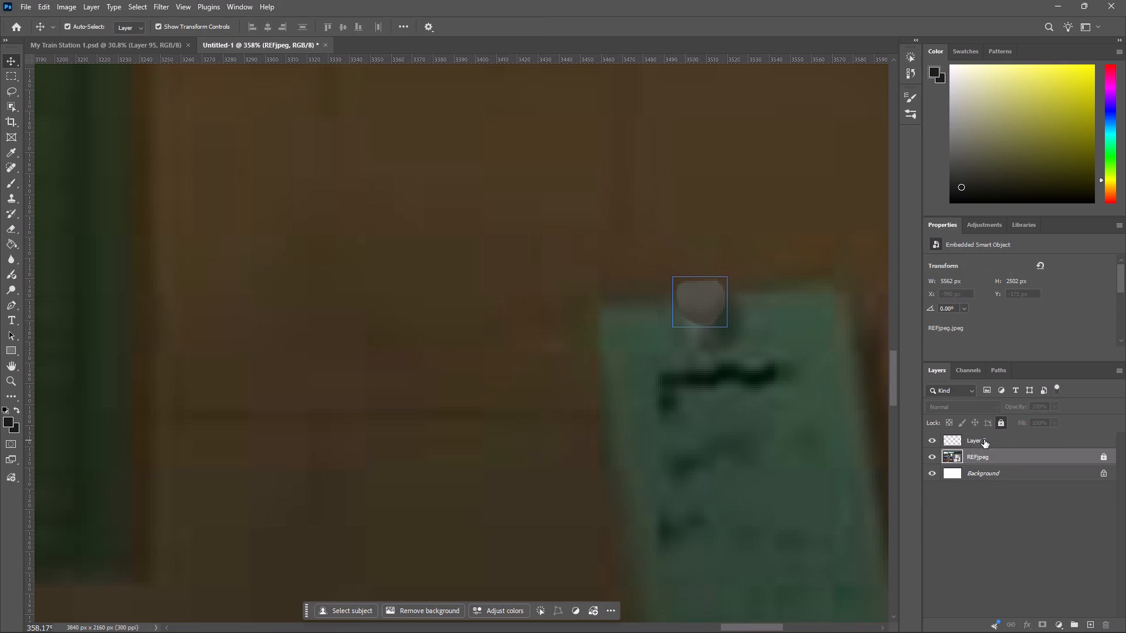
pyautogui.click(984, 440)
pyautogui.press('BackSpace')
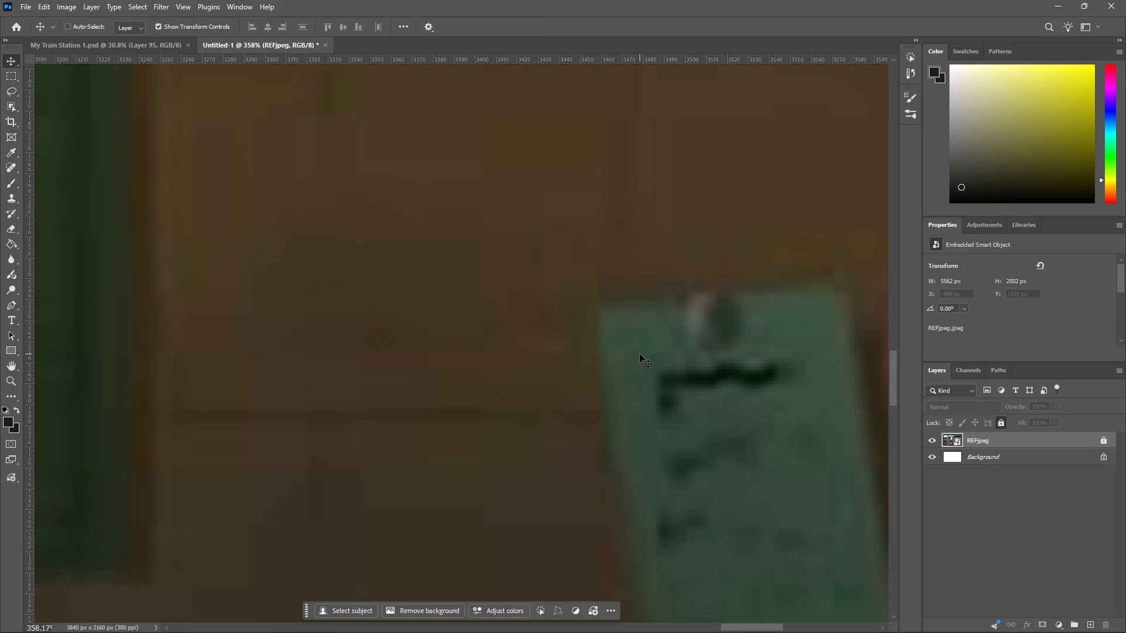
# Examine the reference image as a whole and its pinned notes and white poster on the house wall up close.
pyautogui.keyDown('ctrl'); pyautogui.scroll(-7, 639, 357); pyautogui.keyUp('ctrl')
pyautogui.keyDown('alt'); pyautogui.scroll(-6, 638, 363); pyautogui.keyUp('alt')
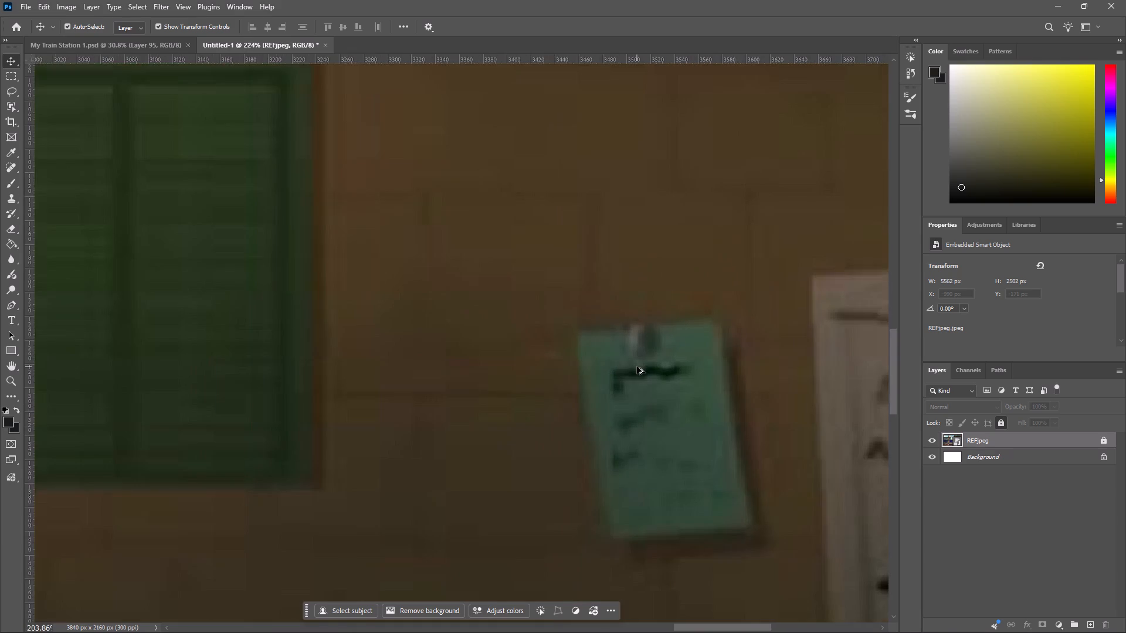
pyautogui.keyDown('alt'); pyautogui.scroll(-13, 637, 366); pyautogui.keyUp('alt')
pyautogui.keyDown('alt'); pyautogui.scroll(-6, 567, 358); pyautogui.keyUp('alt')
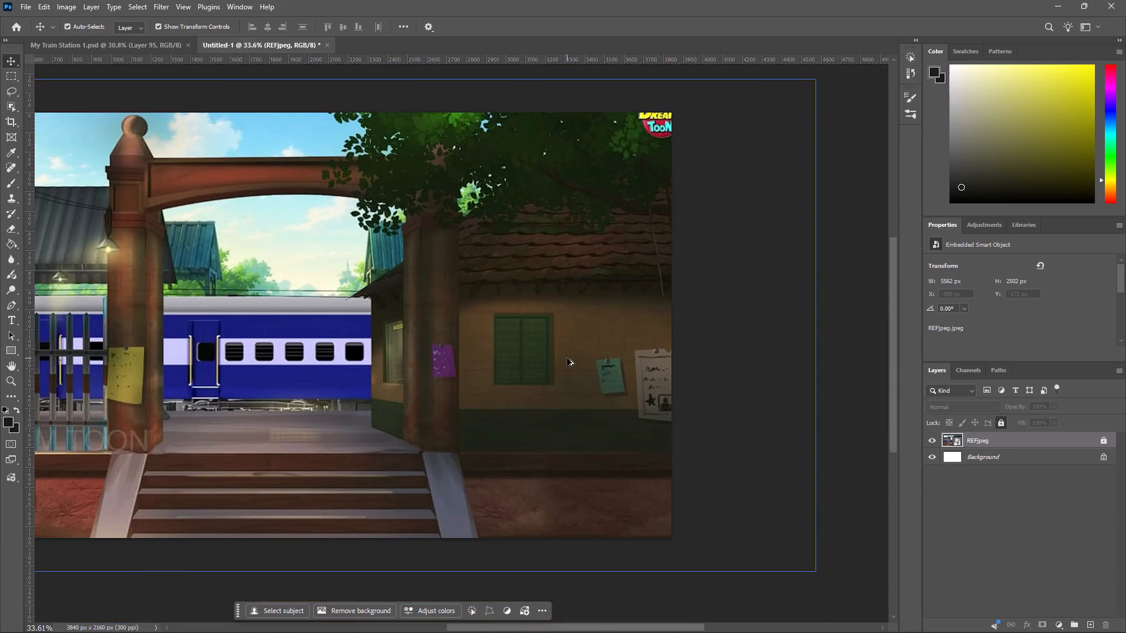
pyautogui.keyDown('alt'); pyautogui.scroll(-5, 456, 358); pyautogui.keyUp('alt')
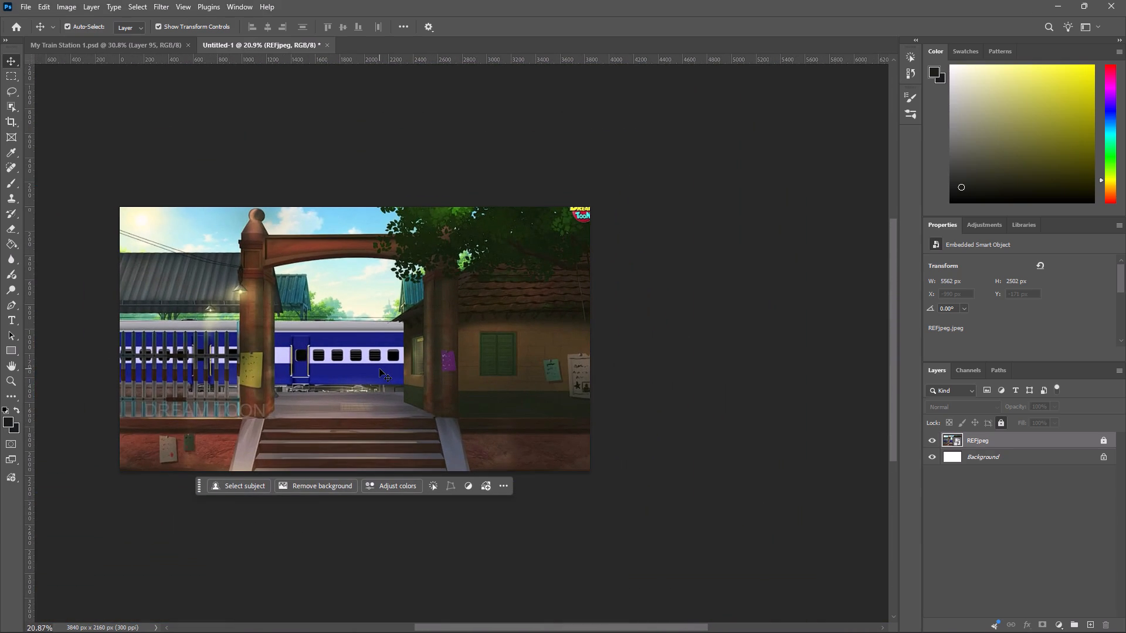
pyautogui.keyDown('alt'); pyautogui.scroll(13, 574, 360); pyautogui.keyUp('alt')
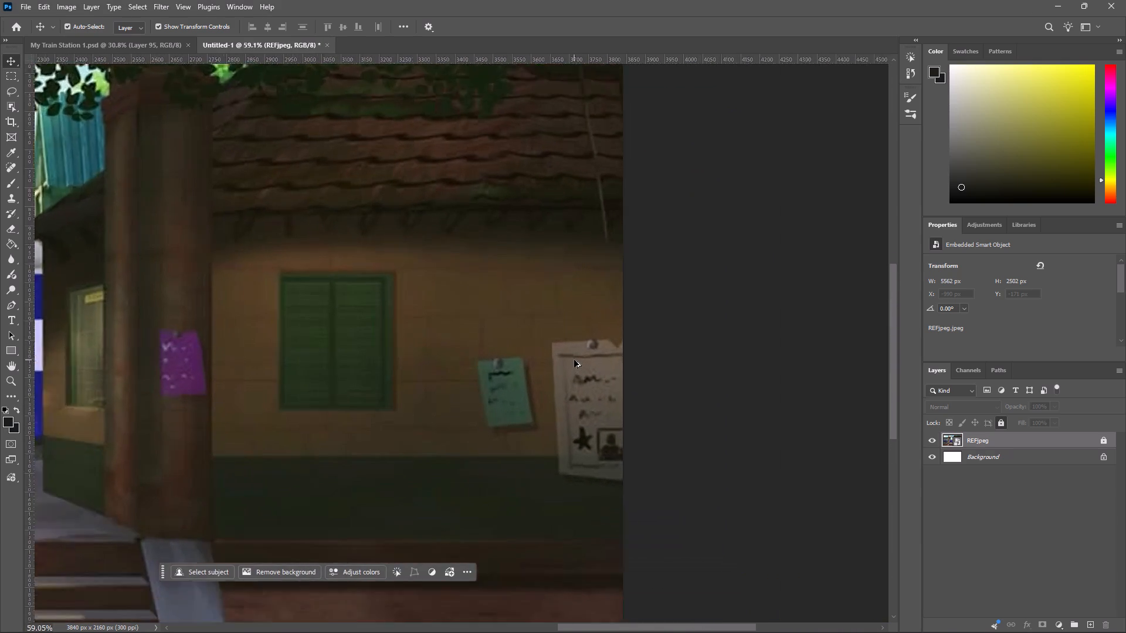
pyautogui.keyDown('alt'); pyautogui.scroll(2, 574, 360); pyautogui.keyUp('alt')
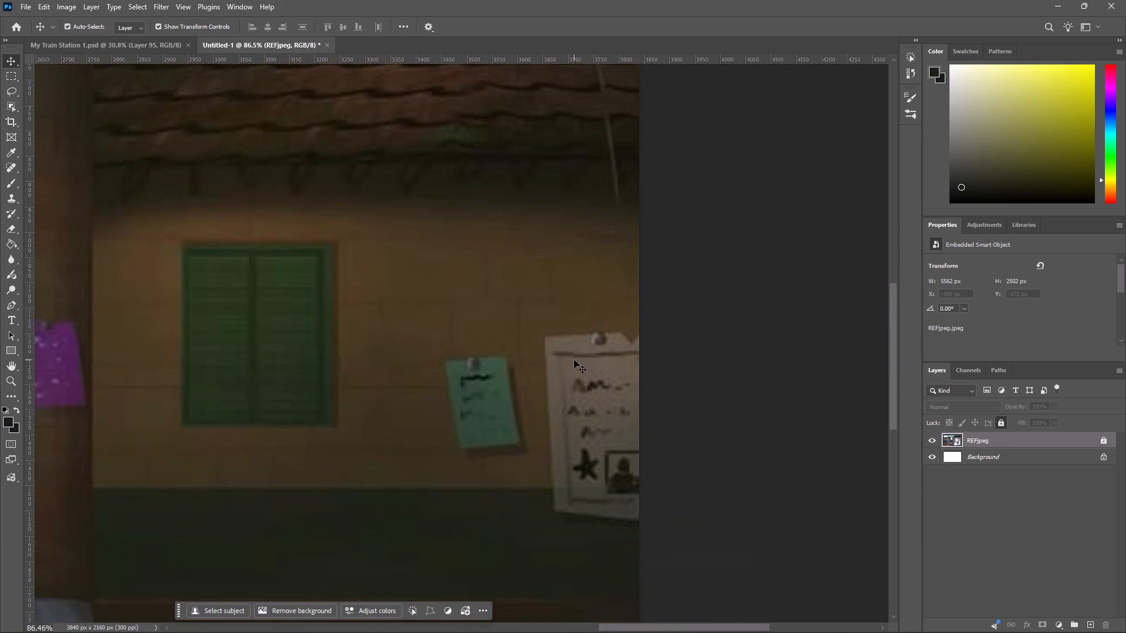
pyautogui.keyDown('alt'); pyautogui.scroll(-13, 574, 360); pyautogui.keyUp('alt')
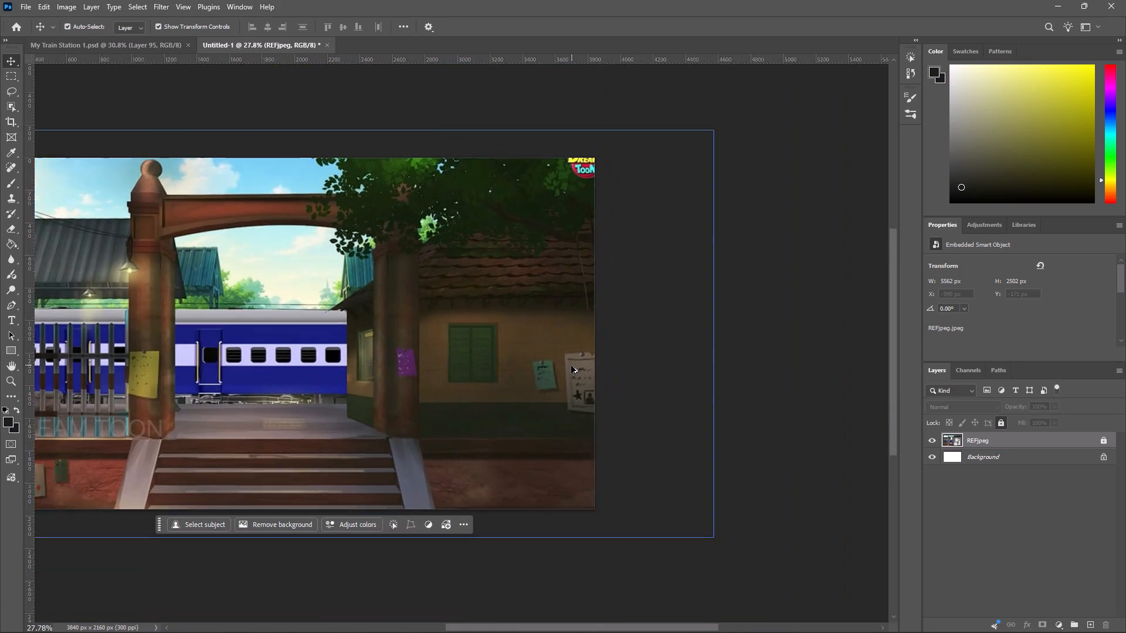
pyautogui.keyDown('alt'); pyautogui.scroll(-2, 571, 366); pyautogui.keyUp('alt')
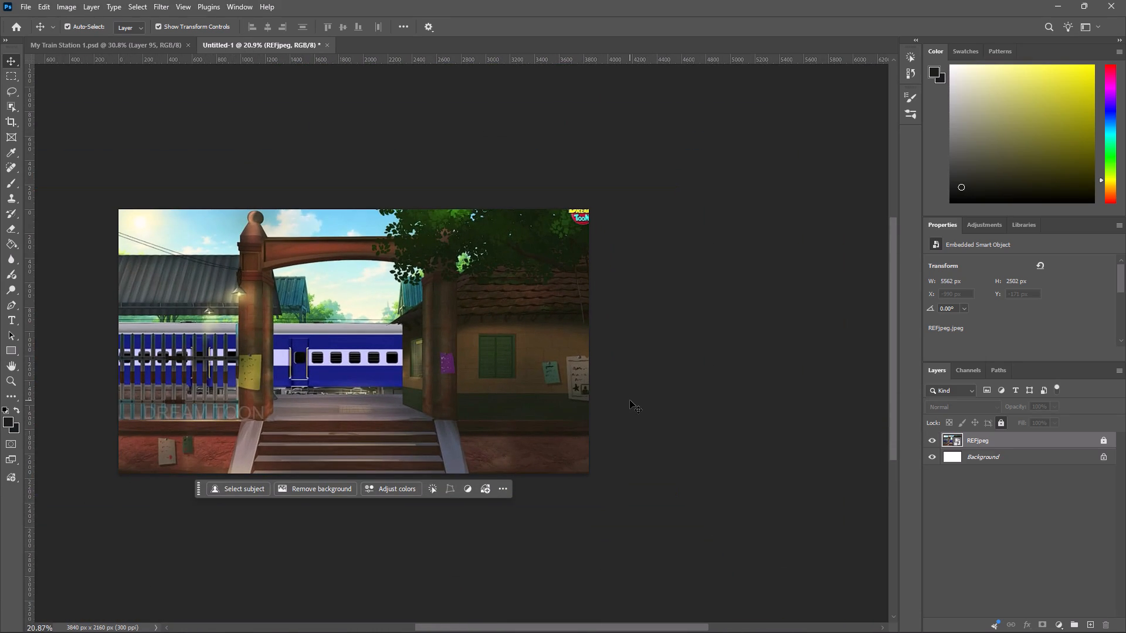
pyautogui.press('space')
pyautogui.press('space')
pyautogui.press('space')
pyautogui.press('space')
pyautogui.press('space')
pyautogui.press('space')
pyautogui.press('space')
pyautogui.press('space')
pyautogui.press('space')
pyautogui.press('space')
pyautogui.press('space')
pyautogui.press('space')
pyautogui.press('space')
pyautogui.press('space')
pyautogui.press('space')
pyautogui.press('space')
pyautogui.press('space')
pyautogui.press('space')
pyautogui.press('space')
pyautogui.press('space')
pyautogui.moveTo(424, 380); pyautogui.dragTo(531, 380)
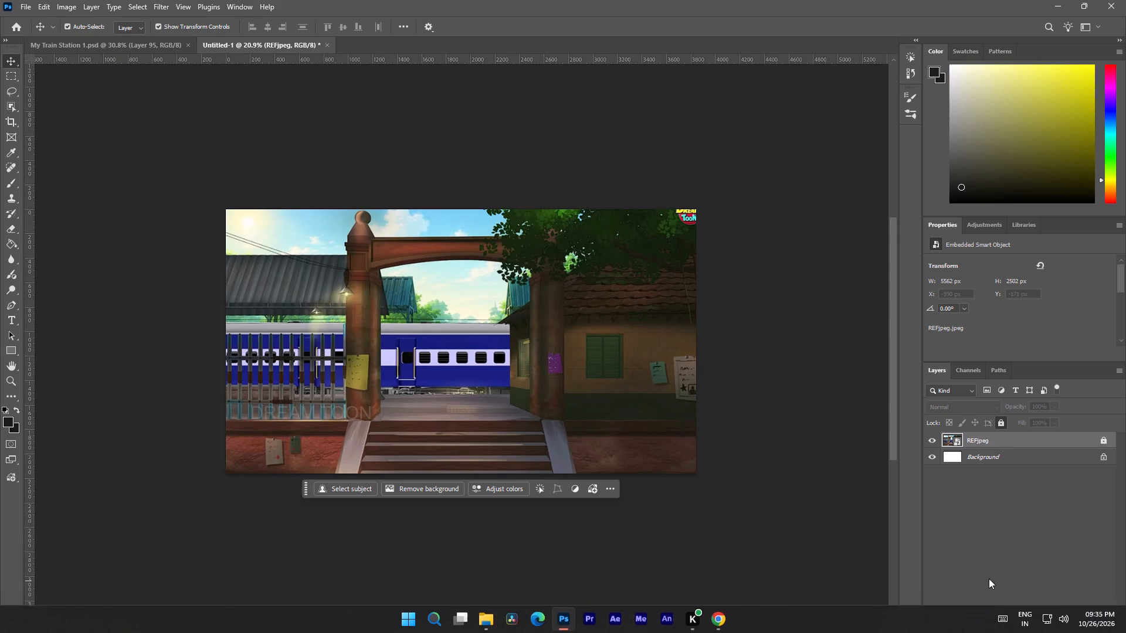
# Add a new empty layer above the REFjpeg reference layer in Untitled-1.
pyautogui.click(1084, 619)
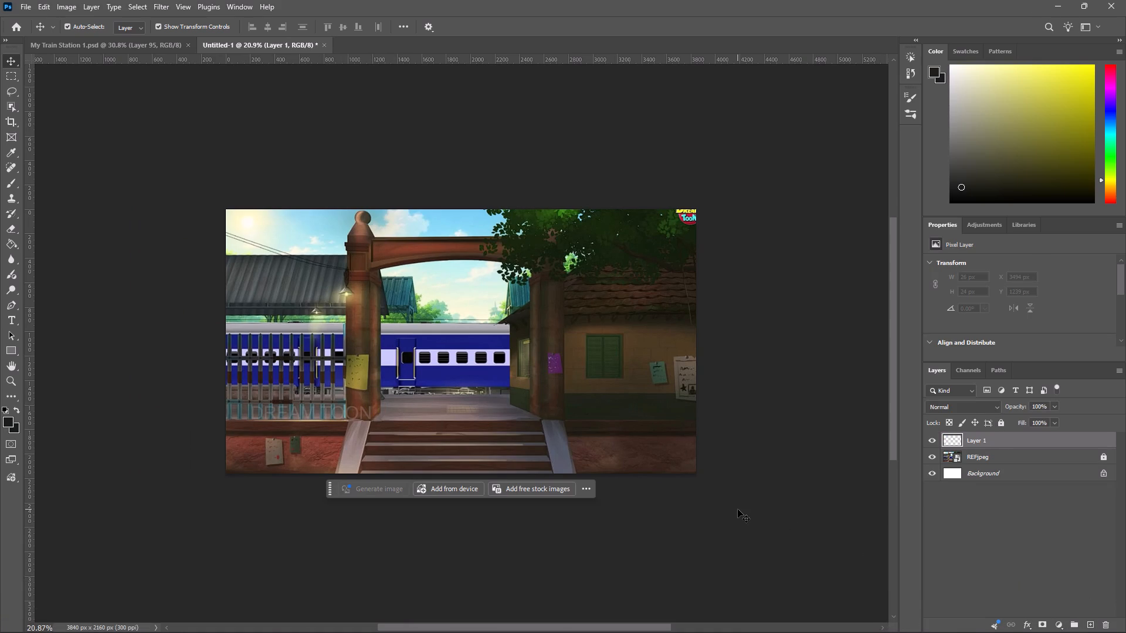
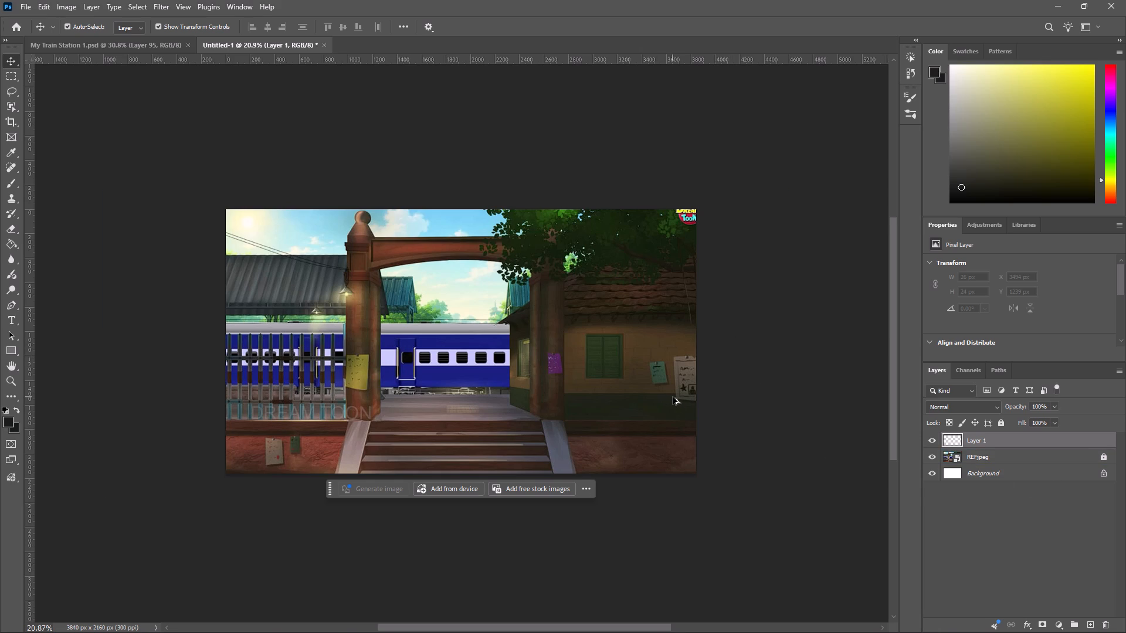
# Trace the white poster with the Pen tool as a closed path about 318 by 428 px, notching its upper edge and extending past the canvas.
pyautogui.keyDown('alt'); pyautogui.scroll(6, 673, 397); pyautogui.keyUp('alt')
pyautogui.keyDown('alt'); pyautogui.scroll(7, 688, 336); pyautogui.keyUp('alt')
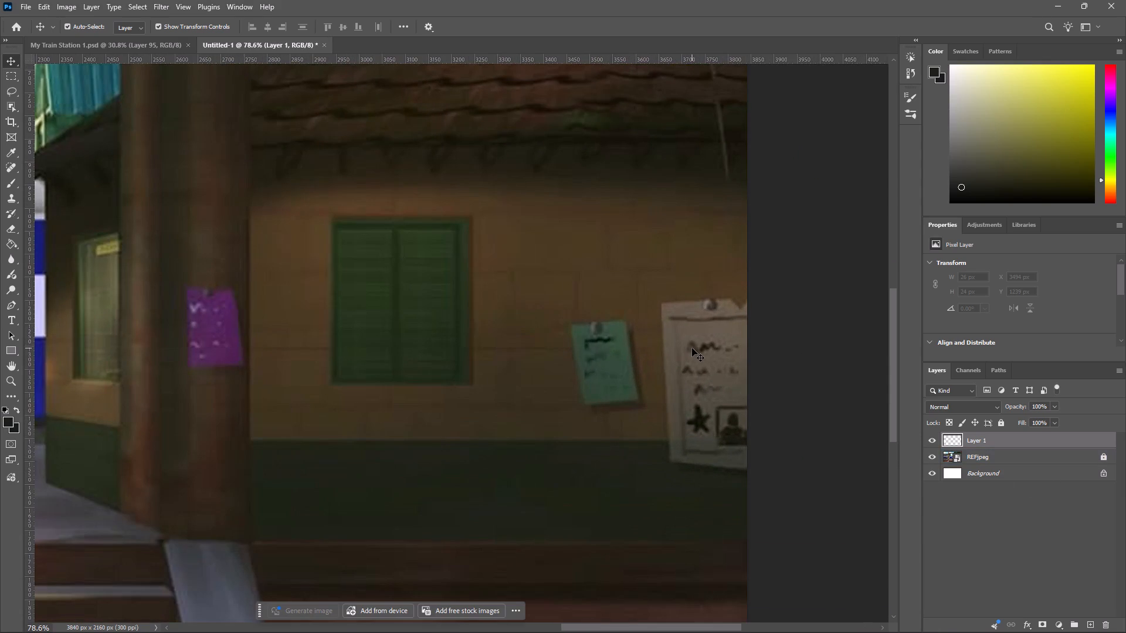
pyautogui.press('p')
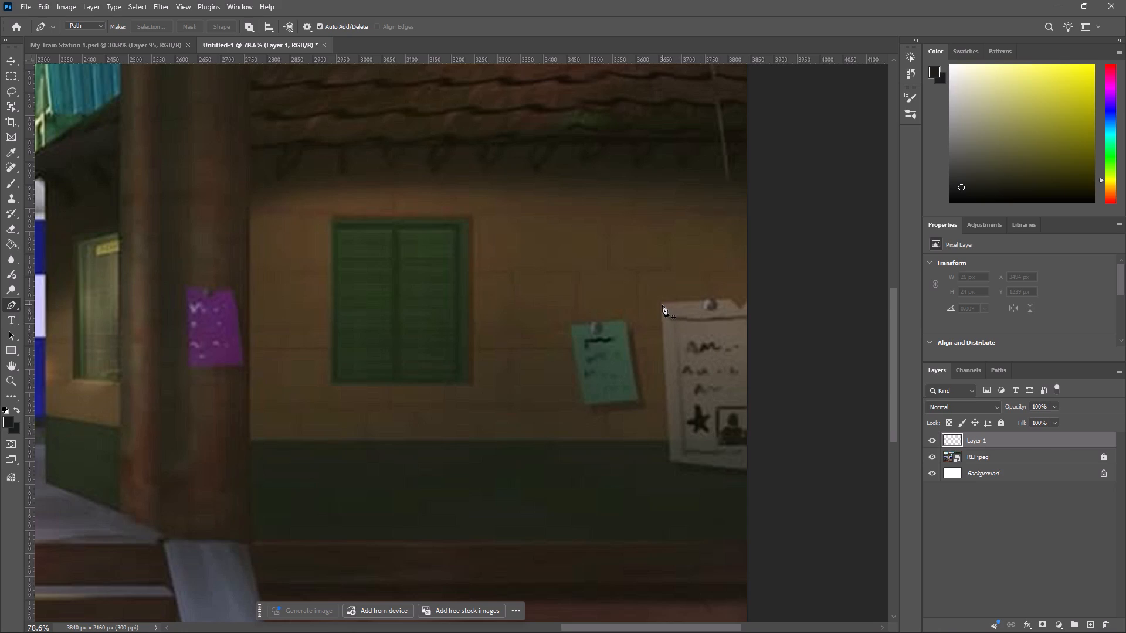
pyautogui.click(663, 302)
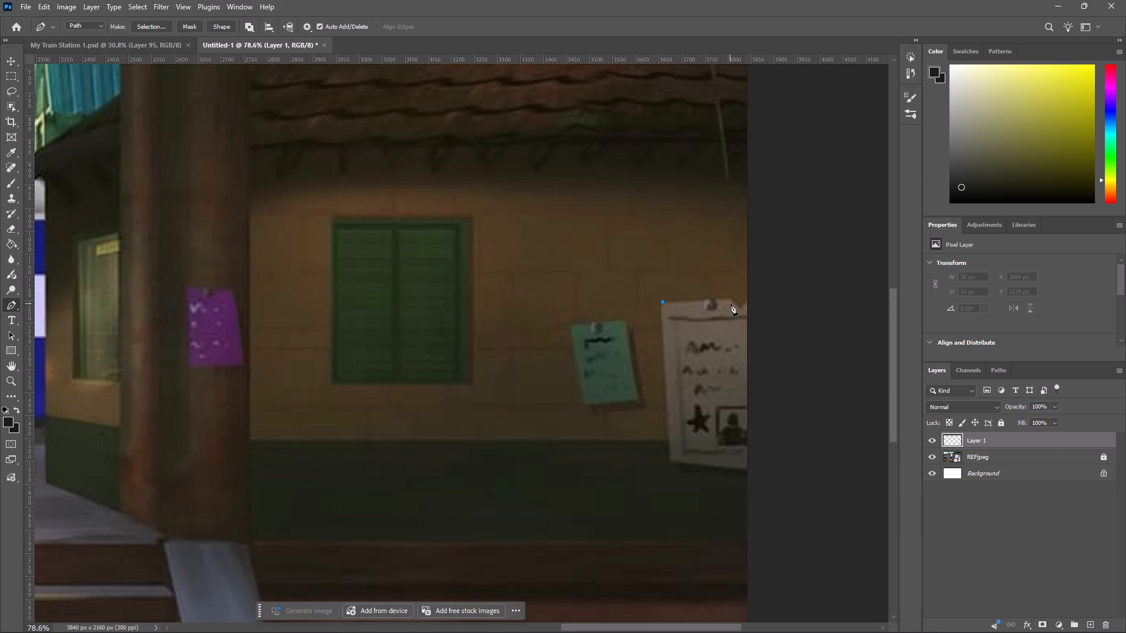
pyautogui.click(731, 299)
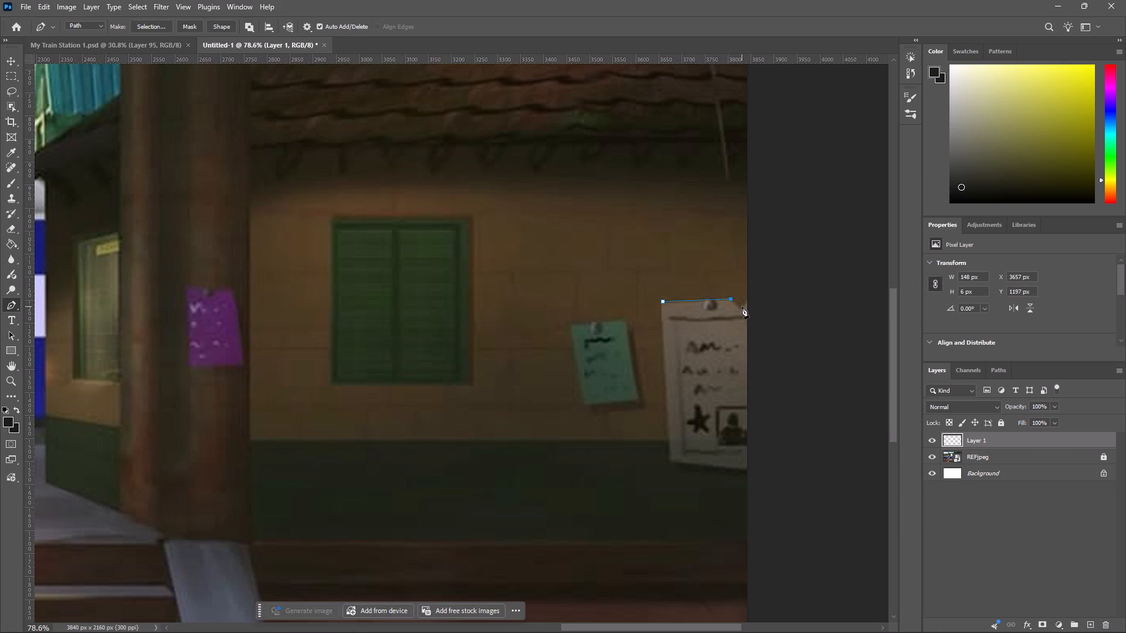
pyautogui.click(742, 309)
pyautogui.click(755, 294)
pyautogui.click(790, 295)
pyautogui.click(810, 465)
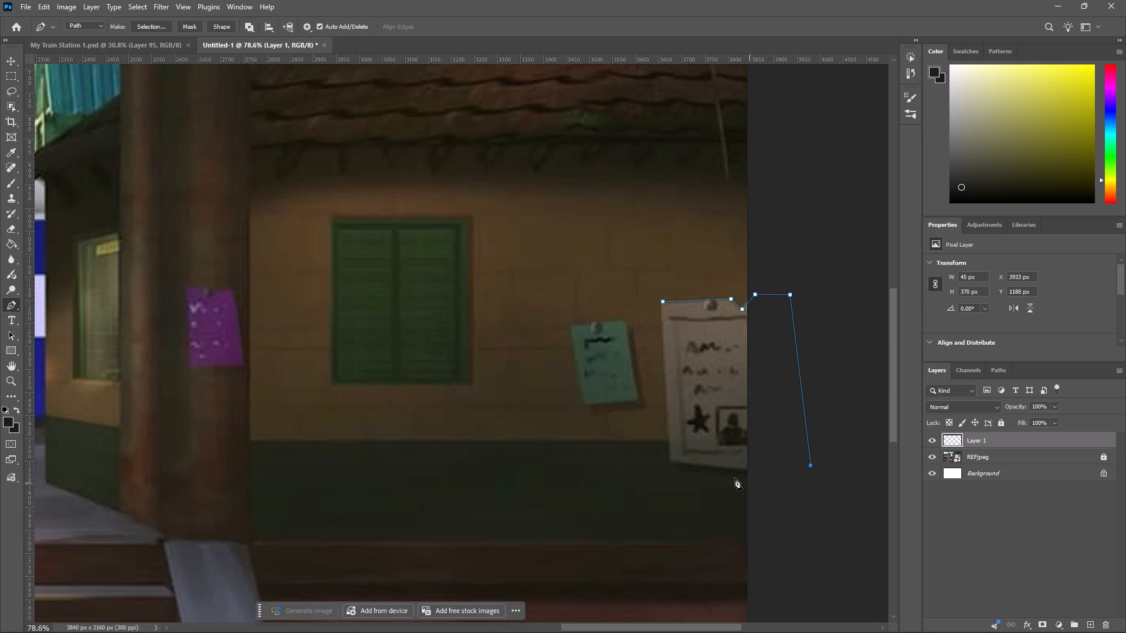
pyautogui.click(670, 462)
pyautogui.hotkey('ctrl', 'z')
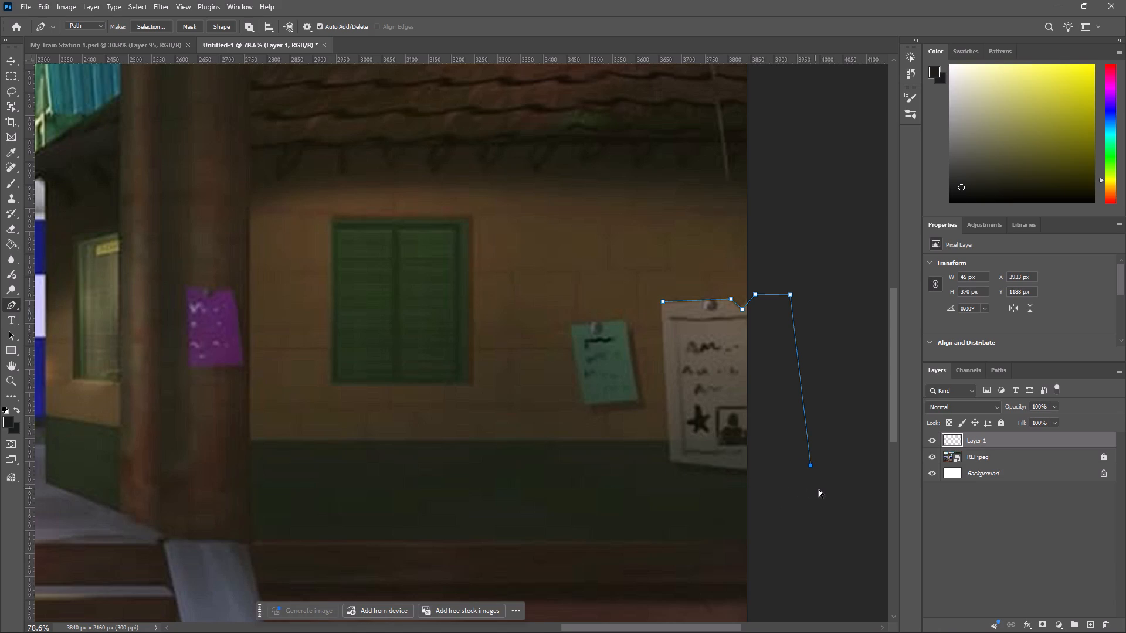
pyautogui.hotkey('ctrl', 'z')
pyautogui.click(809, 492)
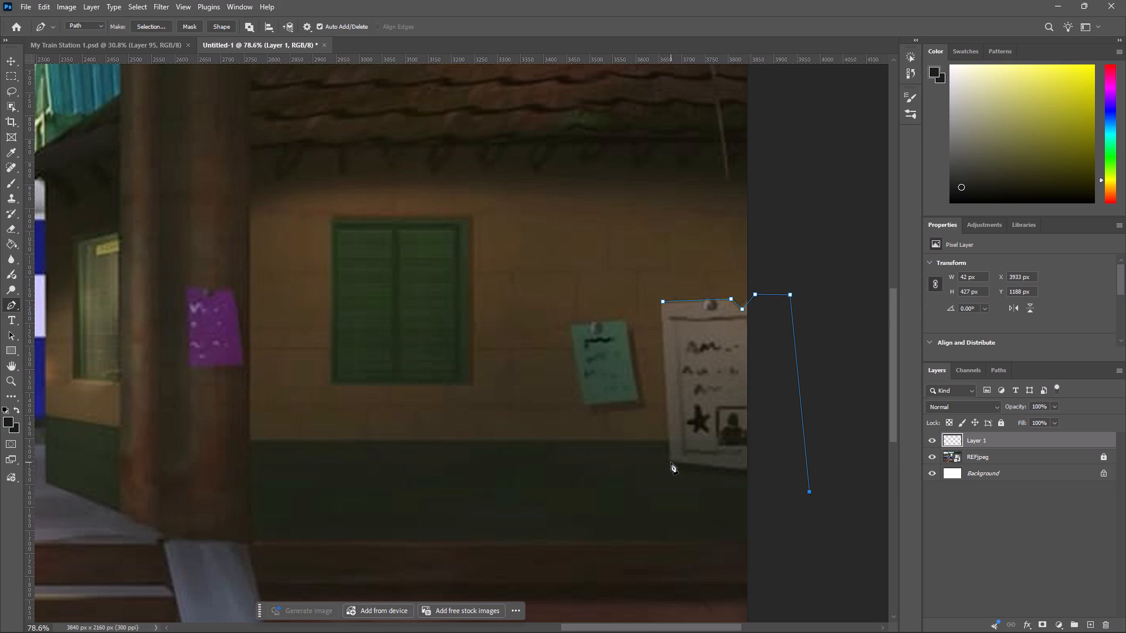
pyautogui.click(670, 462)
pyautogui.click(662, 302)
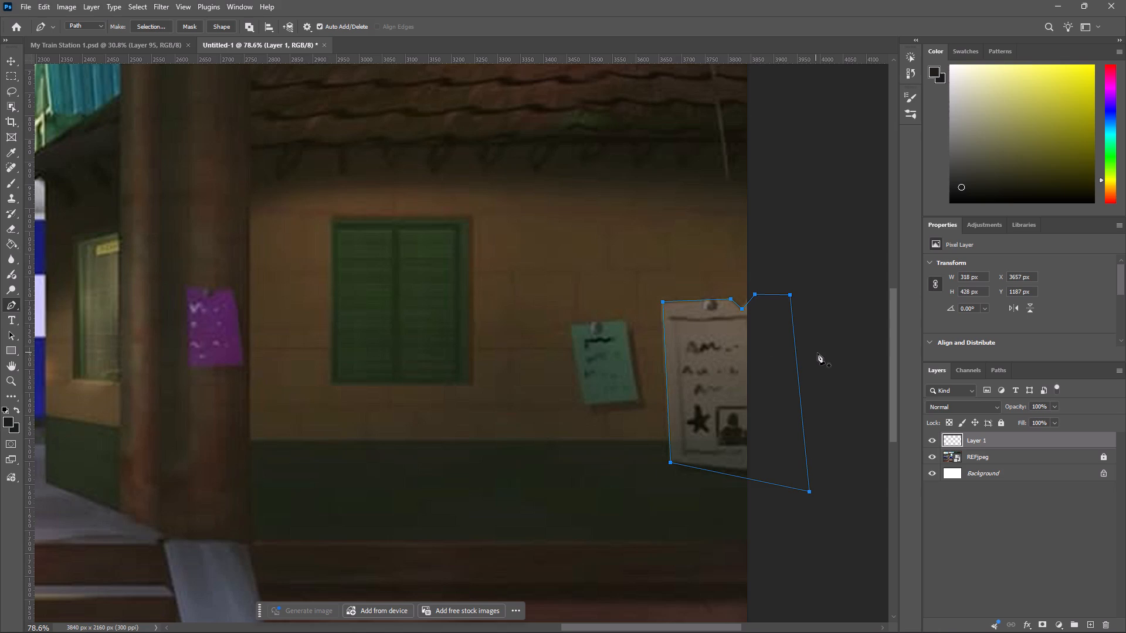
# Turn the poster path into a selection and fill it on Layer 1 with the grey-beige sampled from the reference poster.
pyautogui.hotkey('ctrl', 'Return')
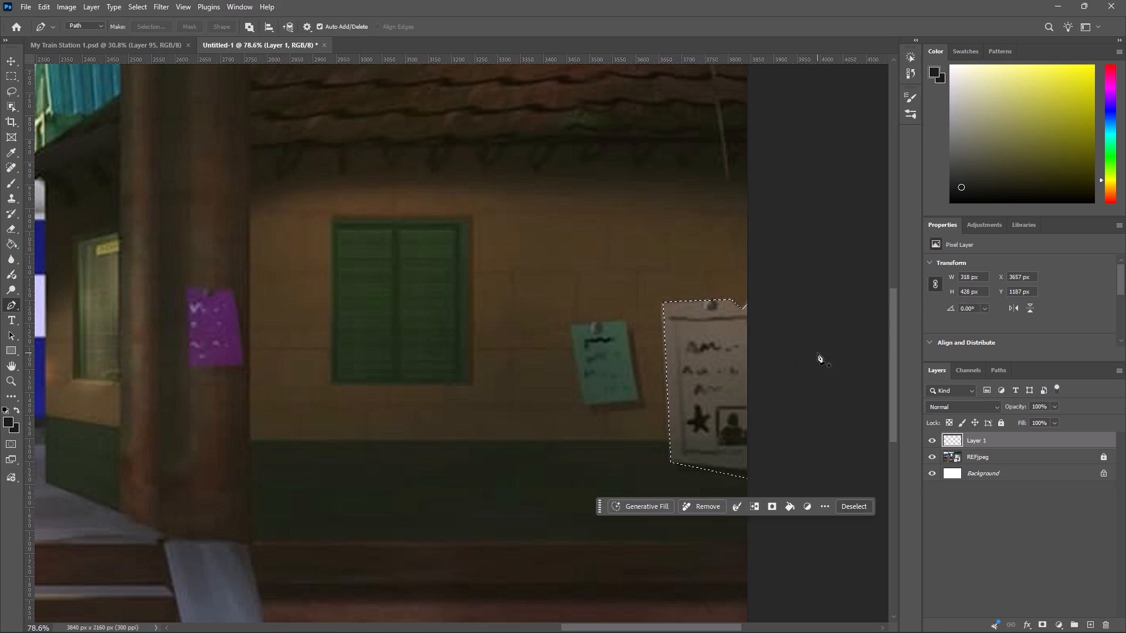
pyautogui.press('i')
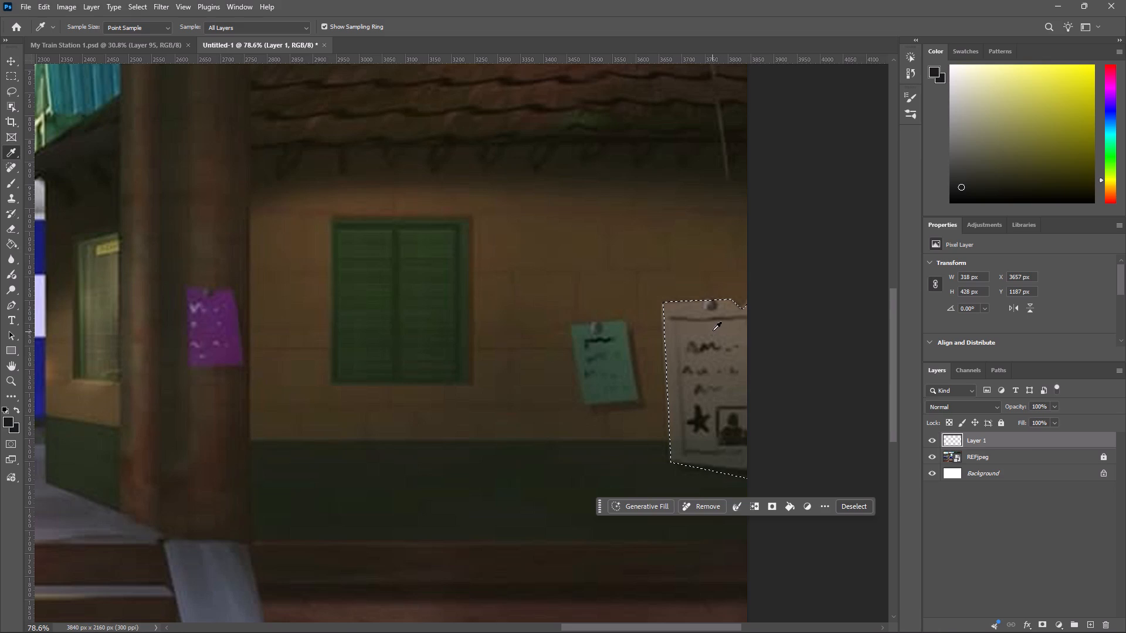
pyautogui.click(713, 331)
pyautogui.press('g')
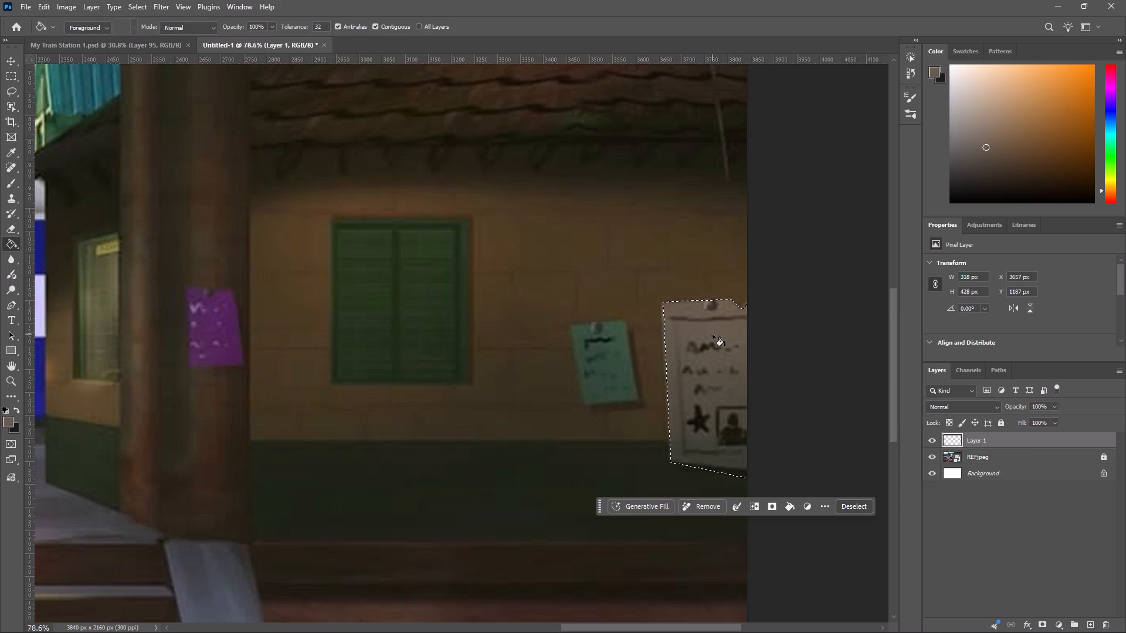
pyautogui.click(713, 334)
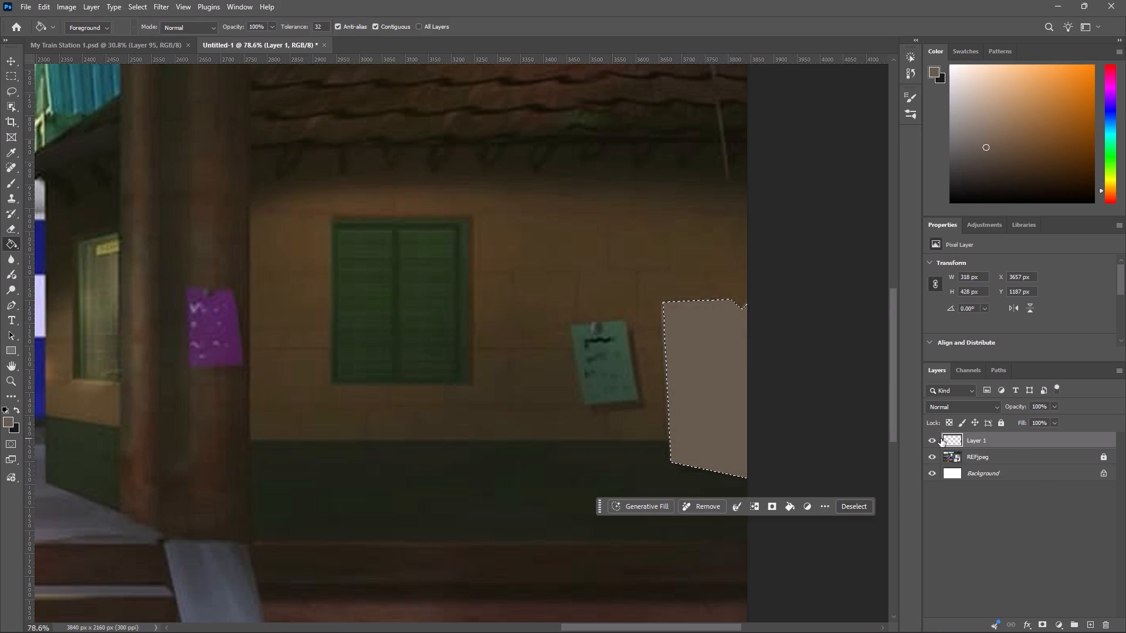
# Hide the filled poster shape on Layer 1, add a new empty layer above it, and clear the selection.
pyautogui.click(934, 438)
pyautogui.click(1090, 622)
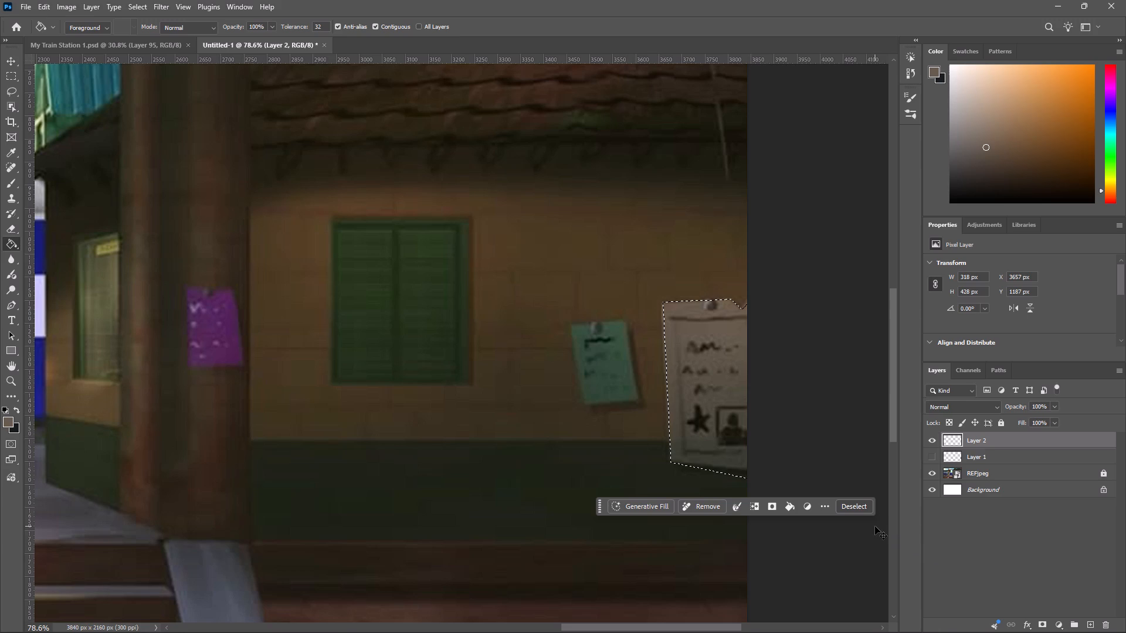
pyautogui.hotkey('ctrl', 'd')
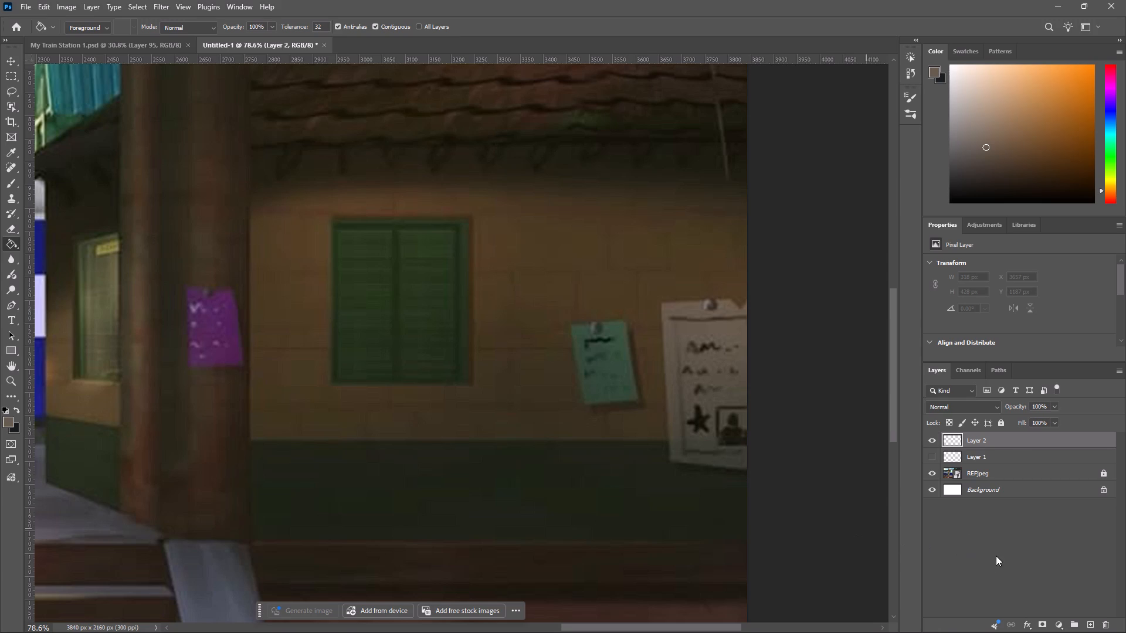
# On Layer 2, brush a near-black line over the reference poster's upper border line, continuing to the canvas edge.
pyautogui.press('b')
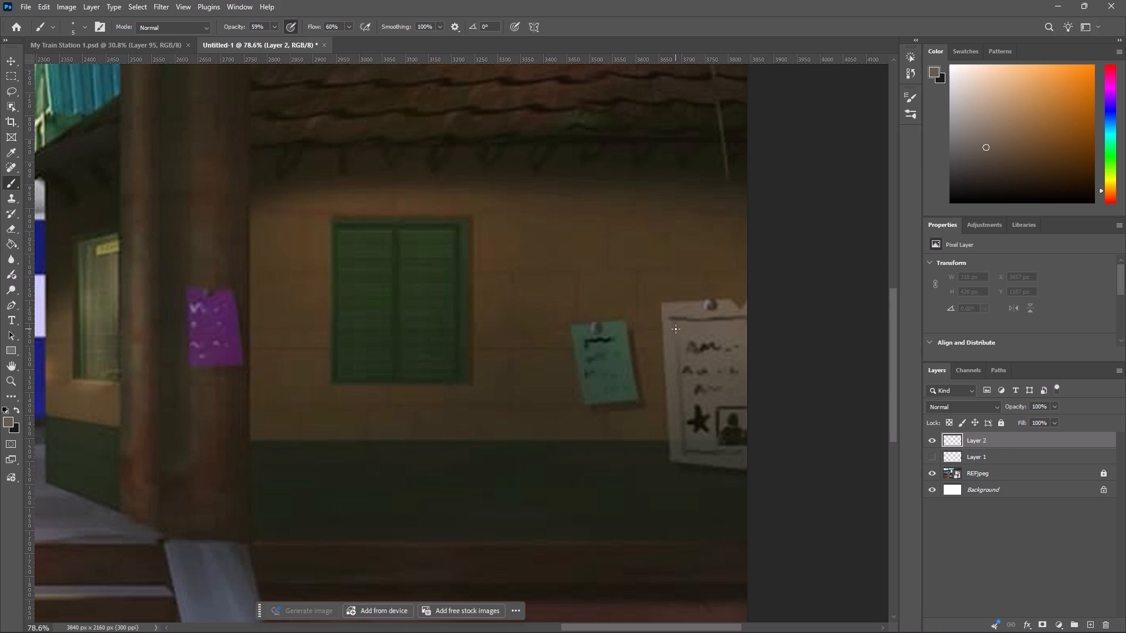
pyautogui.keyDown('ctrl'); pyautogui.scroll(4, 677, 329); pyautogui.keyUp('ctrl')
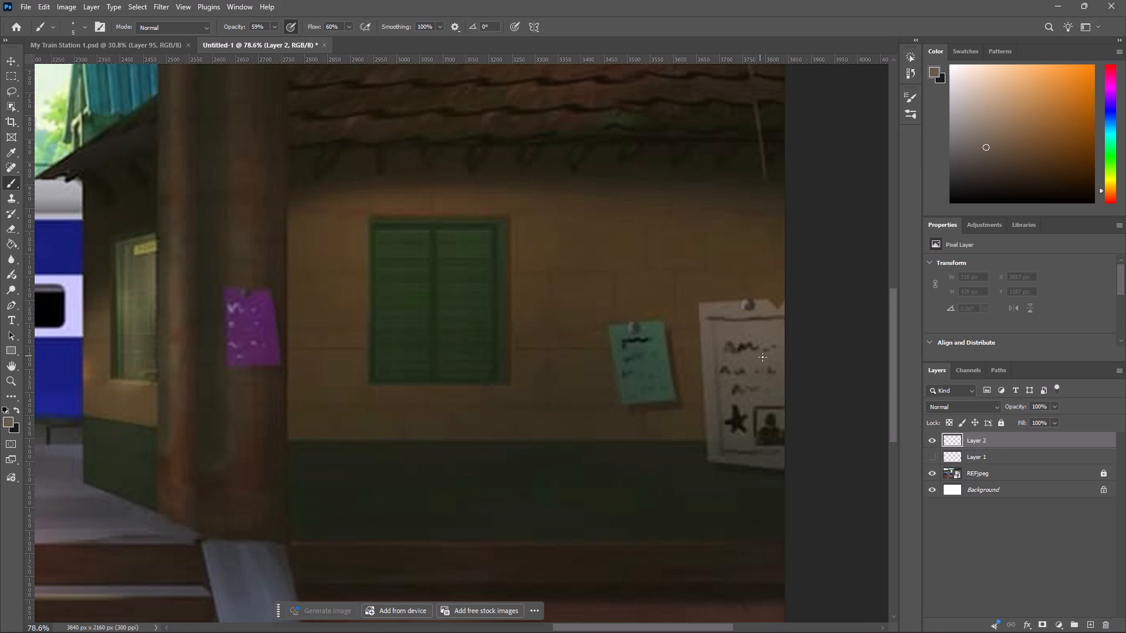
pyautogui.keyDown('alt'); pyautogui.scroll(6, 754, 326); pyautogui.keyUp('alt')
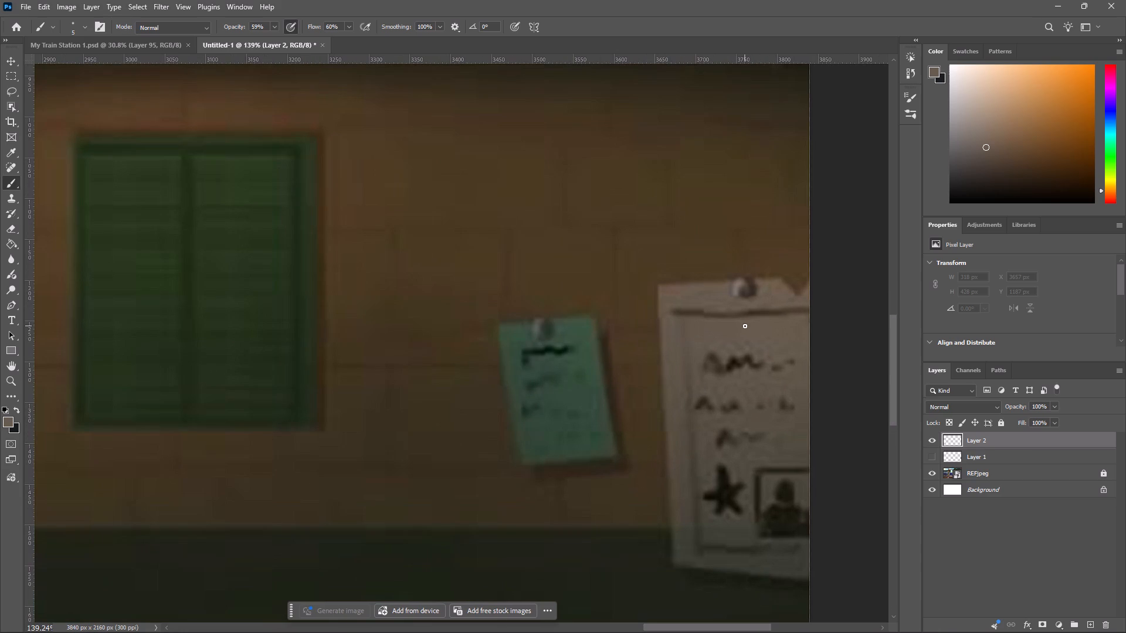
pyautogui.moveTo(985, 152); pyautogui.dragTo(962, 187)
pyautogui.moveTo(962, 187); pyautogui.dragTo(961, 190)
pyautogui.moveTo(675, 312); pyautogui.dragTo(715, 316)
pyautogui.moveTo(715, 316); pyautogui.dragTo(765, 315)
pyautogui.moveTo(765, 315); pyautogui.dragTo(835, 309)
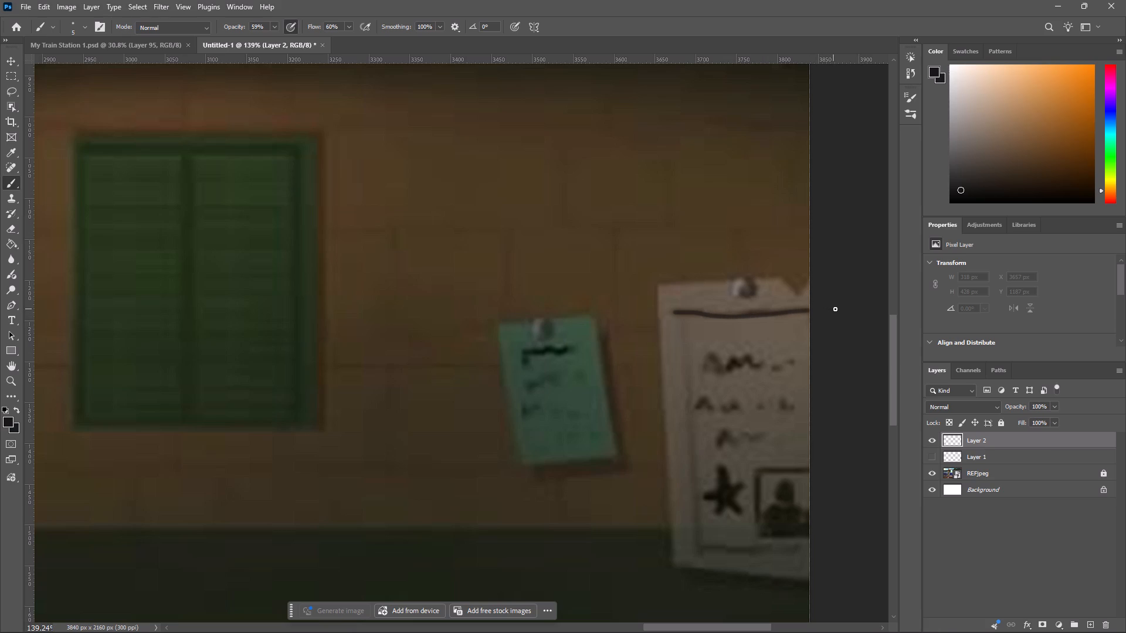
pyautogui.moveTo(835, 309); pyautogui.dragTo(840, 309)
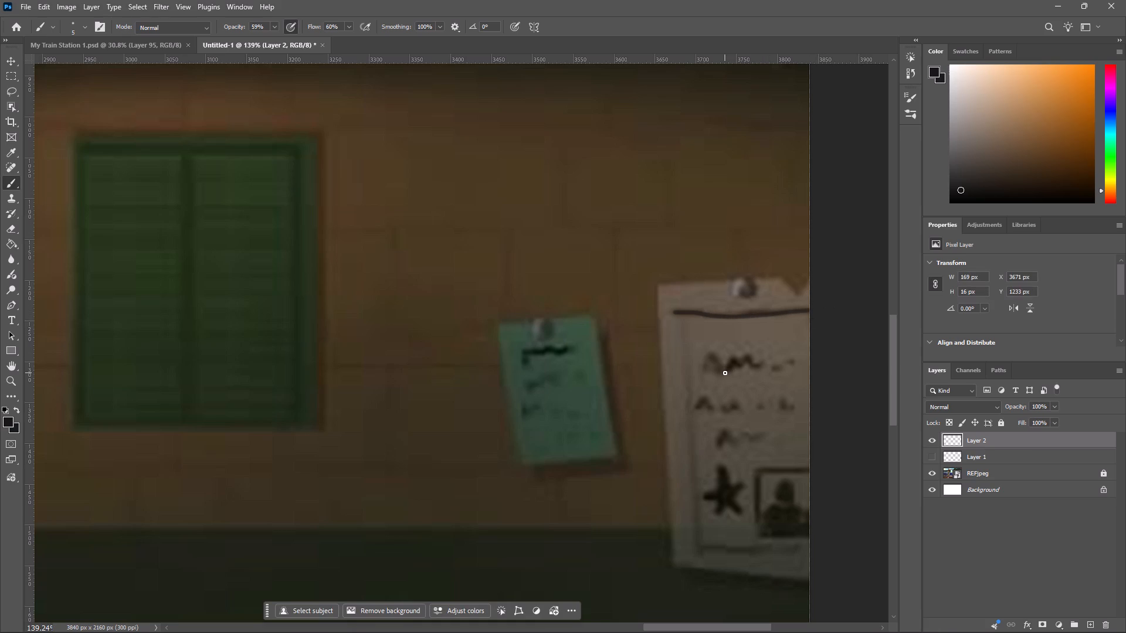
# Brush near-black scribbled writing on Layer 2 over the reference poster's three lines of text.
pyautogui.moveTo(725, 373); pyautogui.dragTo(750, 355)
pyautogui.moveTo(750, 355); pyautogui.dragTo(782, 376)
pyautogui.moveTo(694, 410); pyautogui.dragTo(703, 400)
pyautogui.moveTo(703, 400); pyautogui.dragTo(718, 413)
pyautogui.moveTo(727, 413); pyautogui.dragTo(786, 405)
pyautogui.moveTo(783, 407); pyautogui.dragTo(782, 408)
pyautogui.moveTo(782, 408); pyautogui.dragTo(821, 409)
pyautogui.moveTo(720, 450); pyautogui.dragTo(745, 442)
pyautogui.moveTo(745, 442); pyautogui.dragTo(795, 437)
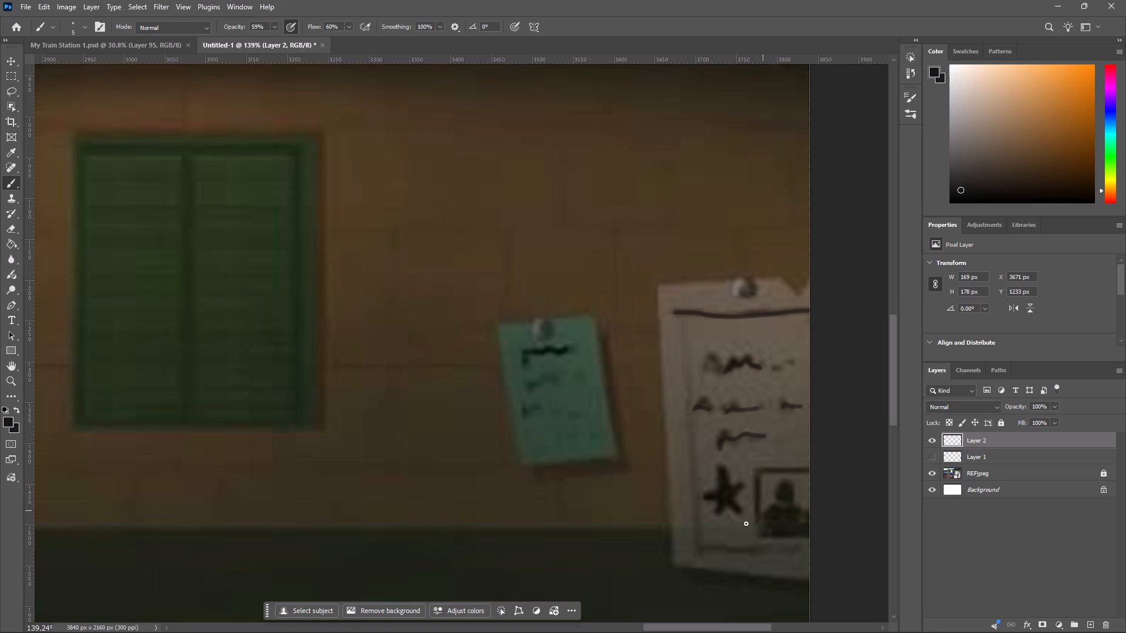
# Paint the solid five-pointed star on Layer 2 over the reference poster's star, filling its centre and all points.
pyautogui.moveTo(722, 471); pyautogui.dragTo(722, 485)
pyautogui.moveTo(722, 485); pyautogui.dragTo(732, 496)
pyautogui.moveTo(732, 496); pyautogui.dragTo(727, 498)
pyautogui.moveTo(727, 498); pyautogui.dragTo(737, 513)
pyautogui.moveTo(737, 513); pyautogui.dragTo(745, 482)
pyautogui.moveTo(745, 482); pyautogui.dragTo(704, 499)
pyautogui.moveTo(704, 499); pyautogui.dragTo(719, 492)
pyautogui.moveTo(722, 489); pyautogui.dragTo(703, 498)
pyautogui.moveTo(703, 498); pyautogui.dragTo(722, 503)
pyautogui.moveTo(722, 503); pyautogui.dragTo(738, 514)
pyautogui.moveTo(738, 514); pyautogui.dragTo(720, 467)
pyautogui.moveTo(720, 467); pyautogui.dragTo(731, 494)
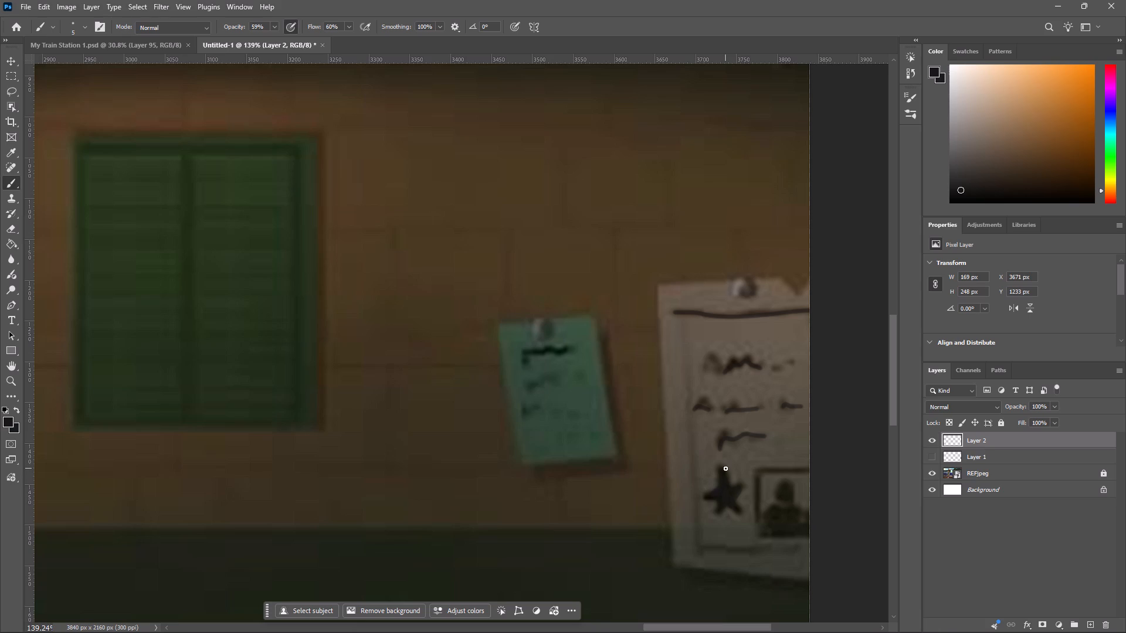
pyautogui.moveTo(725, 468); pyautogui.dragTo(724, 468)
pyautogui.moveTo(724, 468); pyautogui.dragTo(717, 491)
pyautogui.moveTo(717, 491); pyautogui.dragTo(732, 485)
pyautogui.moveTo(732, 485); pyautogui.dragTo(721, 508)
# Brush the left and upper edges of the portrait frame beside the star, continuing the upper edge past the canvas.
pyautogui.moveTo(760, 473); pyautogui.dragTo(759, 500)
pyautogui.moveTo(759, 500); pyautogui.dragTo(757, 537)
pyautogui.moveTo(757, 537); pyautogui.dragTo(757, 536)
pyautogui.moveTo(759, 472); pyautogui.dragTo(794, 470)
pyautogui.moveTo(794, 470); pyautogui.dragTo(850, 464)
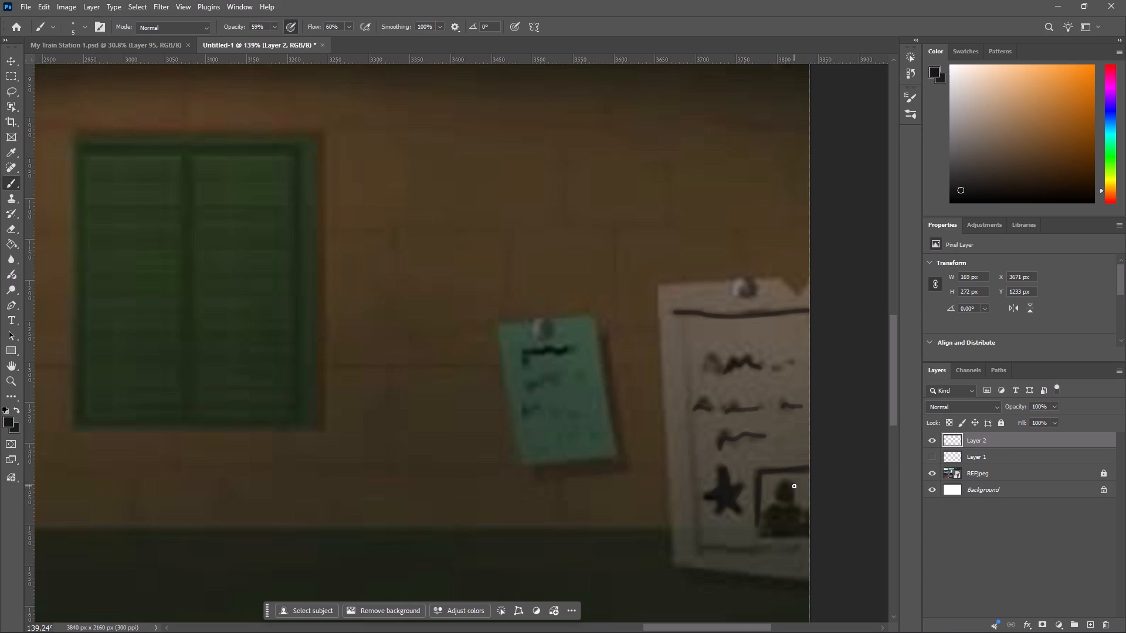
# Paint near-black strokes over the head and neck of the portrait figure inside the poster's frame.
pyautogui.click(794, 482)
pyautogui.moveTo(789, 489); pyautogui.dragTo(779, 496)
pyautogui.moveTo(779, 496); pyautogui.dragTo(795, 497)
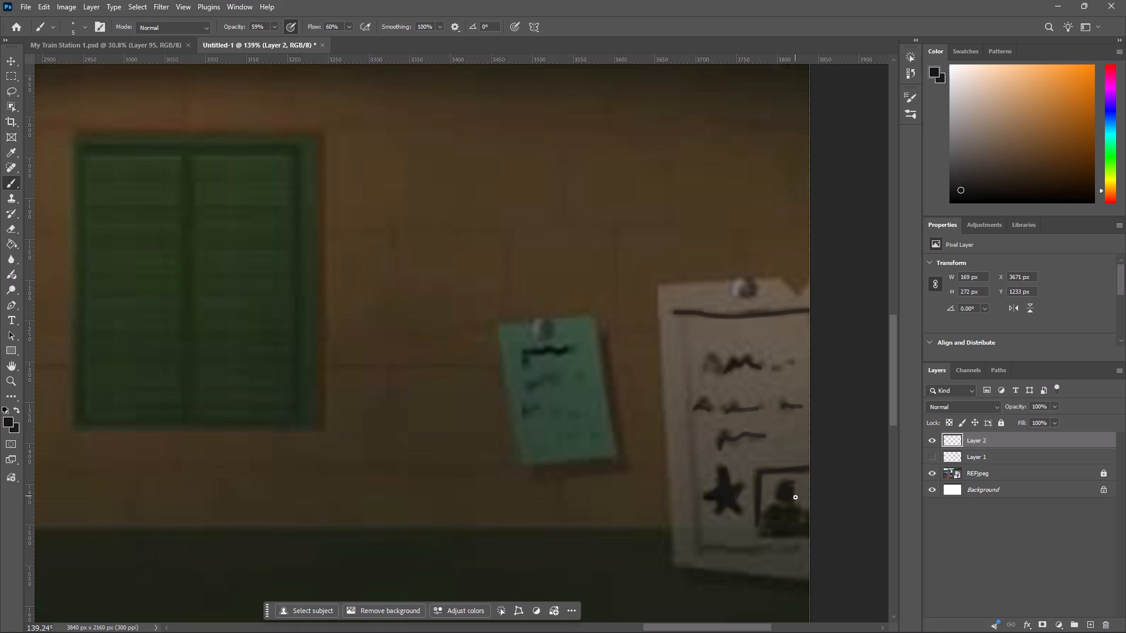
pyautogui.moveTo(795, 497); pyautogui.dragTo(795, 496)
pyautogui.click(794, 484)
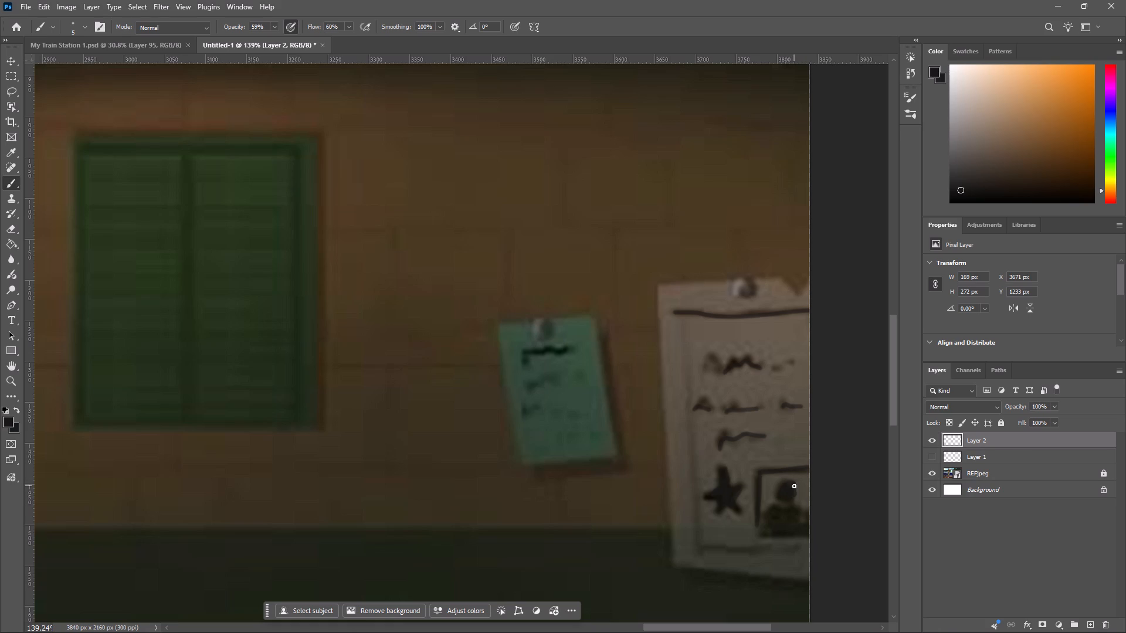
pyautogui.click(794, 486)
# Trace the portrait frame's lower edge and reinforce its lower-left corner with near-black brush strokes.
pyautogui.moveTo(755, 529); pyautogui.dragTo(760, 535)
pyautogui.moveTo(760, 535); pyautogui.dragTo(762, 525)
pyautogui.moveTo(759, 522); pyautogui.dragTo(758, 529)
# Extend the portrait frame's lower edge past the canvas and brush the figure's shoulder outline and upper body in near-black.
pyautogui.moveTo(758, 529); pyautogui.dragTo(823, 540)
pyautogui.moveTo(775, 505); pyautogui.dragTo(796, 509)
pyautogui.moveTo(796, 509); pyautogui.dragTo(803, 527)
pyautogui.moveTo(803, 527); pyautogui.dragTo(802, 534)
pyautogui.moveTo(771, 506); pyautogui.dragTo(764, 515)
pyautogui.moveTo(764, 515); pyautogui.dragTo(776, 507)
pyautogui.moveTo(776, 507); pyautogui.dragTo(779, 525)
pyautogui.moveTo(779, 525); pyautogui.dragTo(779, 502)
pyautogui.moveTo(779, 508); pyautogui.dragTo(775, 512)
pyautogui.moveTo(775, 512); pyautogui.dragTo(801, 520)
# Fill in the portrait figure's shoulders and torso with overlapping near-black strokes at 59% opacity.
pyautogui.moveTo(782, 511); pyautogui.dragTo(793, 523)
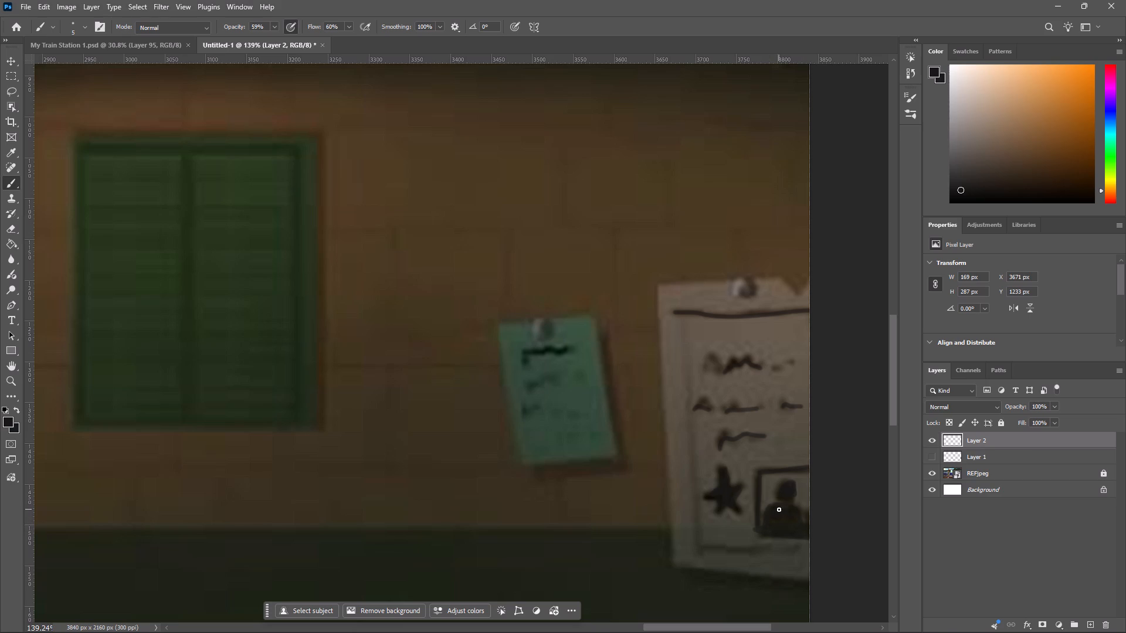
pyautogui.moveTo(779, 509); pyautogui.dragTo(791, 522)
pyautogui.moveTo(785, 505); pyautogui.dragTo(791, 506)
pyautogui.moveTo(791, 506); pyautogui.dragTo(782, 511)
pyautogui.moveTo(782, 508); pyautogui.dragTo(772, 524)
pyautogui.moveTo(772, 524); pyautogui.dragTo(777, 510)
pyautogui.moveTo(777, 509); pyautogui.dragTo(797, 522)
pyautogui.moveTo(805, 529); pyautogui.dragTo(779, 508)
pyautogui.moveTo(779, 508); pyautogui.dragTo(791, 508)
pyautogui.moveTo(796, 508); pyautogui.dragTo(788, 512)
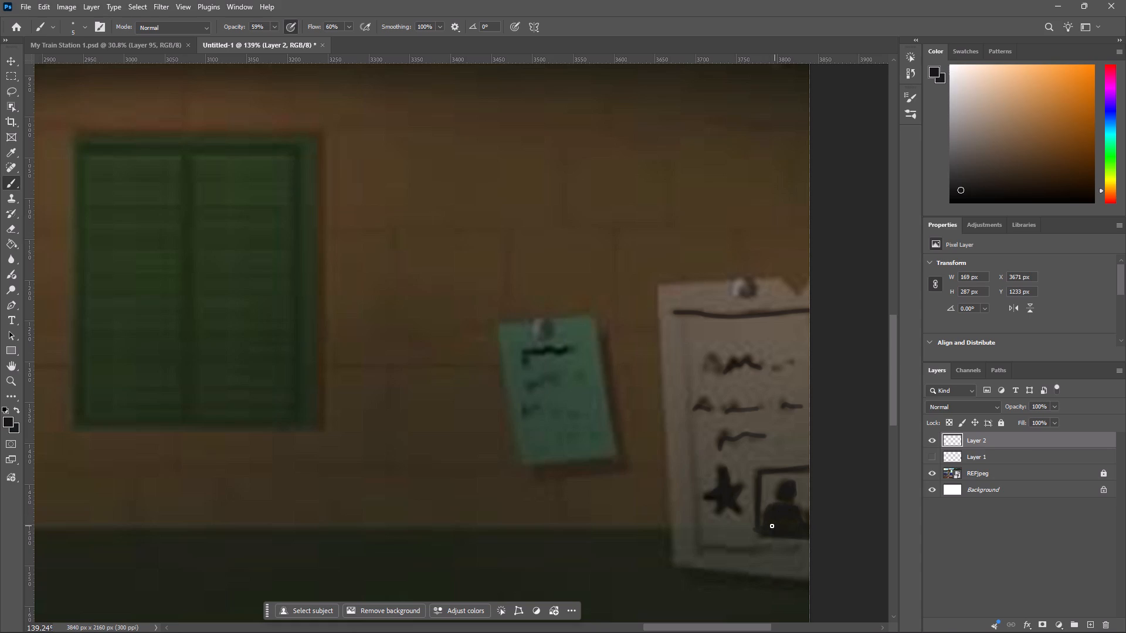
pyautogui.click(772, 526)
pyautogui.moveTo(772, 522); pyautogui.dragTo(768, 526)
pyautogui.moveTo(768, 526); pyautogui.dragTo(771, 512)
pyautogui.moveTo(771, 512); pyautogui.dragTo(780, 519)
# Set the brush opacity to 29% and trace the poster's left inner border line down past the lower border, redoing the corner stroke.
pyautogui.moveTo(240, 28); pyautogui.dragTo(222, 29)
pyautogui.moveTo(684, 318); pyautogui.dragTo(690, 456)
pyautogui.moveTo(690, 456); pyautogui.dragTo(696, 529)
pyautogui.rightClick(696, 529)
pyautogui.moveTo(696, 529); pyautogui.dragTo(698, 553)
pyautogui.moveTo(693, 492); pyautogui.dragTo(693, 539)
pyautogui.moveTo(693, 539); pyautogui.dragTo(726, 569)
pyautogui.hotkey('ctrl', 'z')
pyautogui.moveTo(693, 498); pyautogui.dragTo(699, 581)
# Brush two roughly parallel border lines across the poster's lower part, from the left border line past the canvas edge.
pyautogui.moveTo(699, 581); pyautogui.dragTo(902, 568)
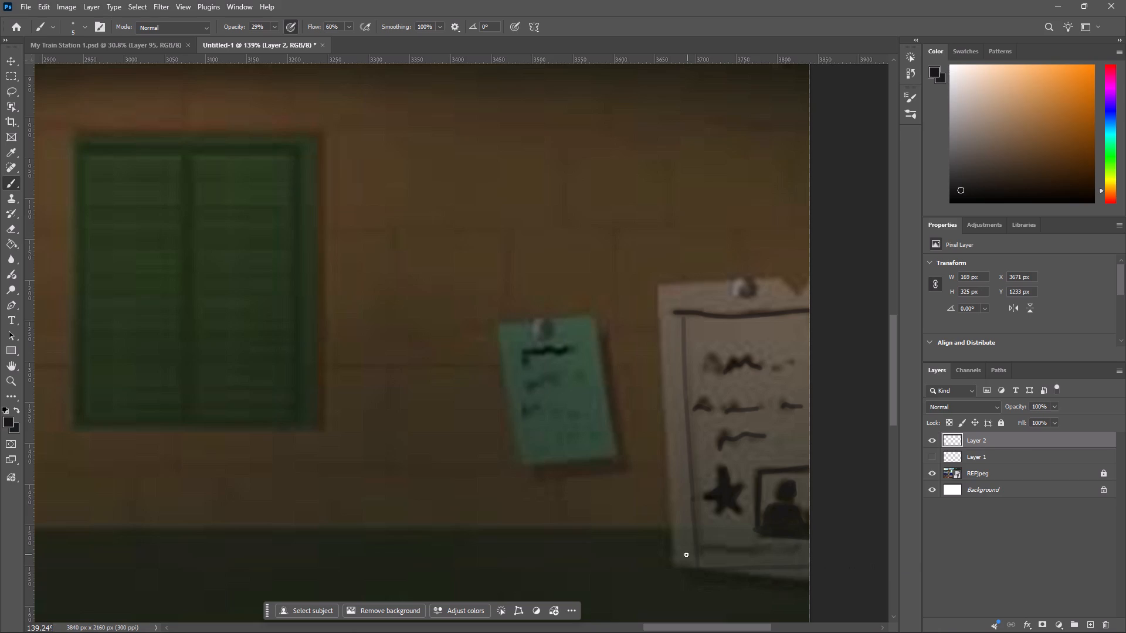
pyautogui.moveTo(699, 549); pyautogui.dragTo(898, 543)
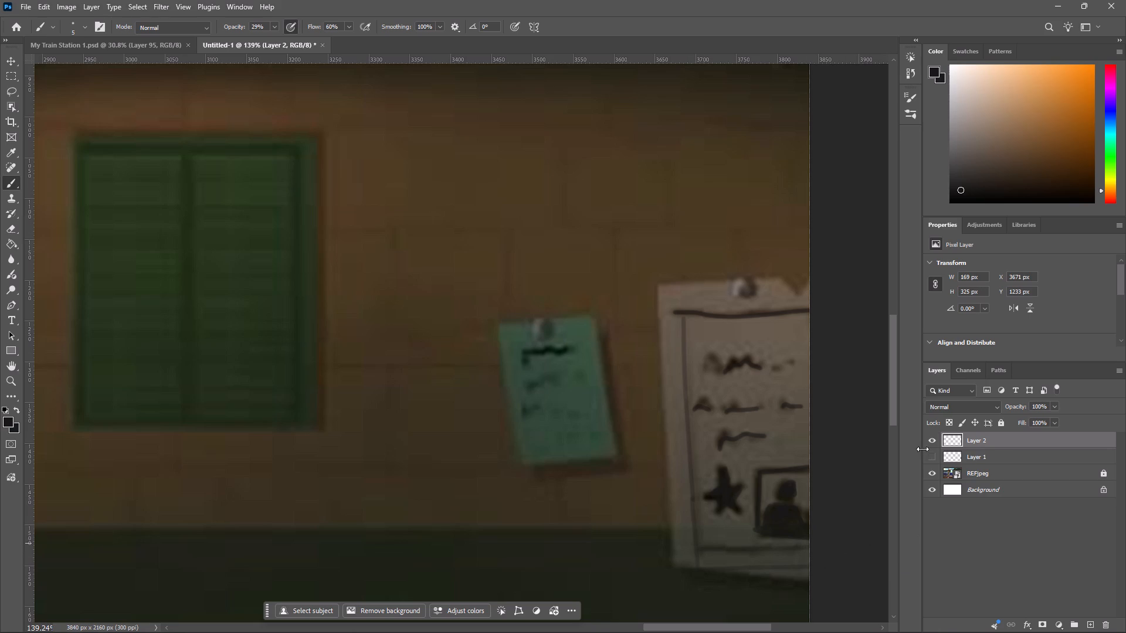
# Show Layer 1 and extend the left border line upward on Layer 2 to meet the poster's top line.
pyautogui.click(929, 455)
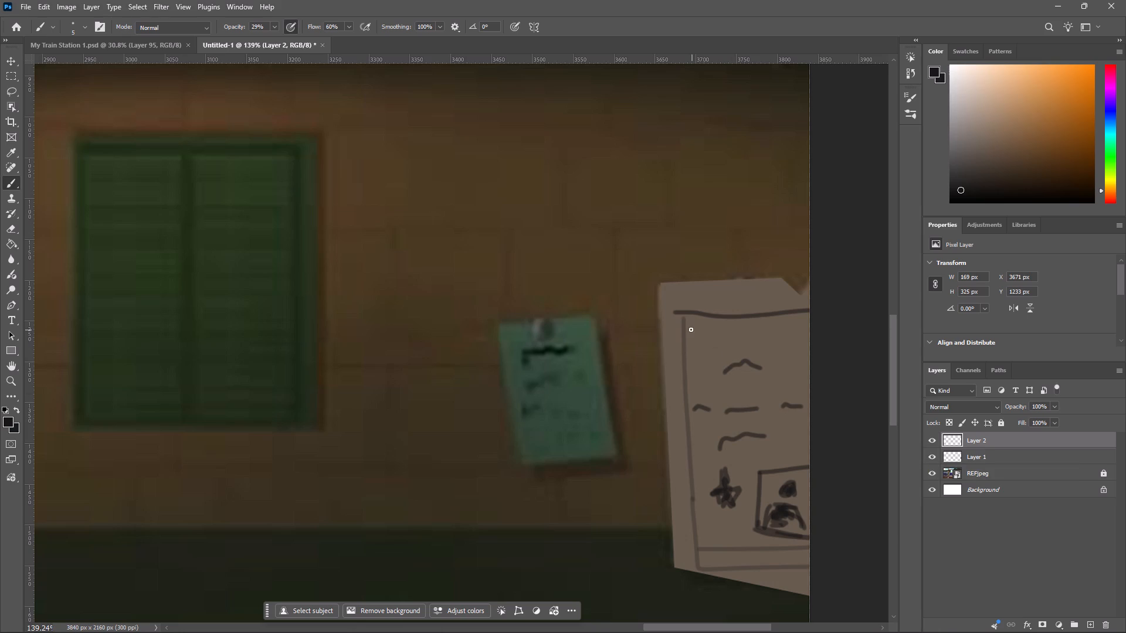
pyautogui.moveTo(684, 311); pyautogui.dragTo(682, 325)
pyautogui.moveTo(682, 325); pyautogui.dragTo(683, 317)
# Merge the paper shape on Layer 1 and the line drawing on Layer 2 into one layer.
pyautogui.click(989, 460)
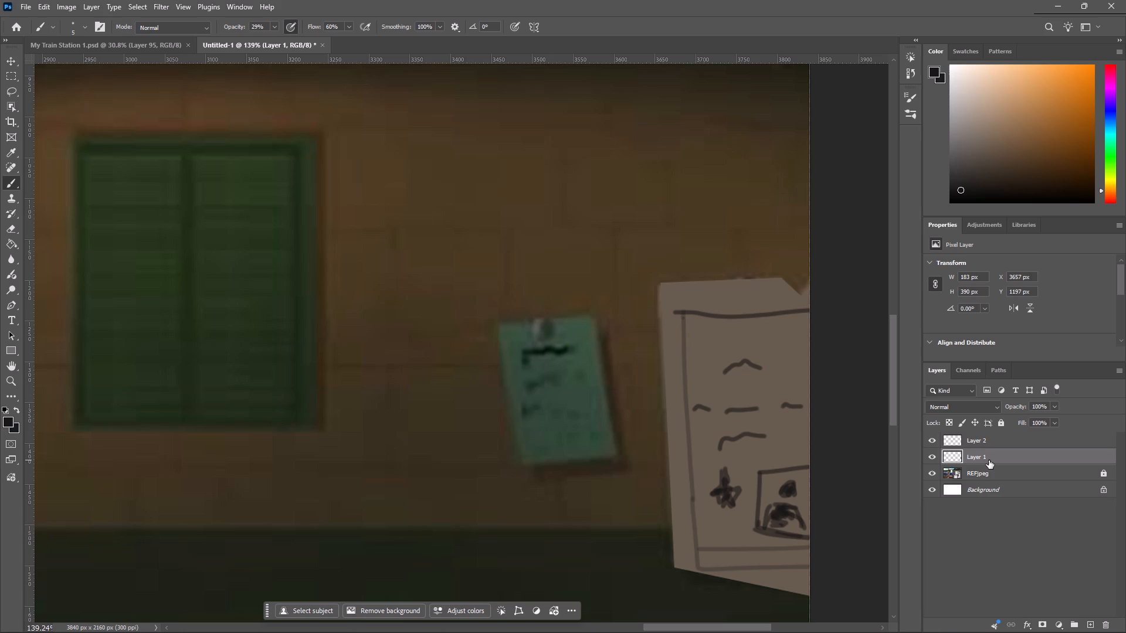
pyautogui.keyDown('shift'); pyautogui.click(991, 441); pyautogui.keyUp('shift')
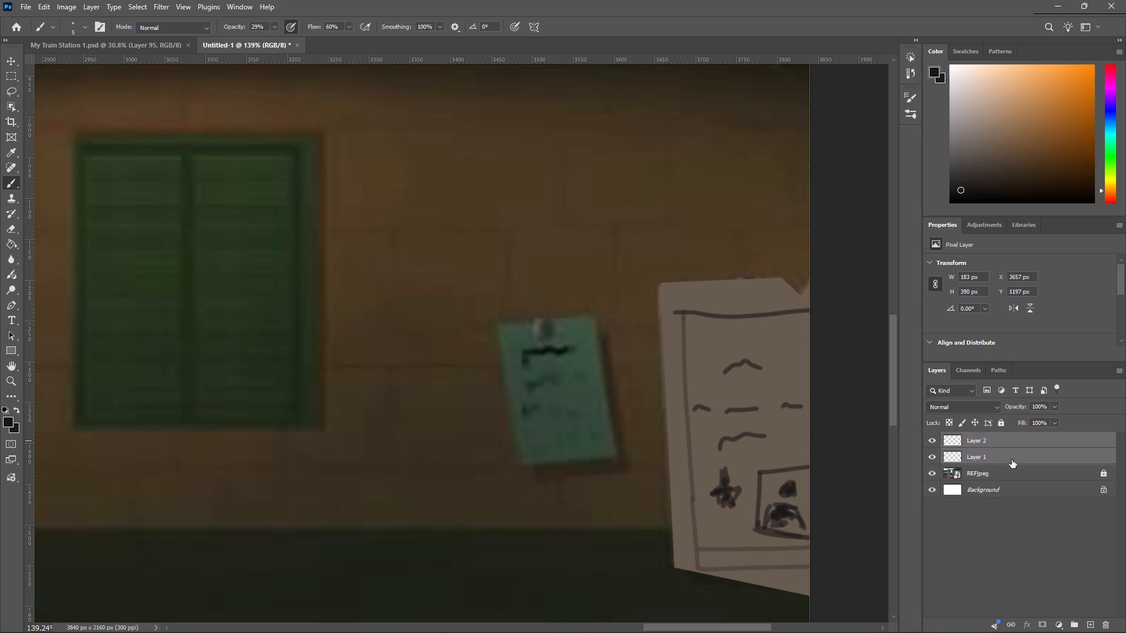
pyautogui.hotkey('ctrl', 'e')
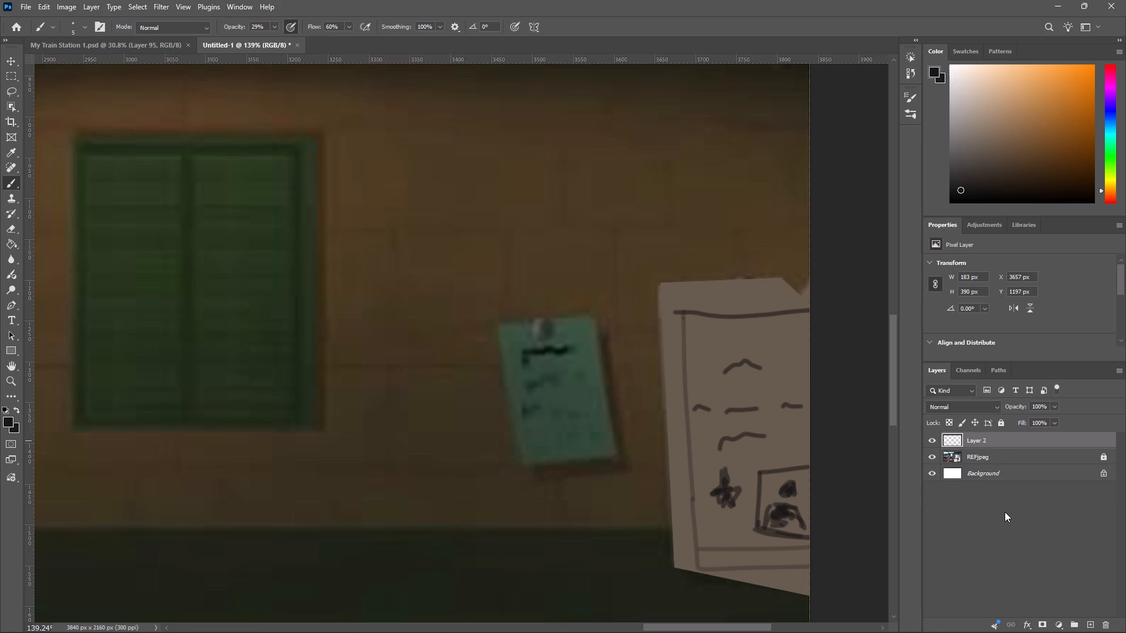
# Hide the merged poster layer and add a new empty layer above it.
pyautogui.click(934, 444)
pyautogui.click(1091, 623)
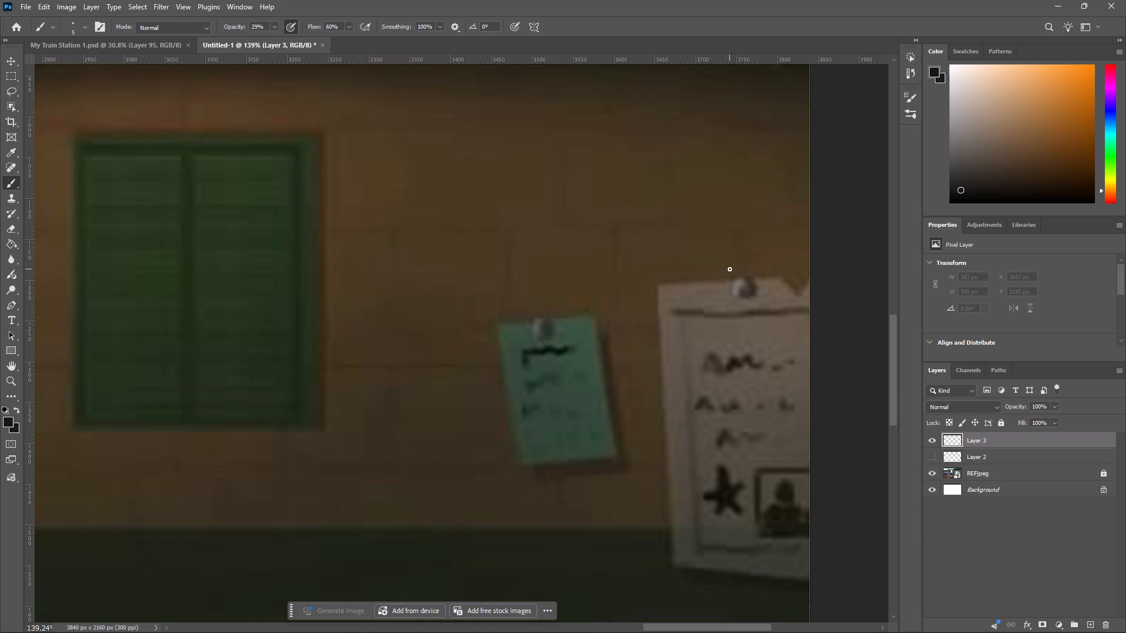
# Trace the pin head at the reference poster's top edge with a closed curved Pen path and convert it to a selection.
pyautogui.press('p')
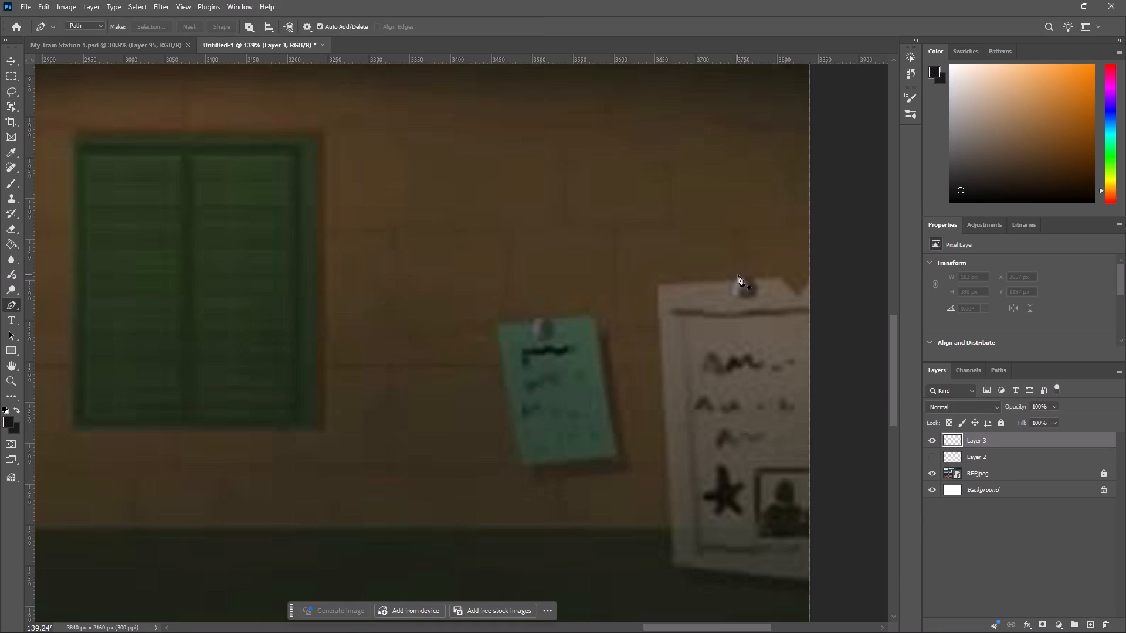
pyautogui.click(738, 275)
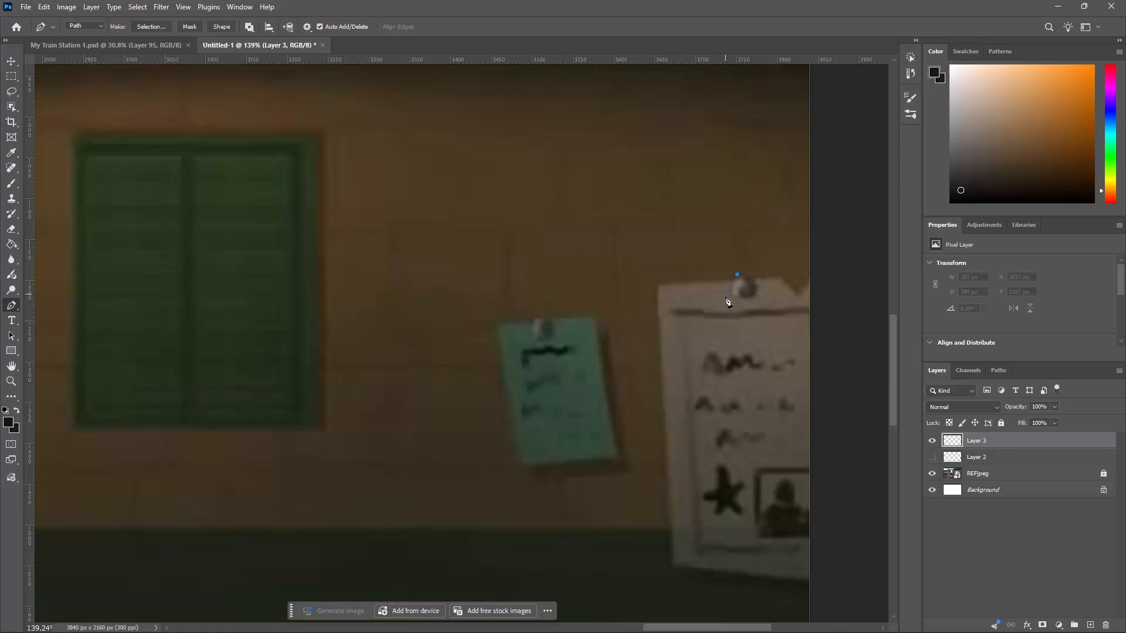
pyautogui.click(728, 287)
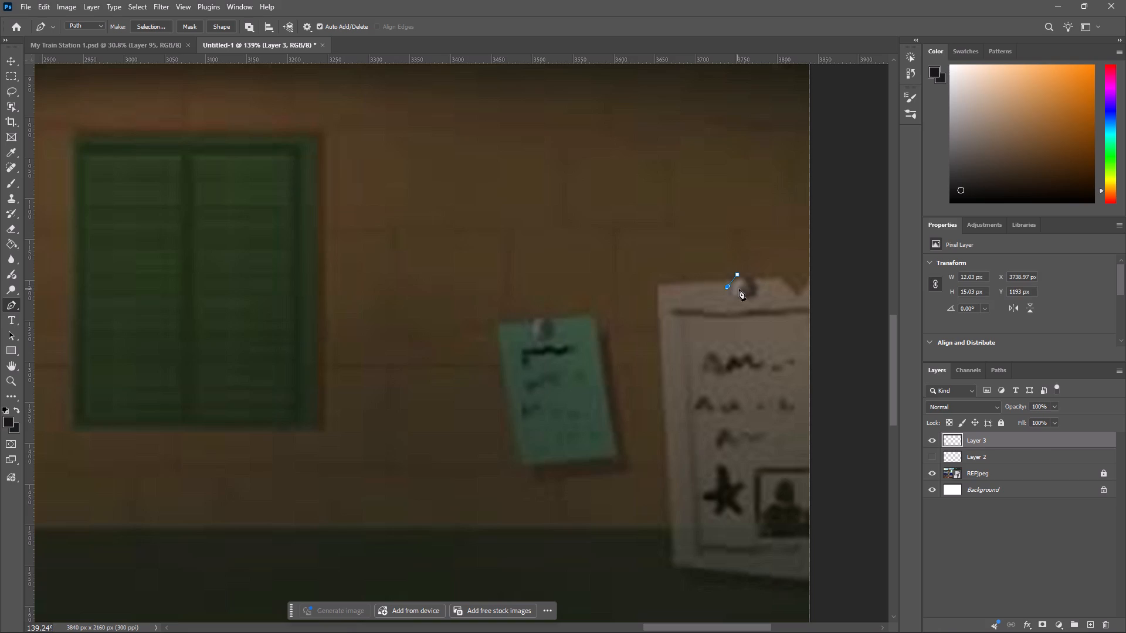
pyautogui.hotkey('alt', 'z')
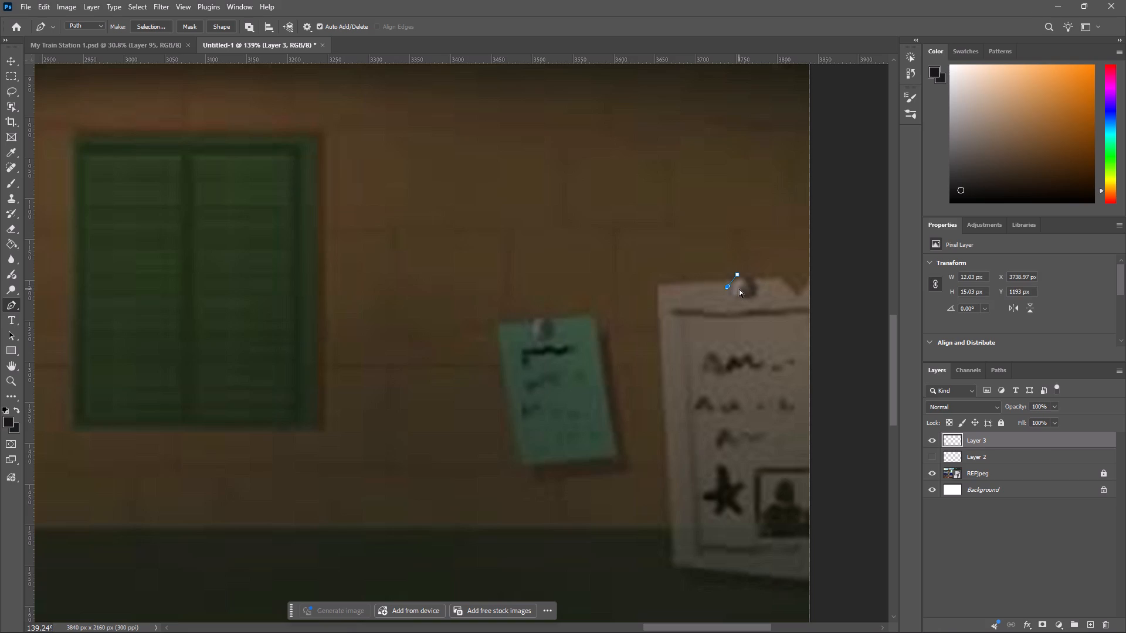
pyautogui.hotkey('ctrl', 'z')
pyautogui.click(730, 289)
pyautogui.hotkey('ctrl', 'z')
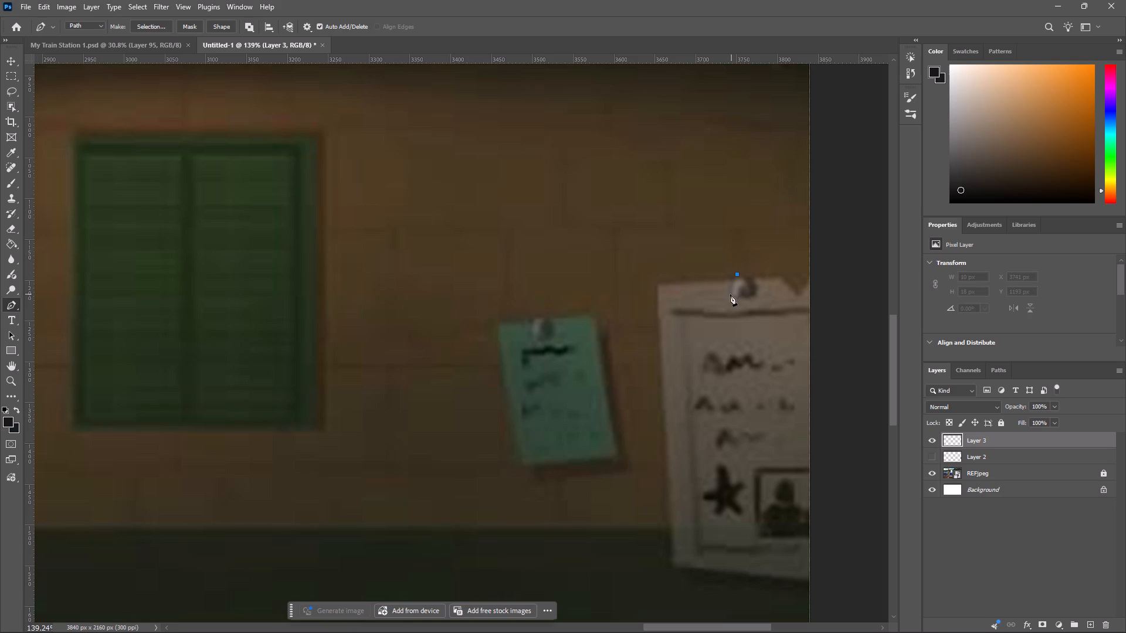
pyautogui.moveTo(730, 294); pyautogui.dragTo(741, 304)
pyautogui.click(750, 296)
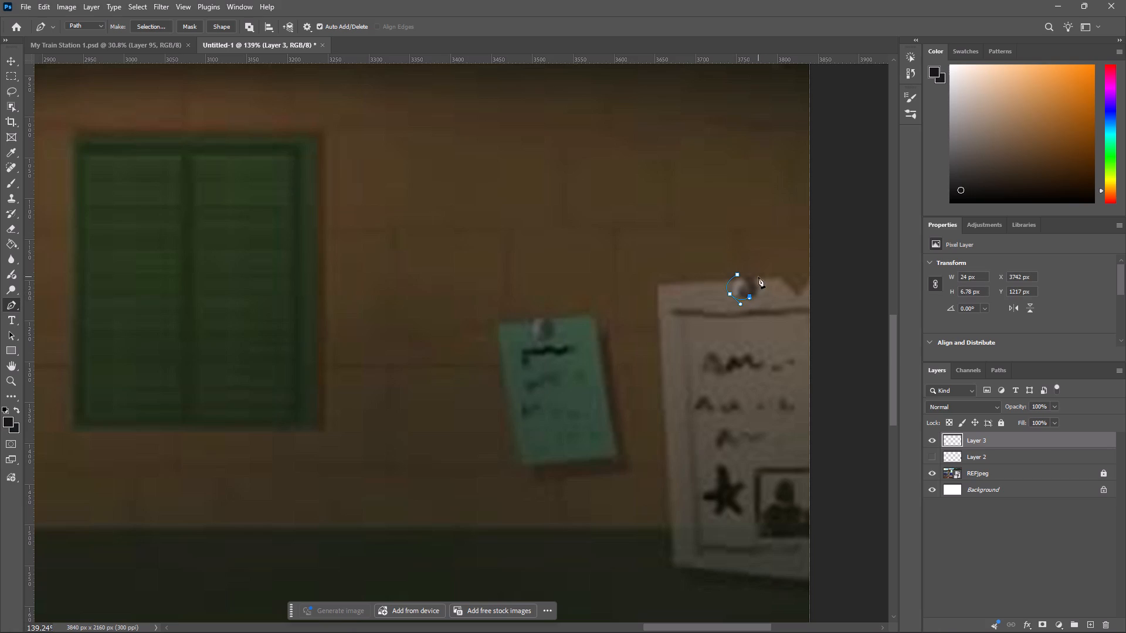
pyautogui.moveTo(737, 275); pyautogui.dragTo(714, 278)
pyautogui.moveTo(714, 278); pyautogui.dragTo(705, 271)
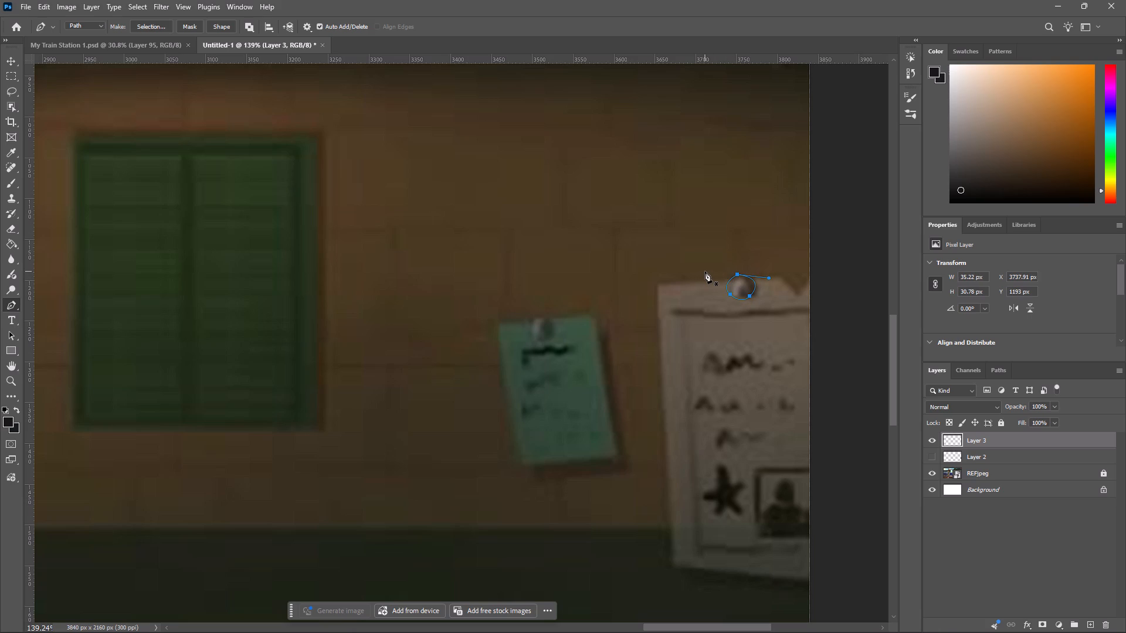
pyautogui.hotkey('ctrl', 'Return')
# Fill the pin selection on Layer 3 with the grey-brown sampled from the reference pin and clear the selection.
pyautogui.scroll(1, 705, 271)
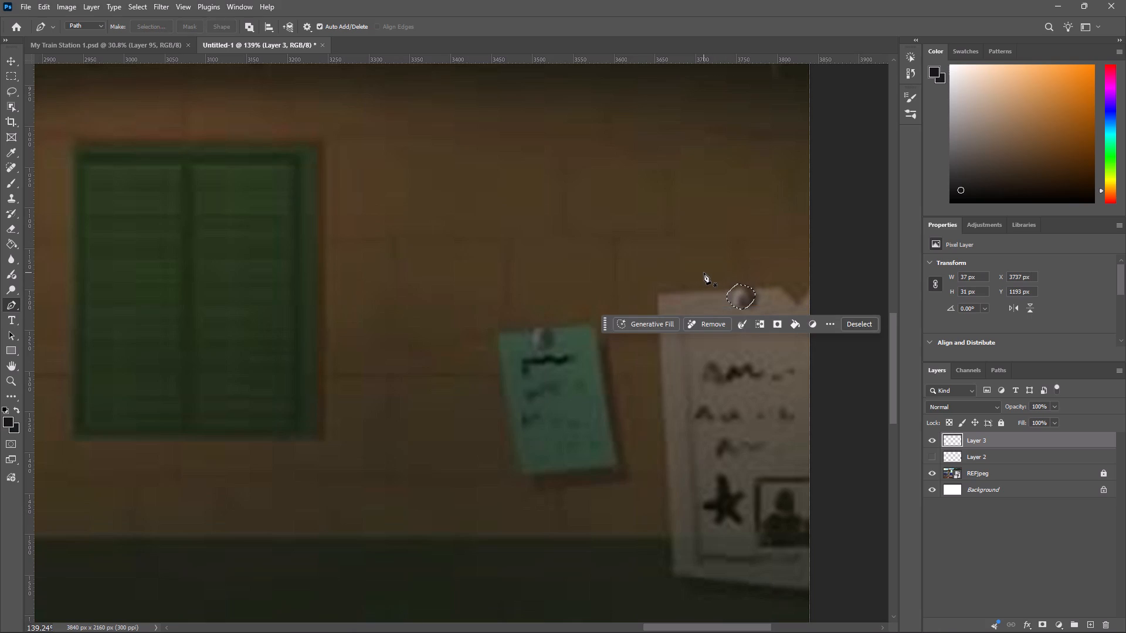
pyautogui.press('i')
pyautogui.click(740, 294)
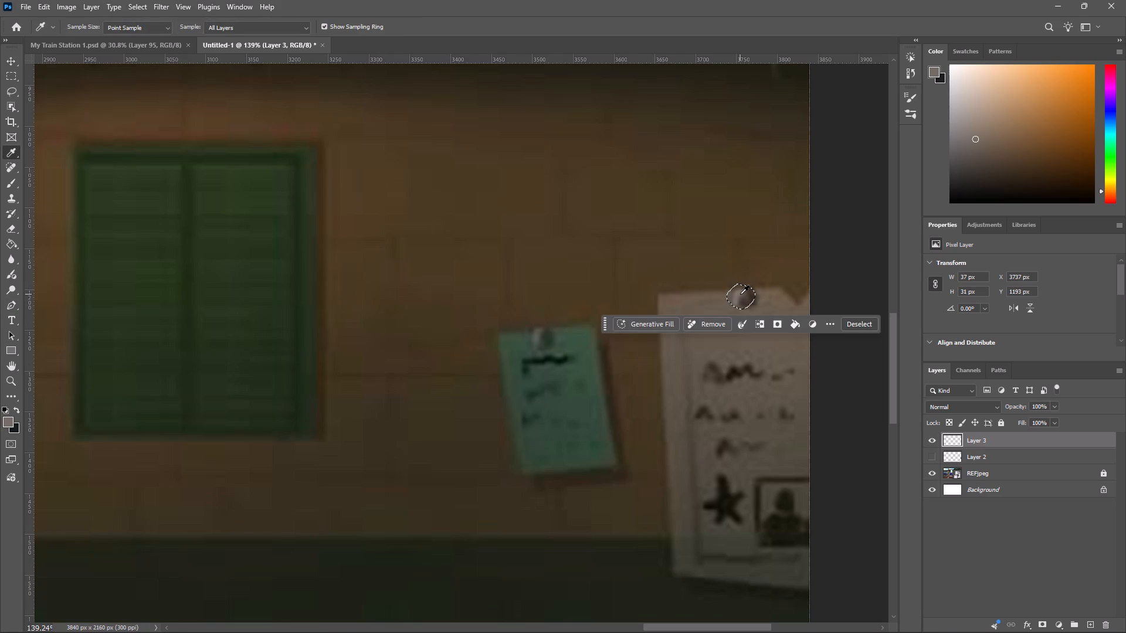
pyautogui.press('g')
pyautogui.click(740, 294)
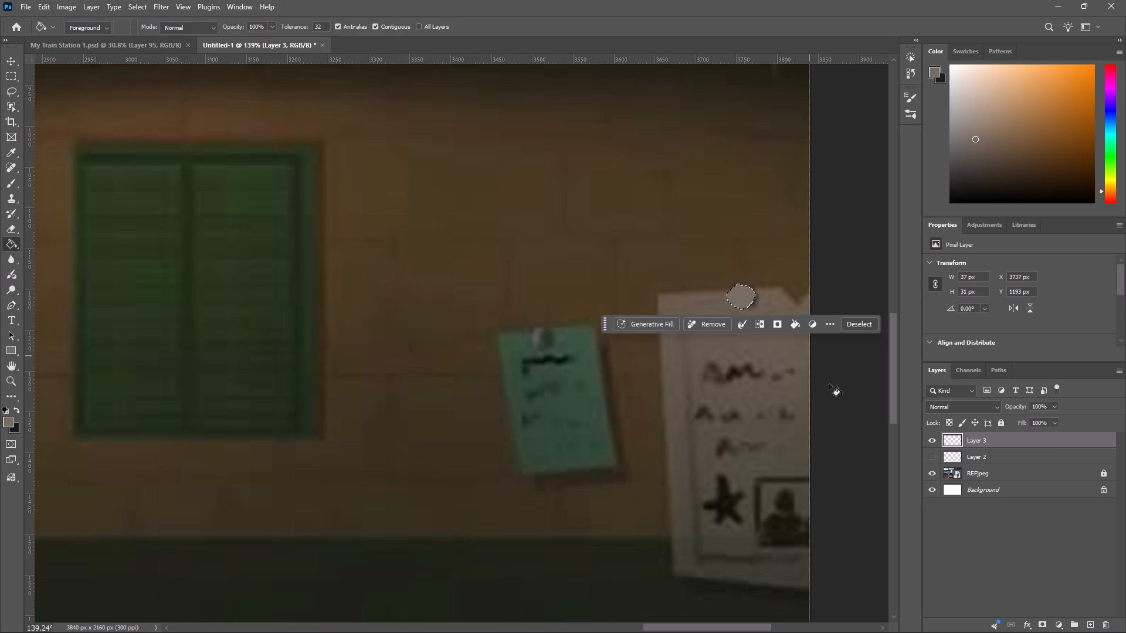
pyautogui.click(853, 325)
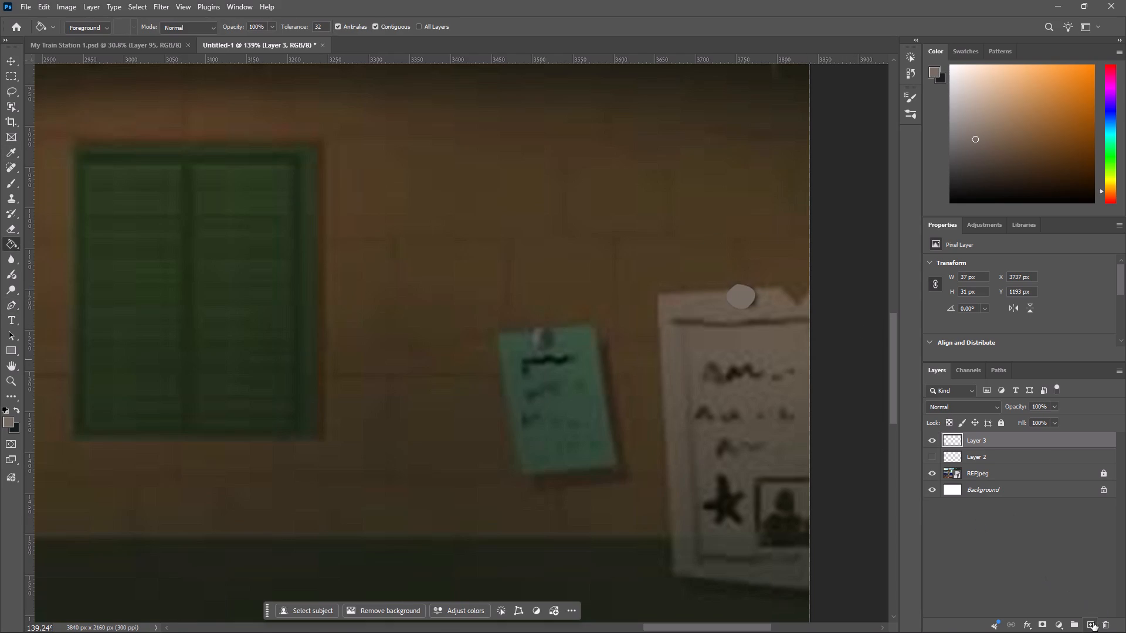
# Add a new layer above the pin shape and clip it to Layer 3.
pyautogui.click(1093, 622)
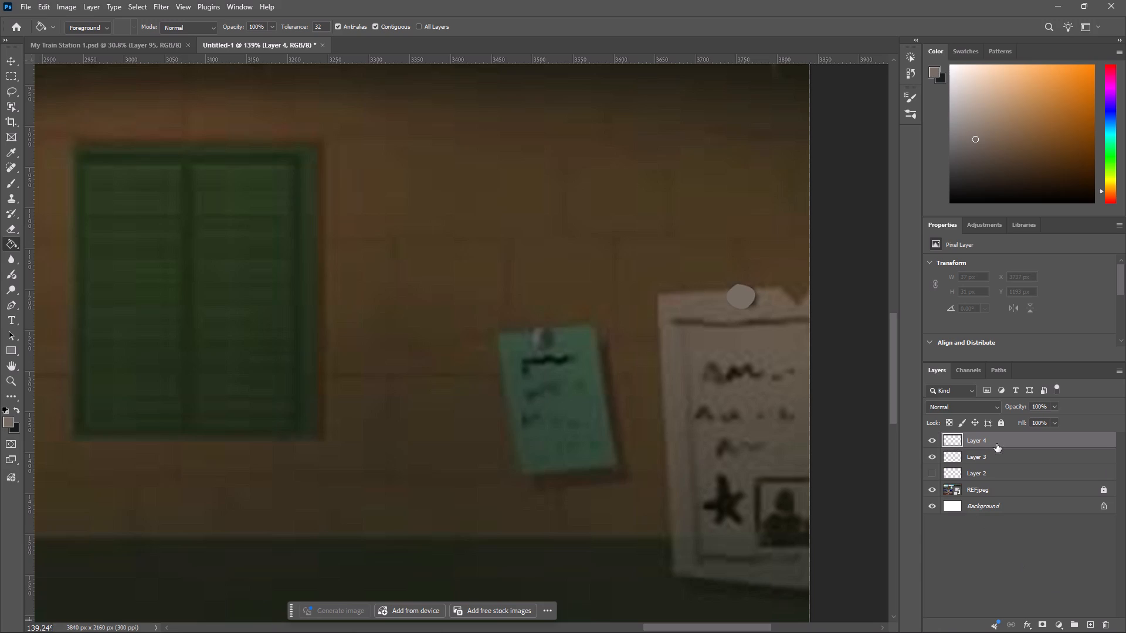
pyautogui.keyDown('alt'); pyautogui.click(998, 448); pyautogui.keyUp('alt')
# Brush near-black shading at 29% opacity around the pin's lower, side and upper edges on the clipped Layer 4.
pyautogui.press('b')
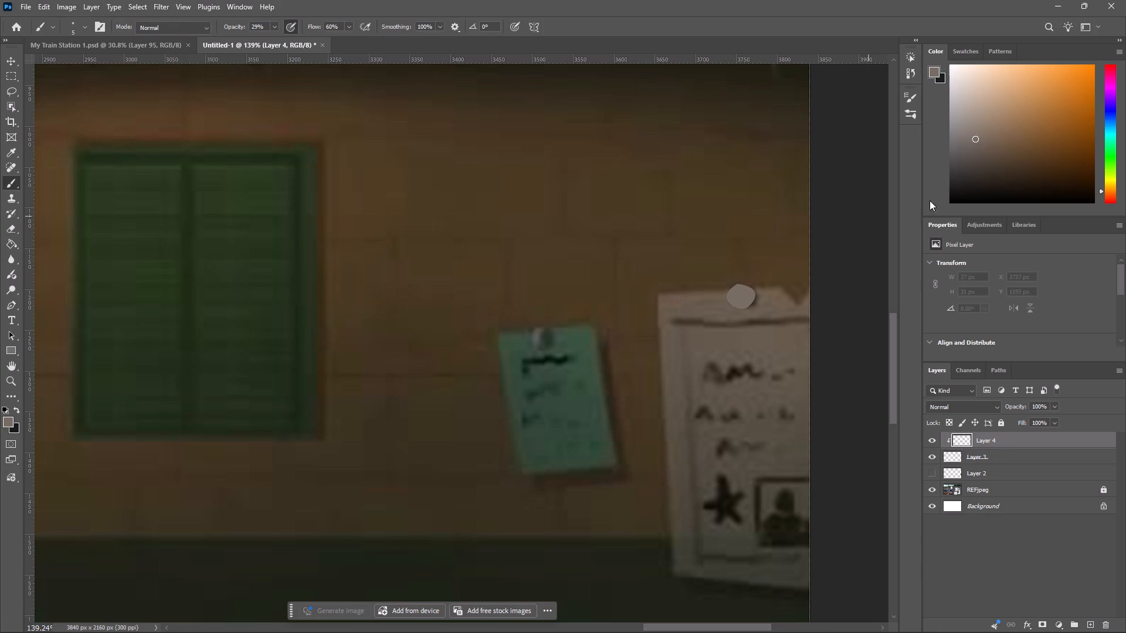
pyautogui.moveTo(972, 162); pyautogui.dragTo(965, 191)
pyautogui.moveTo(725, 293); pyautogui.dragTo(732, 304)
pyautogui.moveTo(732, 304); pyautogui.dragTo(711, 302)
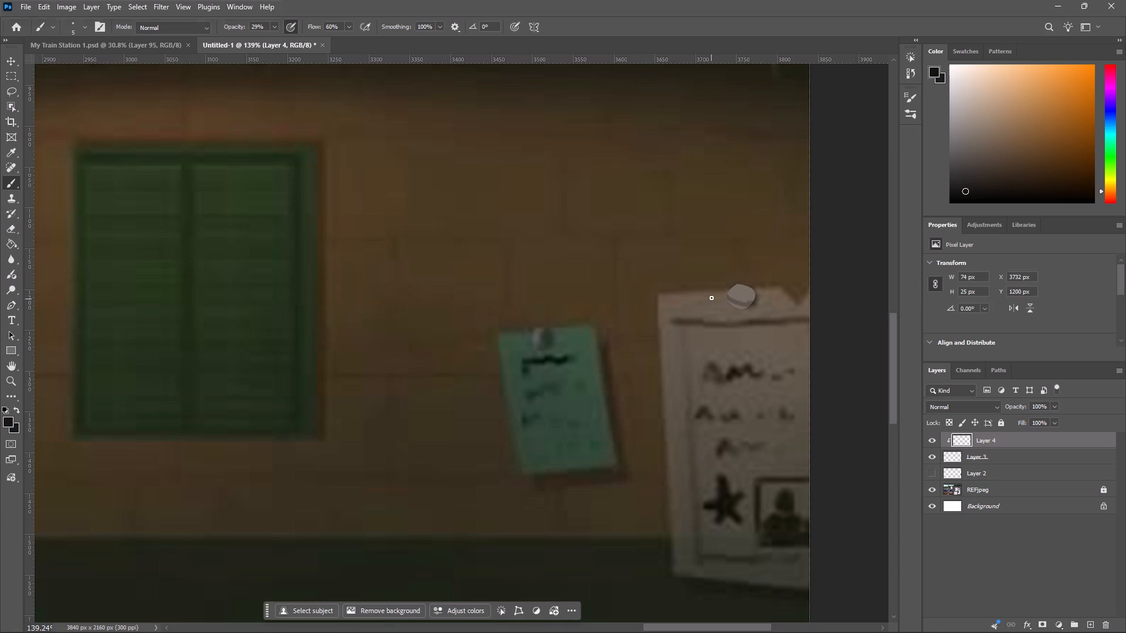
pyautogui.moveTo(728, 300); pyautogui.dragTo(818, 311)
pyautogui.moveTo(730, 294); pyautogui.dragTo(805, 307)
pyautogui.click(968, 191)
pyautogui.moveTo(730, 297); pyautogui.dragTo(813, 289)
pyautogui.moveTo(752, 292); pyautogui.dragTo(701, 322)
# Soften the pin's edge shading on Layer 4 with the Blur tool at 100% strength.
pyautogui.click(8, 265)
pyautogui.moveTo(730, 291); pyautogui.dragTo(759, 294)
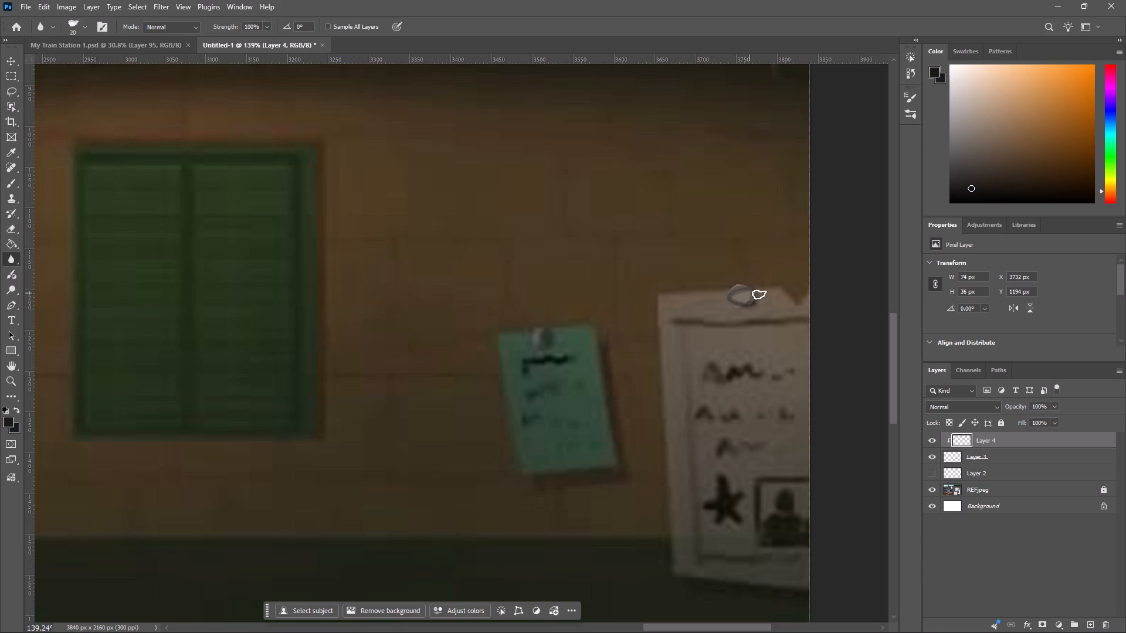
pyautogui.moveTo(759, 294); pyautogui.dragTo(720, 290)
pyautogui.moveTo(720, 290); pyautogui.dragTo(725, 312)
pyautogui.moveTo(725, 312); pyautogui.dragTo(752, 293)
pyautogui.moveTo(752, 293); pyautogui.dragTo(723, 312)
pyautogui.moveTo(723, 312); pyautogui.dragTo(738, 296)
pyautogui.moveTo(738, 296); pyautogui.dragTo(745, 292)
# Show the poster on Layer 2 and merge the clipped shading on Layer 4 with the pin shape on Layer 3.
pyautogui.click(932, 474)
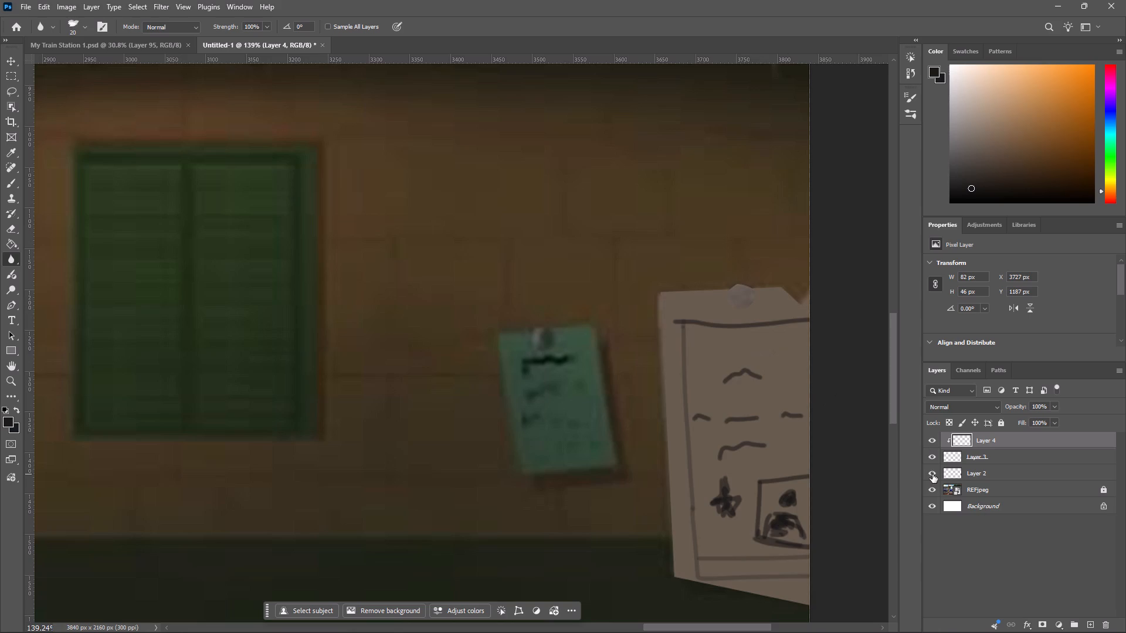
pyautogui.click(1010, 459)
pyautogui.keyDown('shift'); pyautogui.click(1008, 440); pyautogui.keyUp('shift')
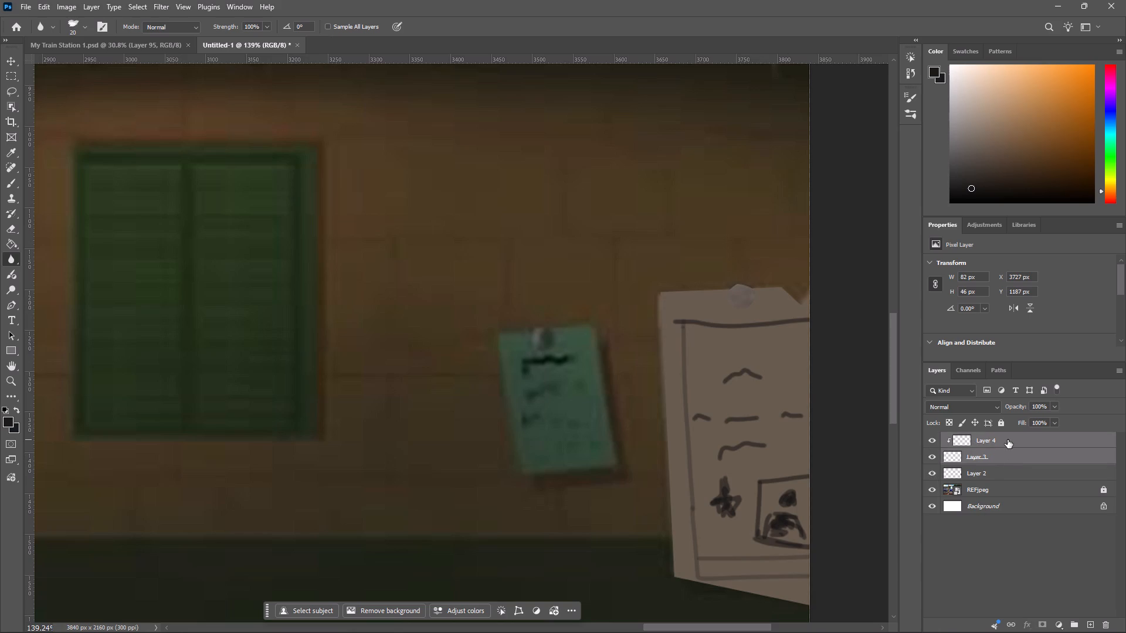
pyautogui.hotkey('ctrl', 'e')
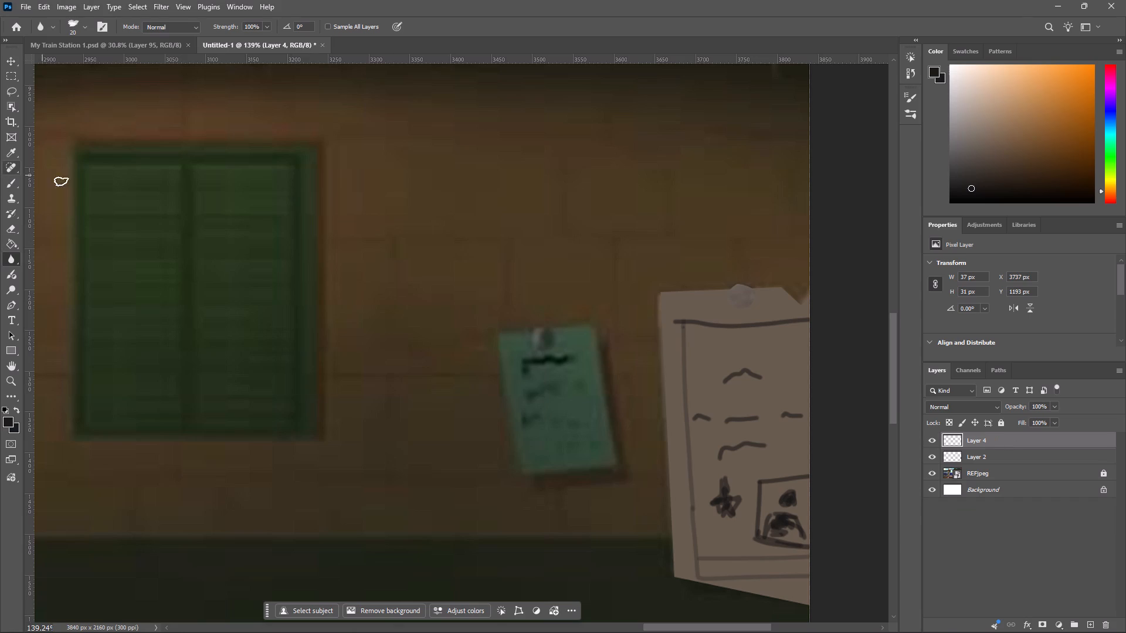
# Nudge the merged pin up 7 px so it sits across the poster's top edge.
pyautogui.press('v')
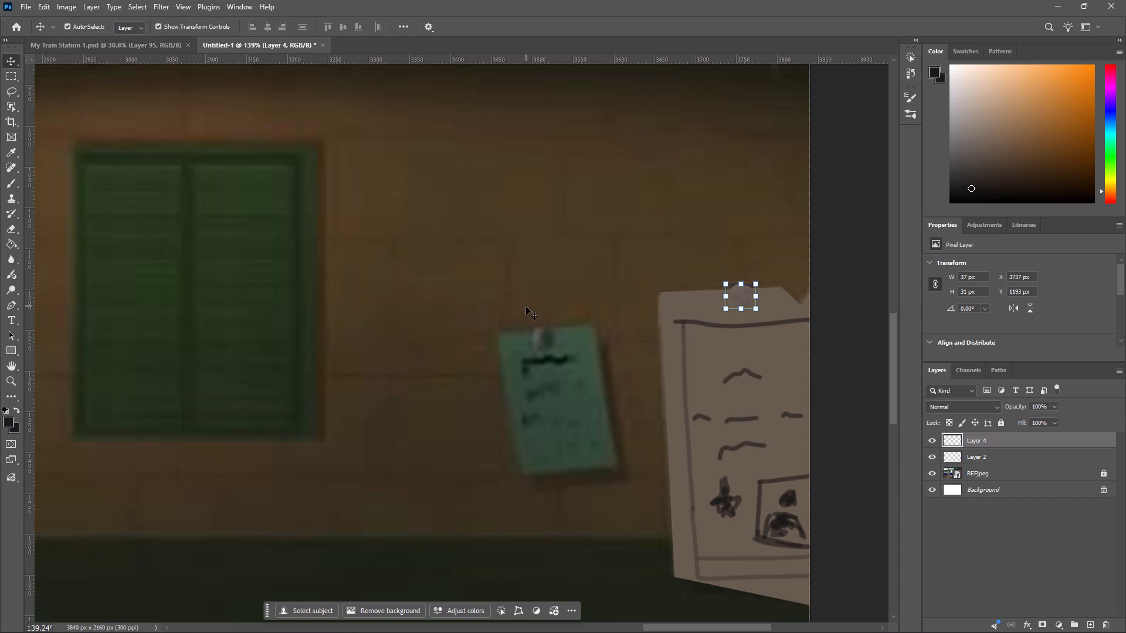
pyautogui.press('Up')
pyautogui.press('Up')
pyautogui.press('Up')
pyautogui.press('Up')
pyautogui.press('Up')
pyautogui.press('Up')
pyautogui.press('Up')
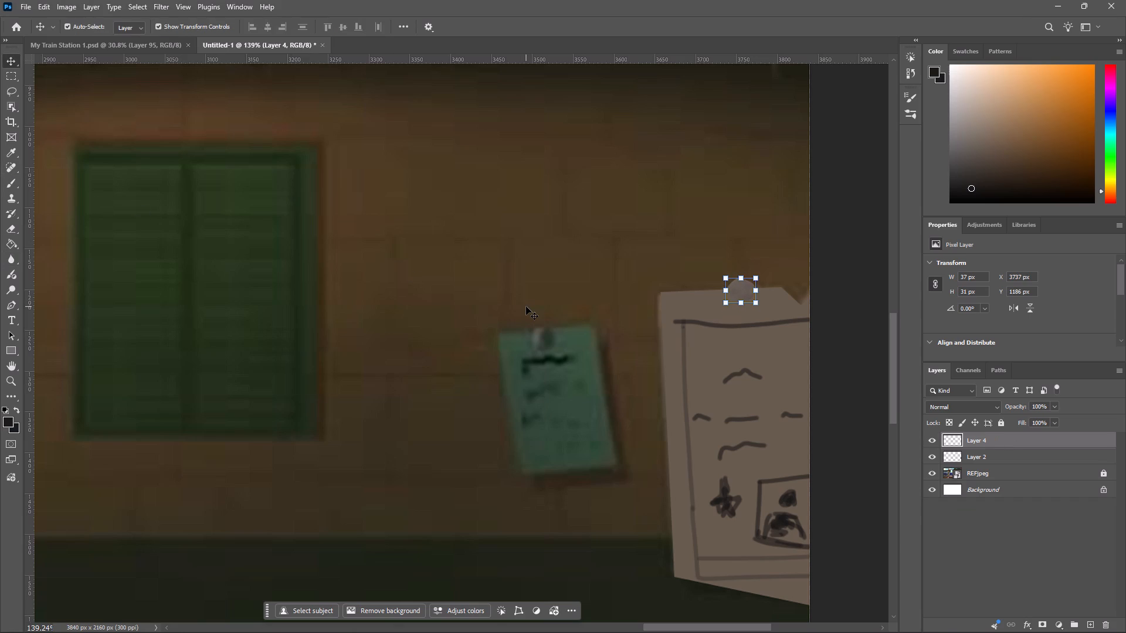
# Nudge the pin on Layer 4 up 1 px.
pyautogui.press('Up')
# Copy the pin on Layer 4 and the poster on Layer 2 together into My Train Station 1, beside the green note on the hut wall.
pyautogui.click(1022, 456)
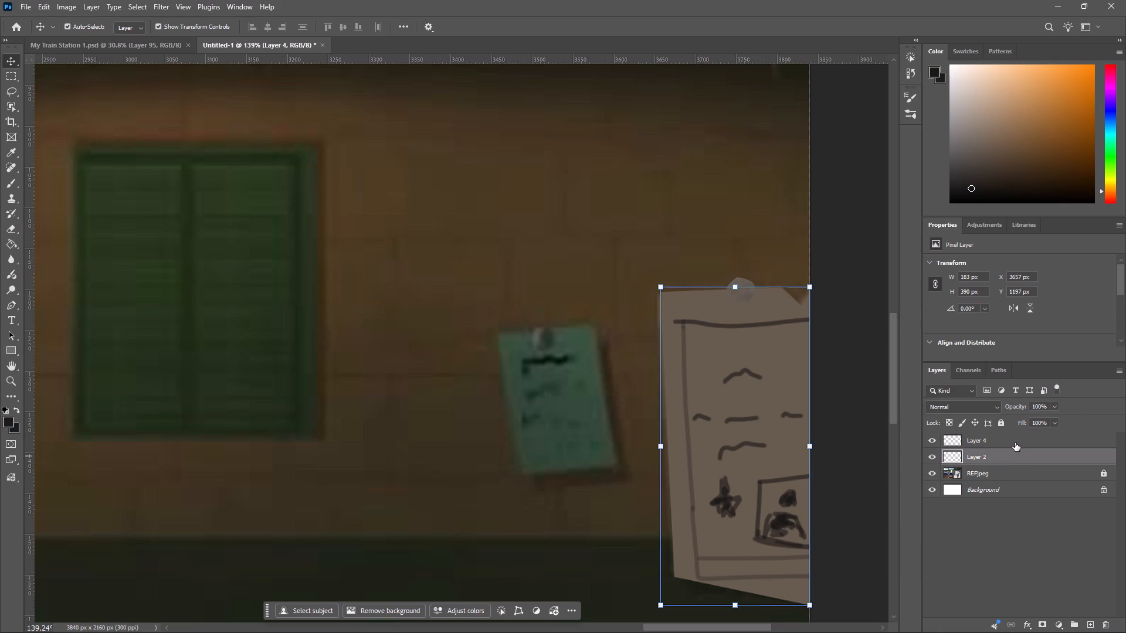
pyautogui.keyDown('shift'); pyautogui.click(1013, 439); pyautogui.keyUp('shift')
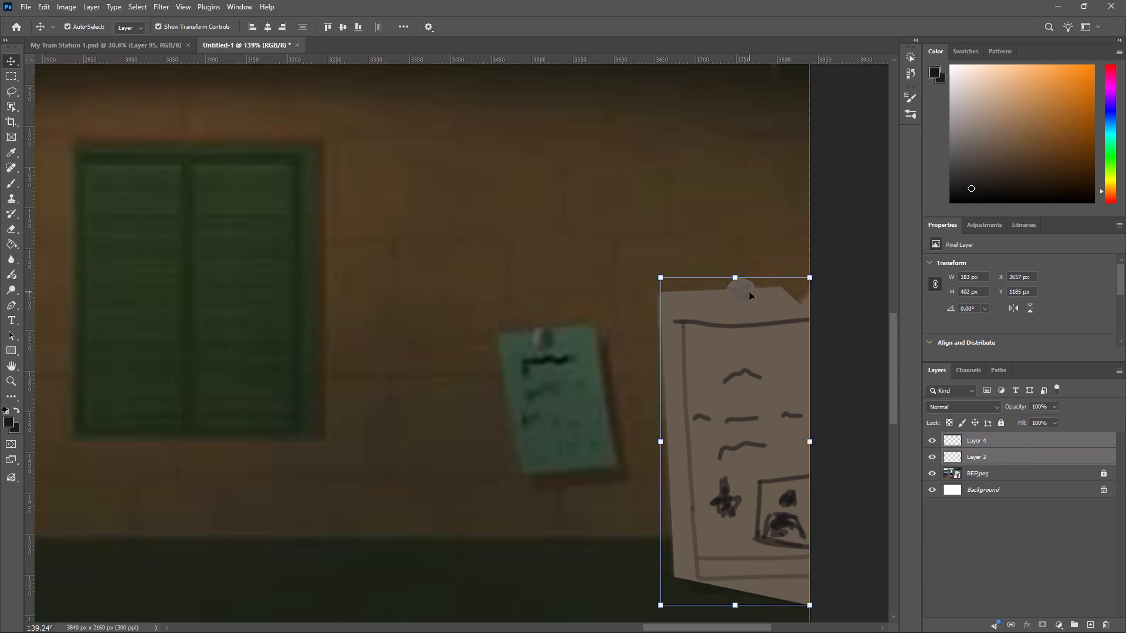
pyautogui.moveTo(749, 292); pyautogui.dragTo(153, 42)
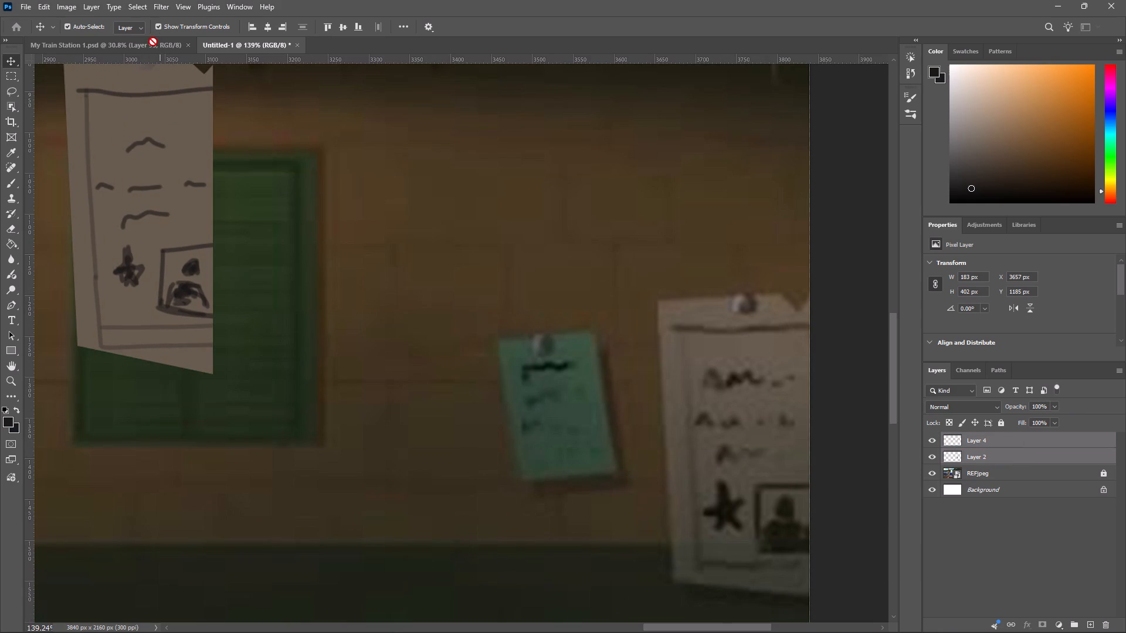
pyautogui.moveTo(153, 42); pyautogui.dragTo(791, 447)
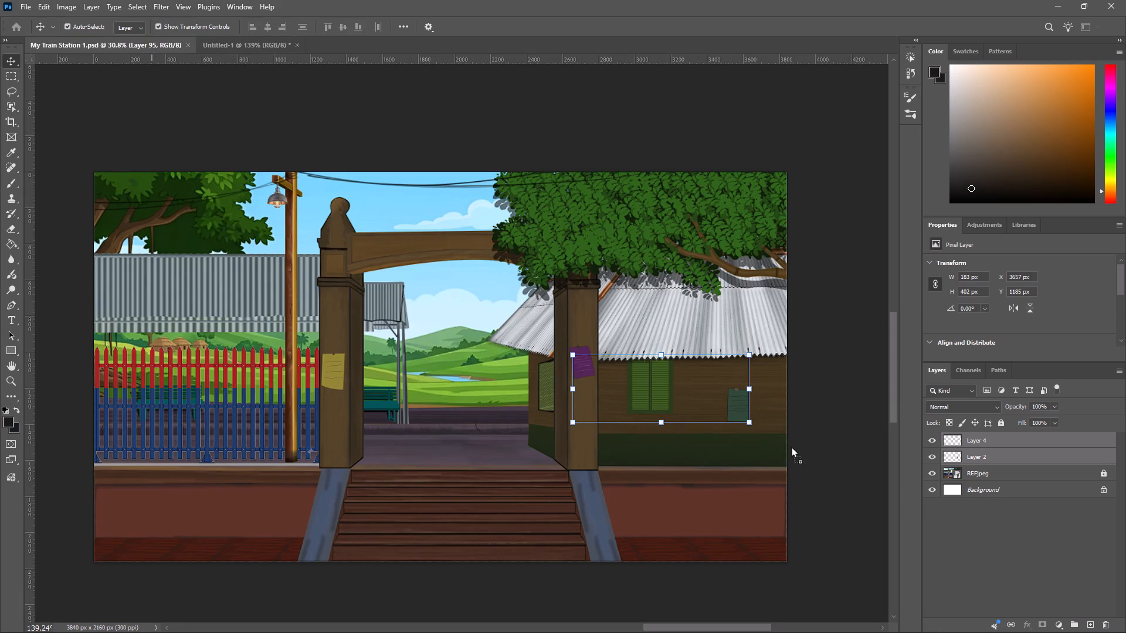
pyautogui.moveTo(791, 447); pyautogui.dragTo(781, 441)
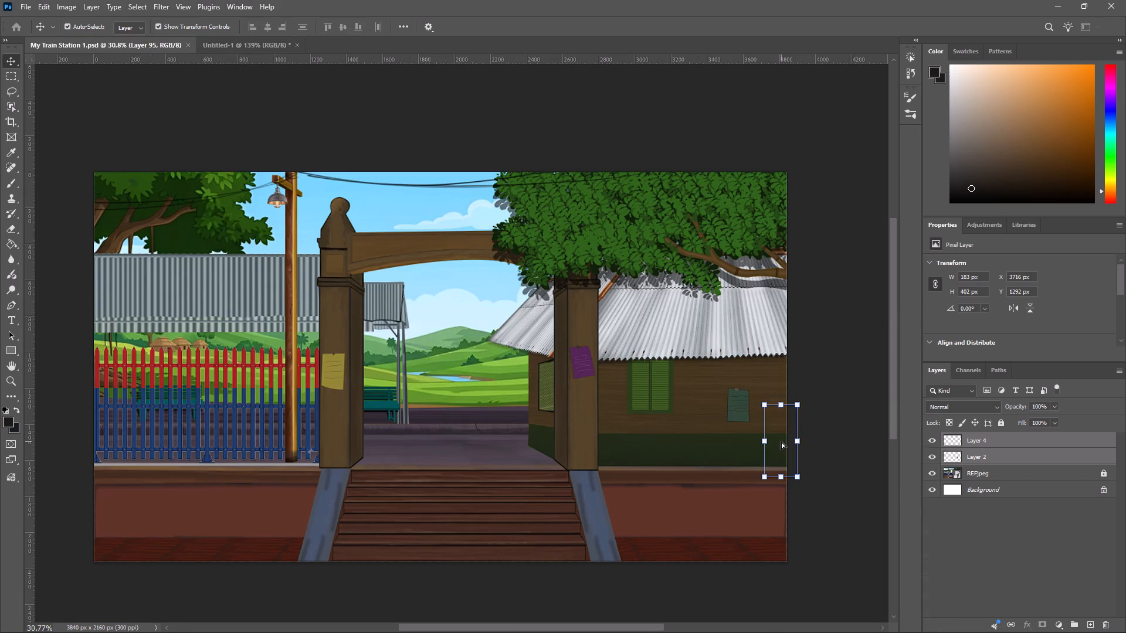
pyautogui.moveTo(776, 441); pyautogui.dragTo(774, 423)
pyautogui.click(837, 430)
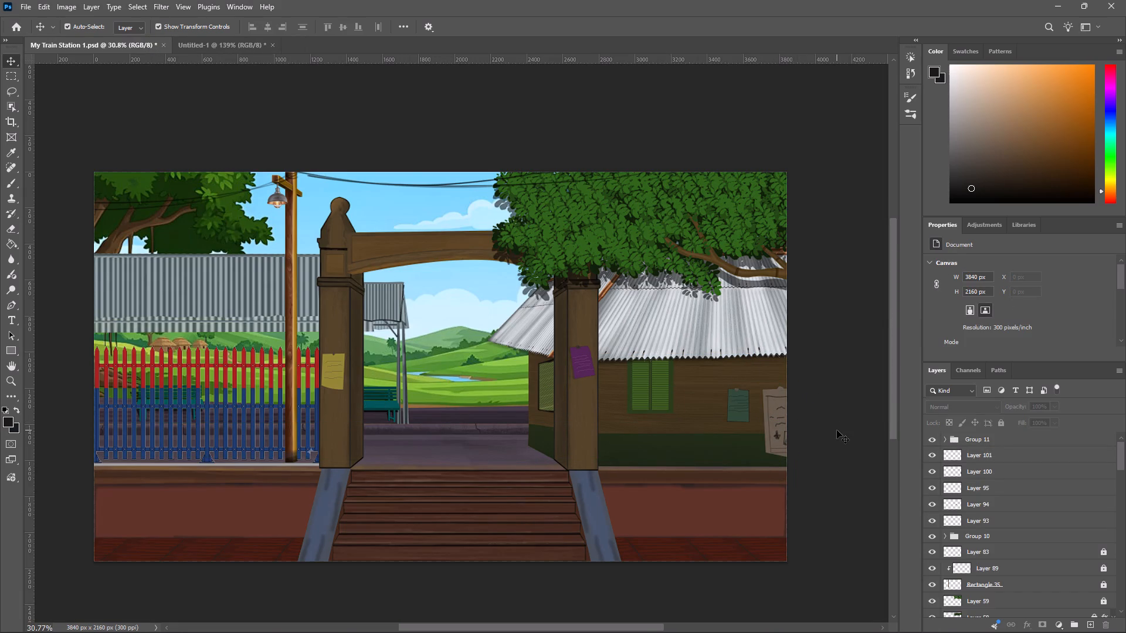
# Move the poster and its pin, Layers 100 and 101, straight up 63 px together on the hut wall.
pyautogui.click(778, 428)
pyautogui.click(778, 428)
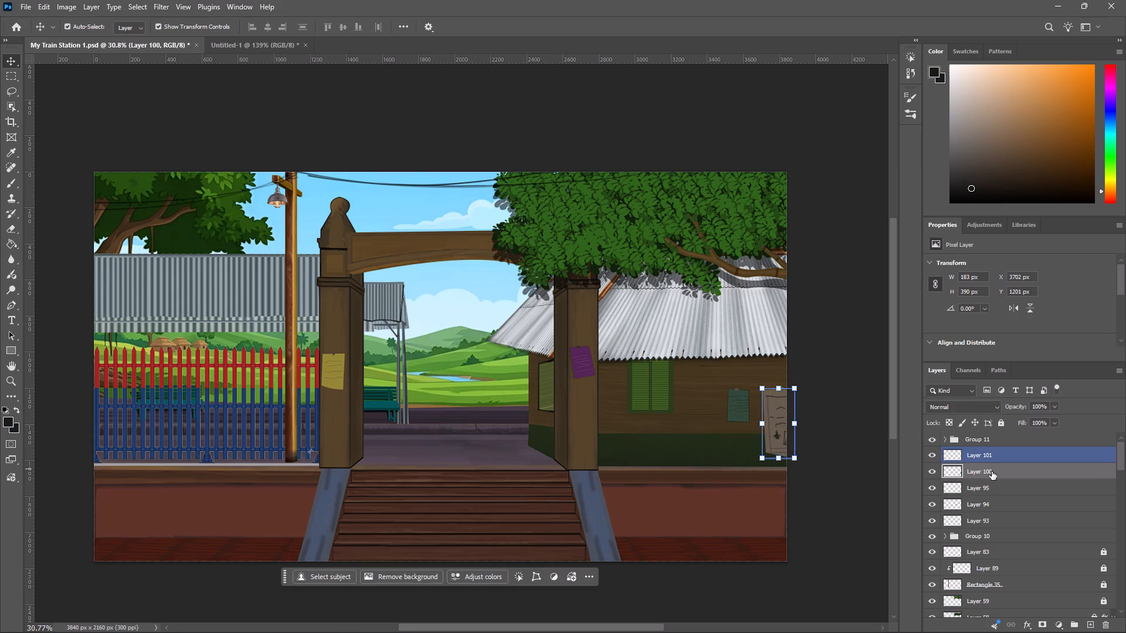
pyautogui.click(992, 471)
pyautogui.keyDown('shift'); pyautogui.click(987, 458); pyautogui.keyUp('shift')
pyautogui.moveTo(776, 430); pyautogui.dragTo(774, 418)
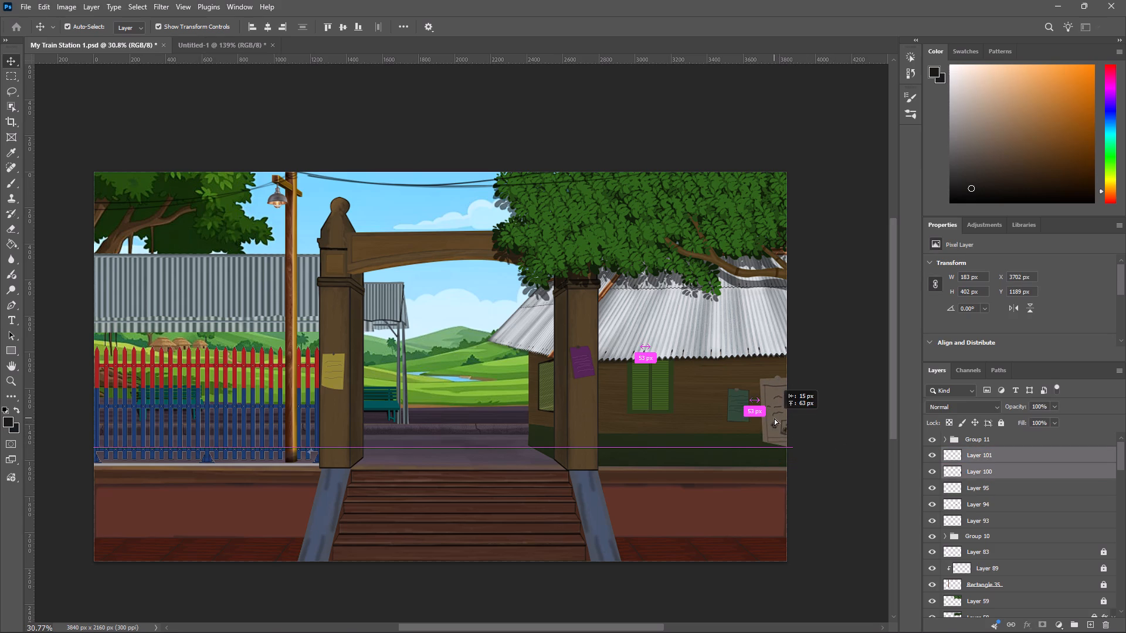
pyautogui.moveTo(774, 418); pyautogui.dragTo(776, 418)
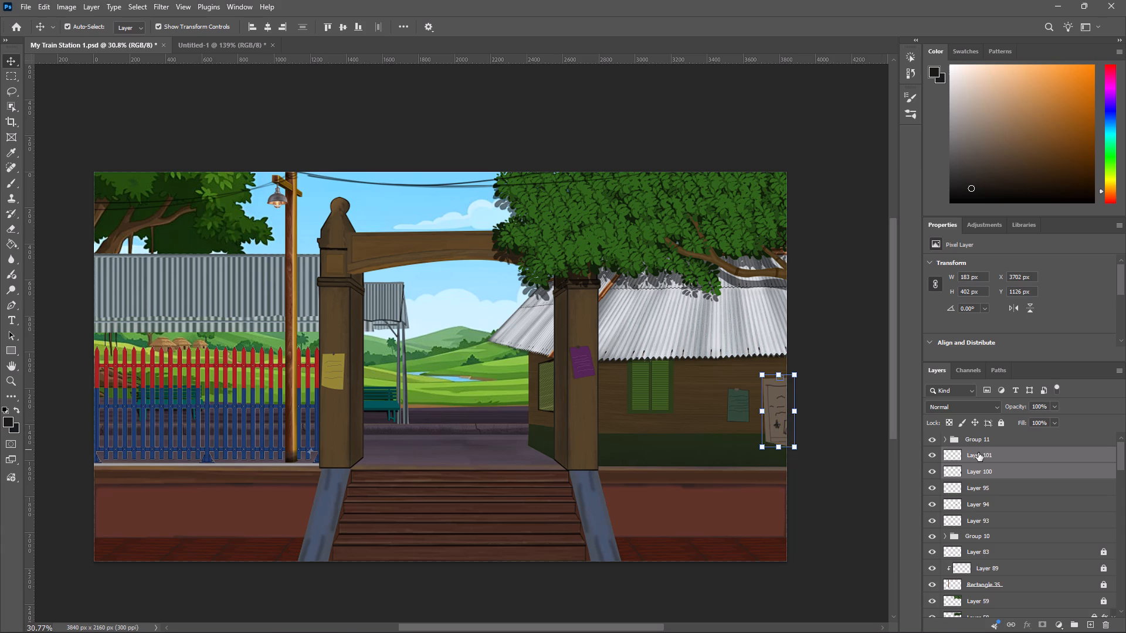
# Reorder Layers 101 and 100 so both sit above Group 11 in the layer stack.
pyautogui.moveTo(979, 454); pyautogui.dragTo(978, 433)
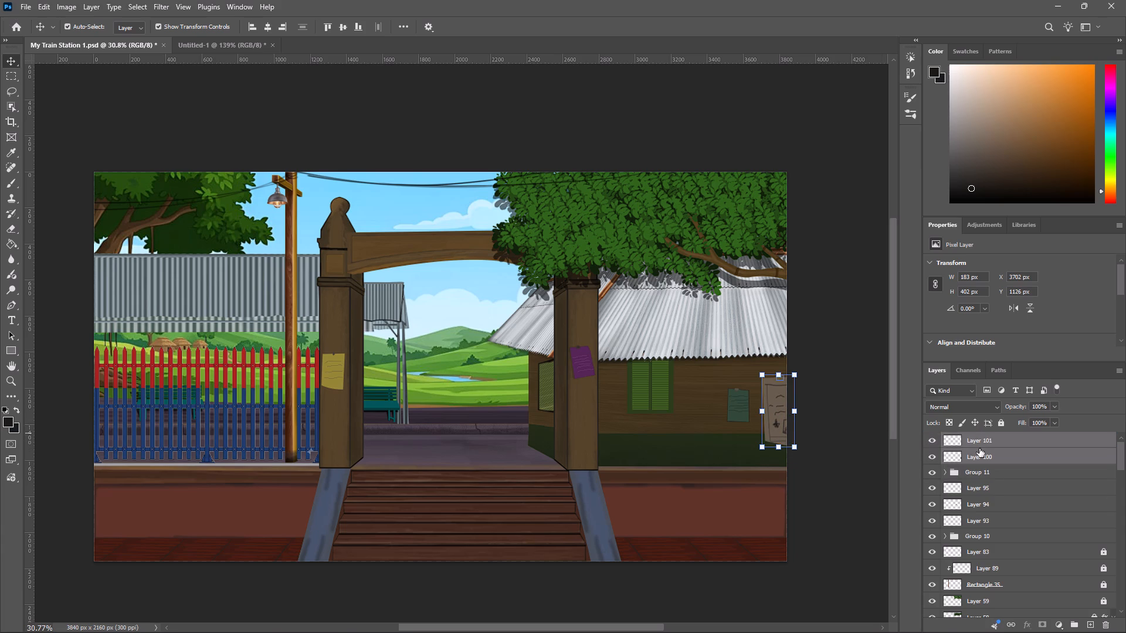
pyautogui.click(839, 456)
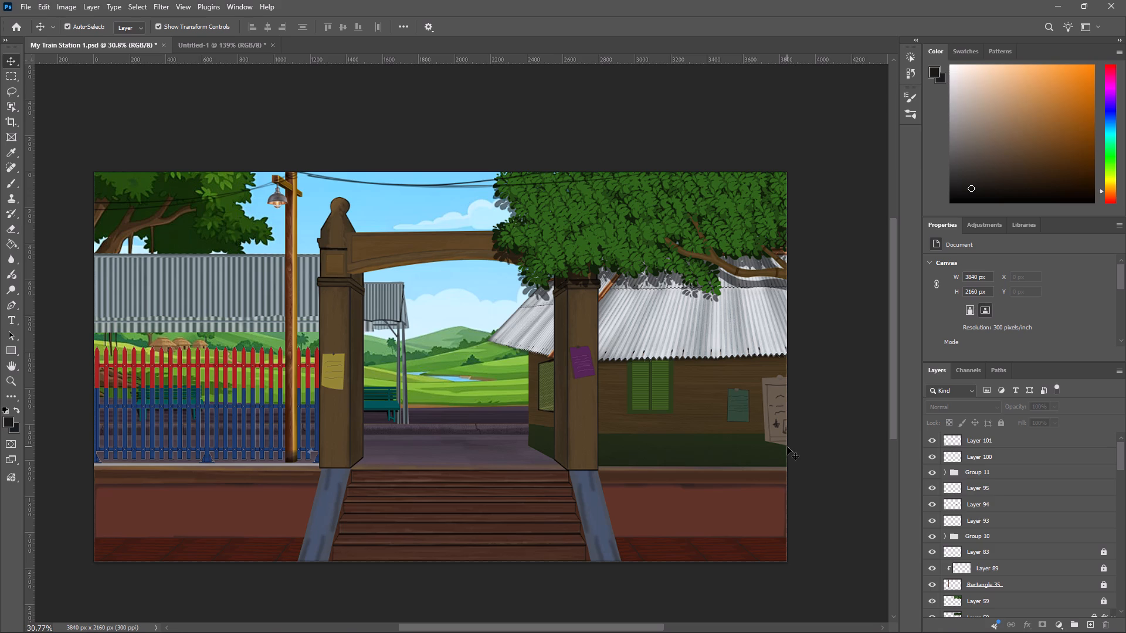
# Check the placed poster up close and in the full scene, and save My Train Station 1.psd.
pyautogui.keyDown('alt'); pyautogui.scroll(8, 770, 384); pyautogui.keyUp('alt')
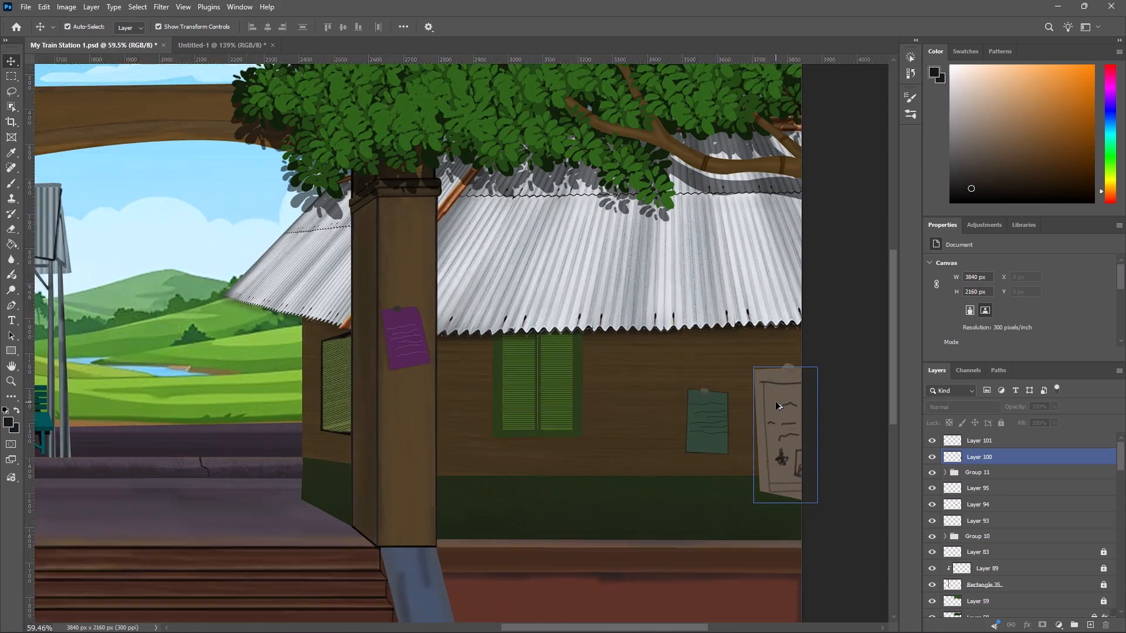
pyautogui.keyDown('alt'); pyautogui.scroll(1, 776, 402); pyautogui.keyUp('alt')
pyautogui.keyDown('alt'); pyautogui.scroll(-10, 778, 414); pyautogui.keyUp('alt')
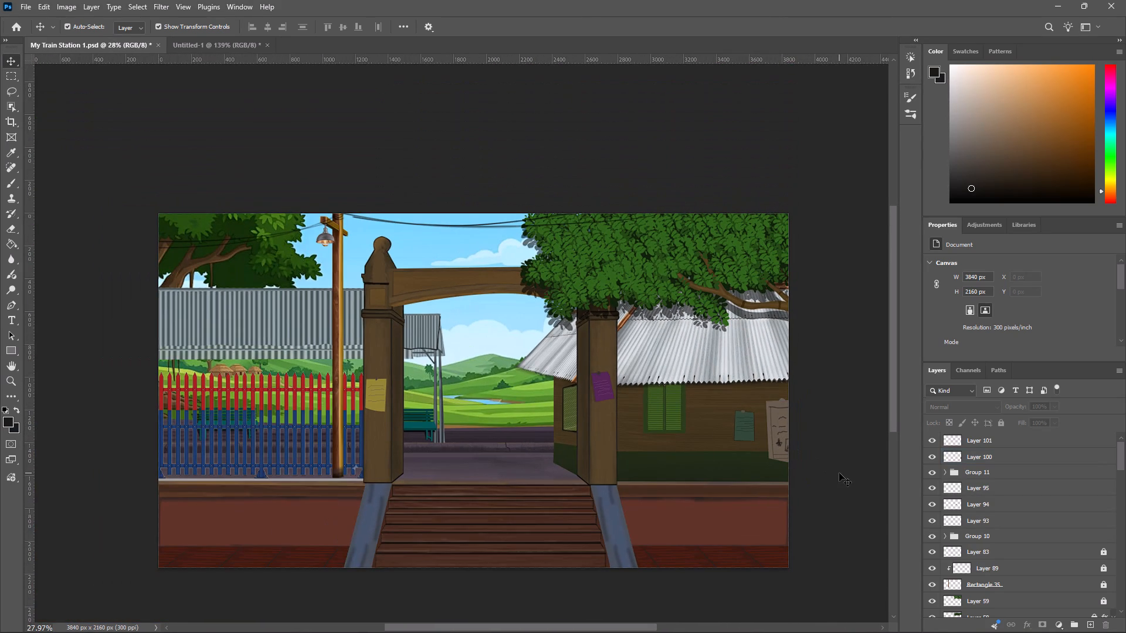
pyautogui.click(839, 473)
pyautogui.hotkey('ctrl', 's')
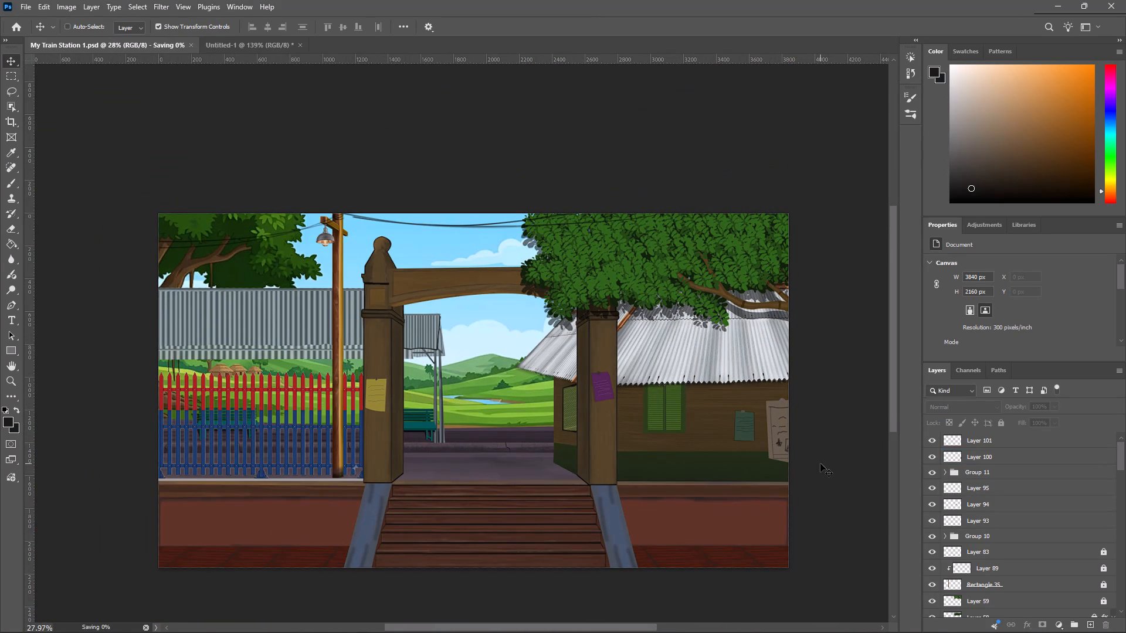
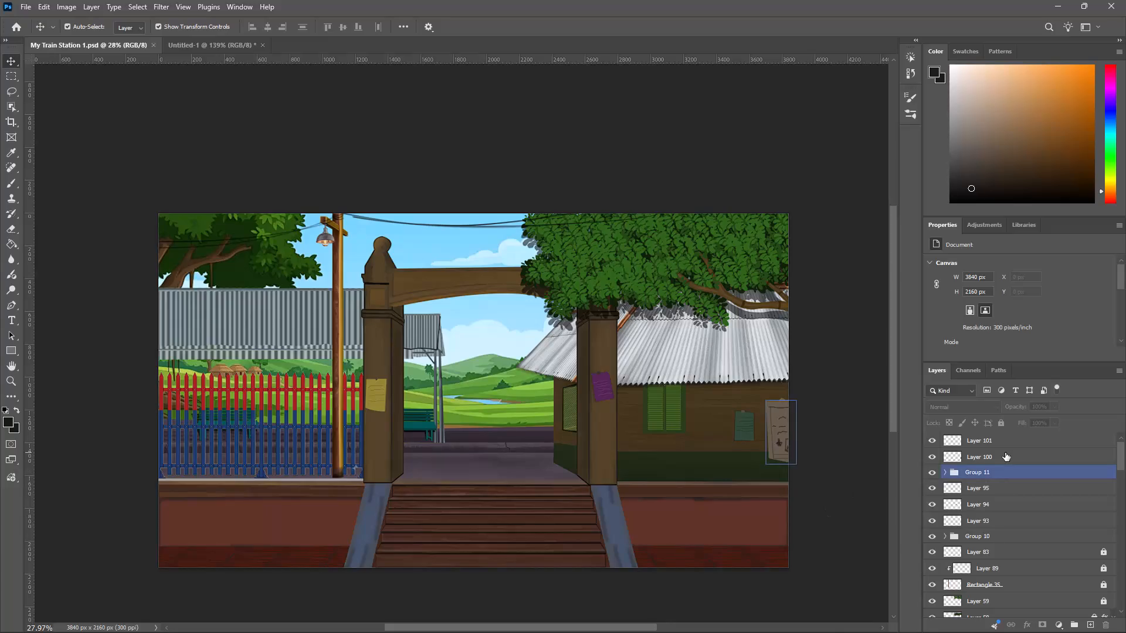
# Group the hut wall poster and its pin, Layers 100 and 101, into one layer group and deselect it.
pyautogui.click(1005, 452)
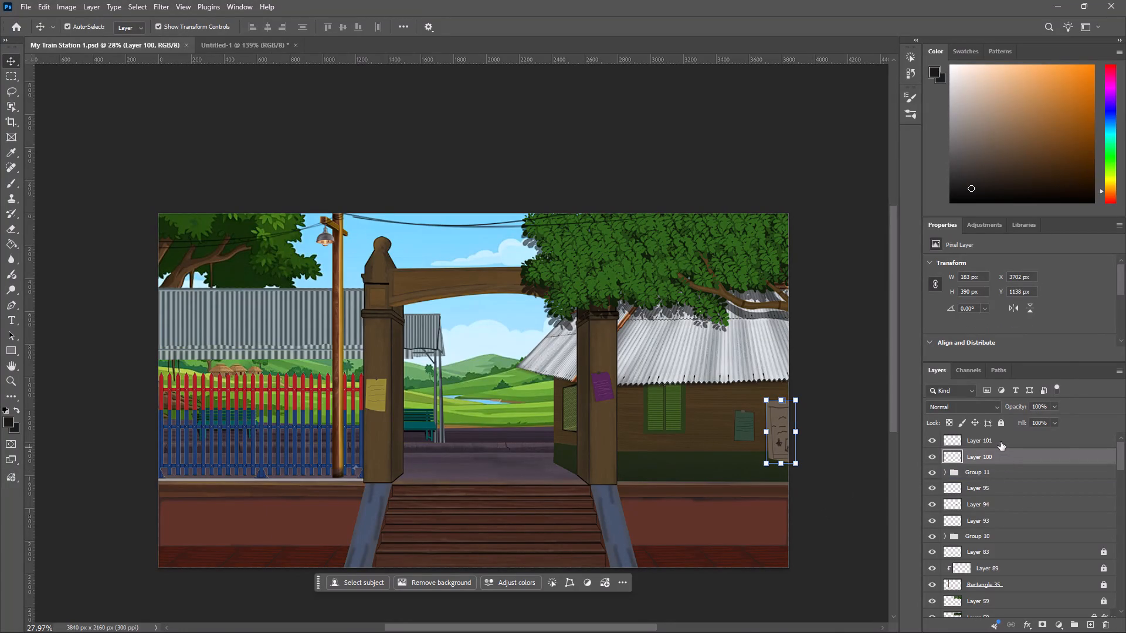
pyautogui.keyDown('shift'); pyautogui.click(1000, 442); pyautogui.keyUp('shift')
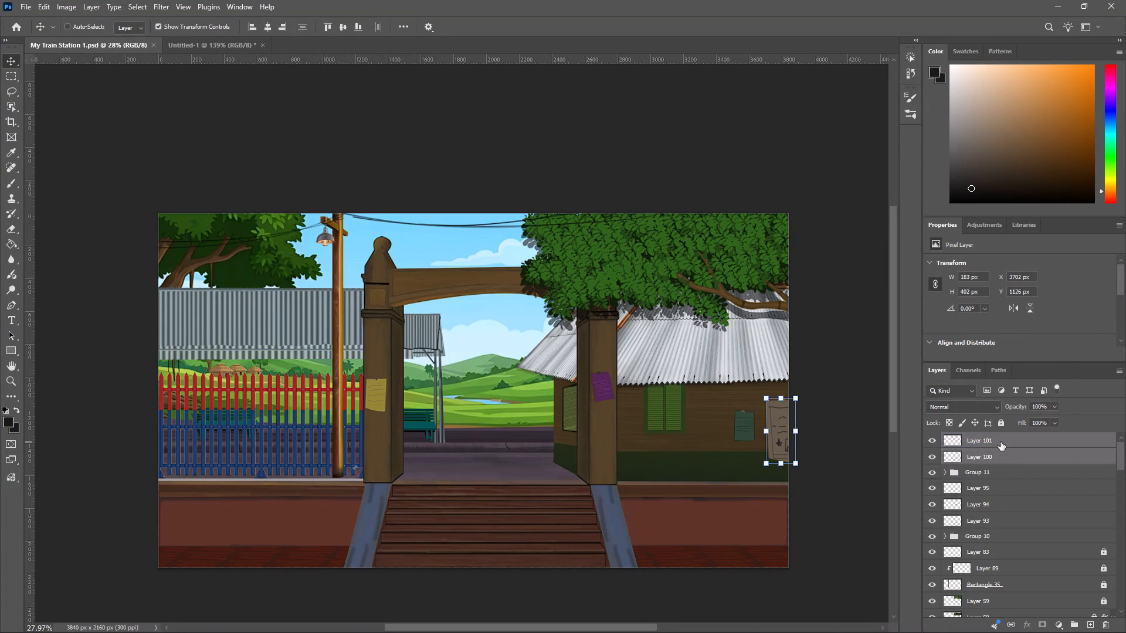
pyautogui.hotkey('ctrl', 'g')
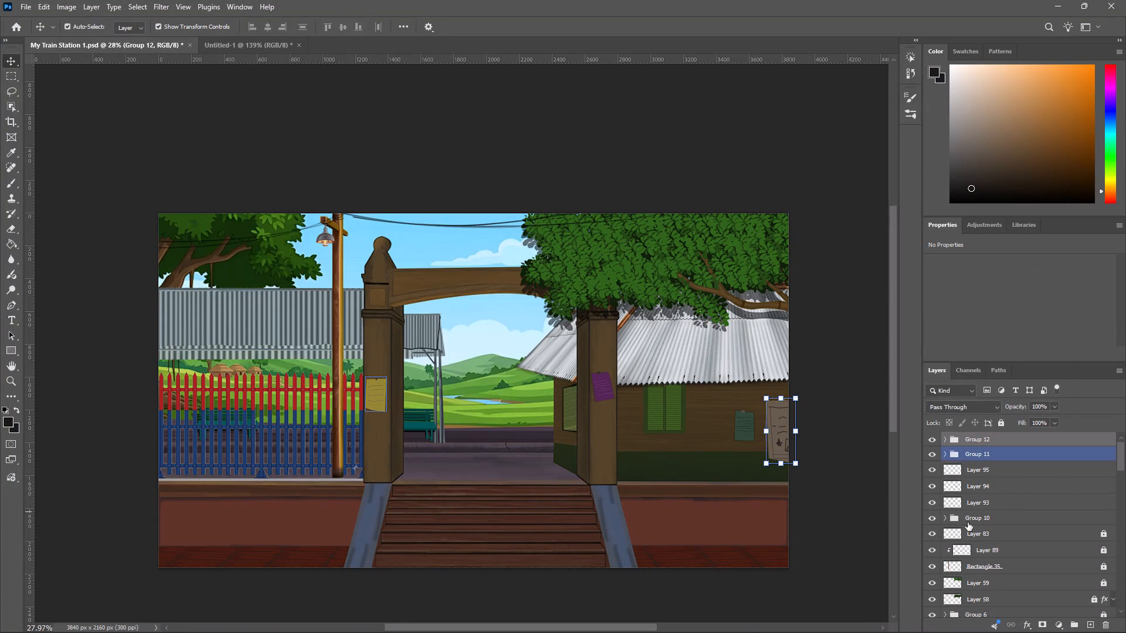
pyautogui.click(905, 536)
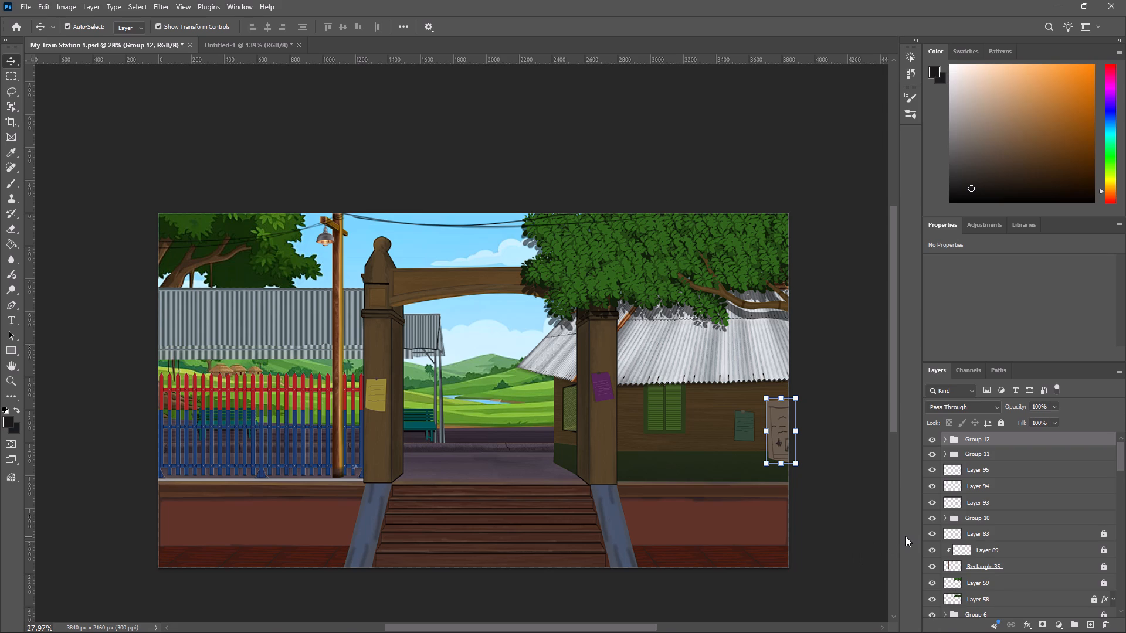
pyautogui.click(667, 525)
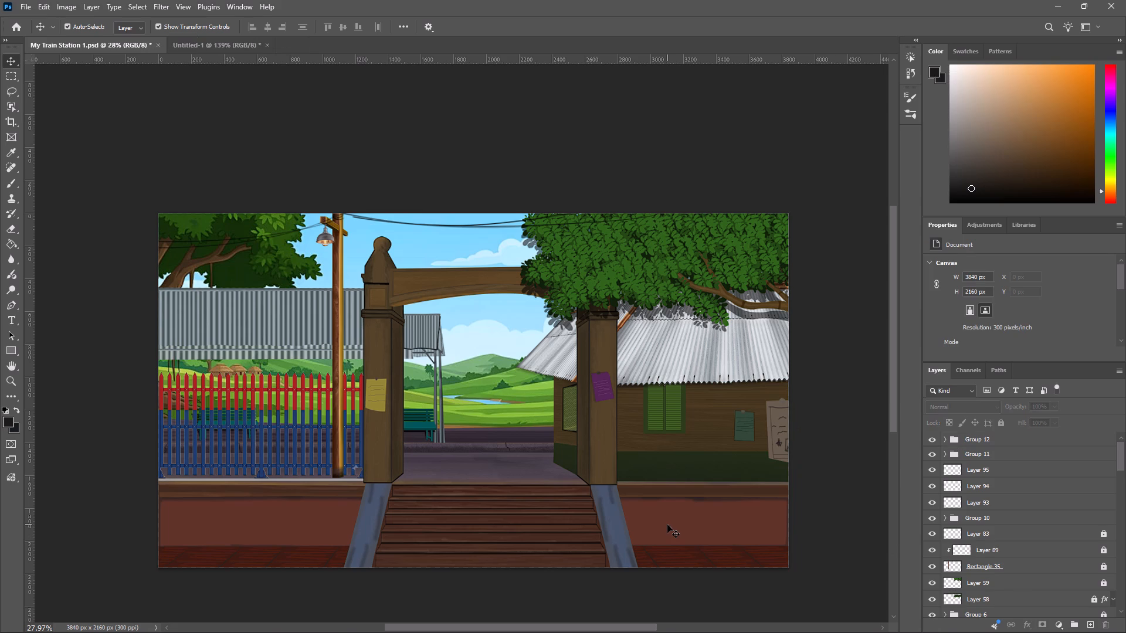